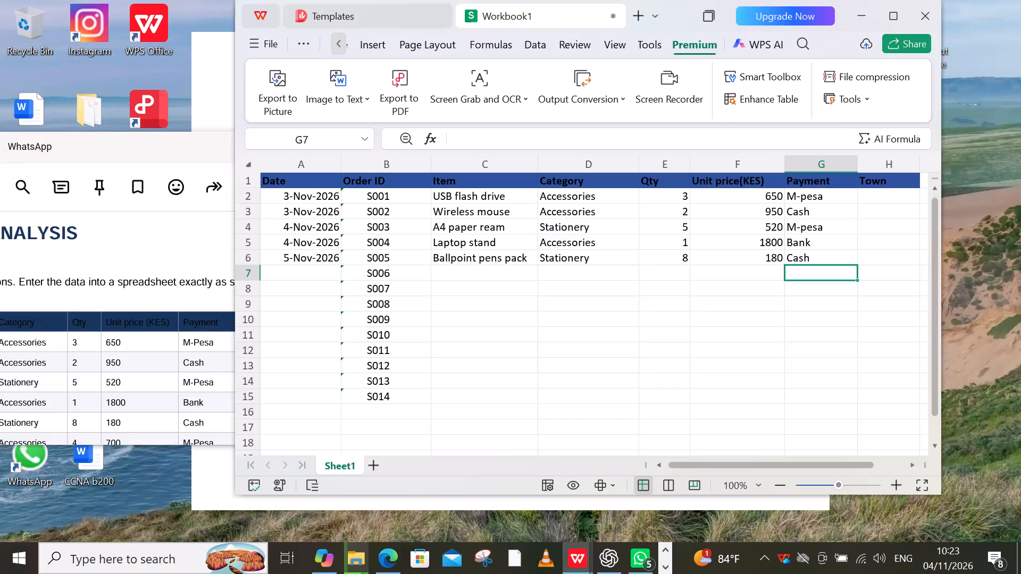
Select the empty Date cell in the row of order S006.
click(316, 270)
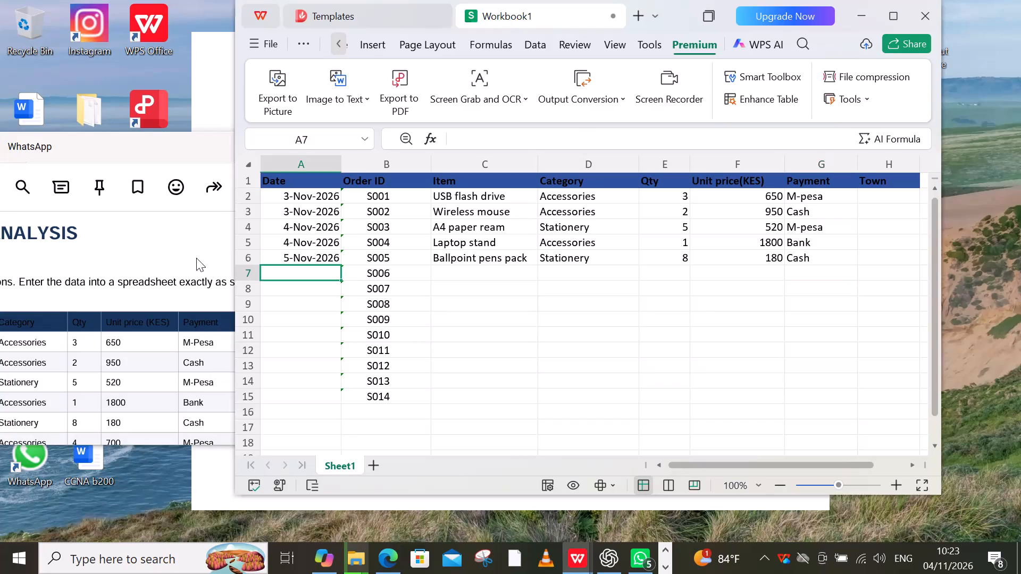
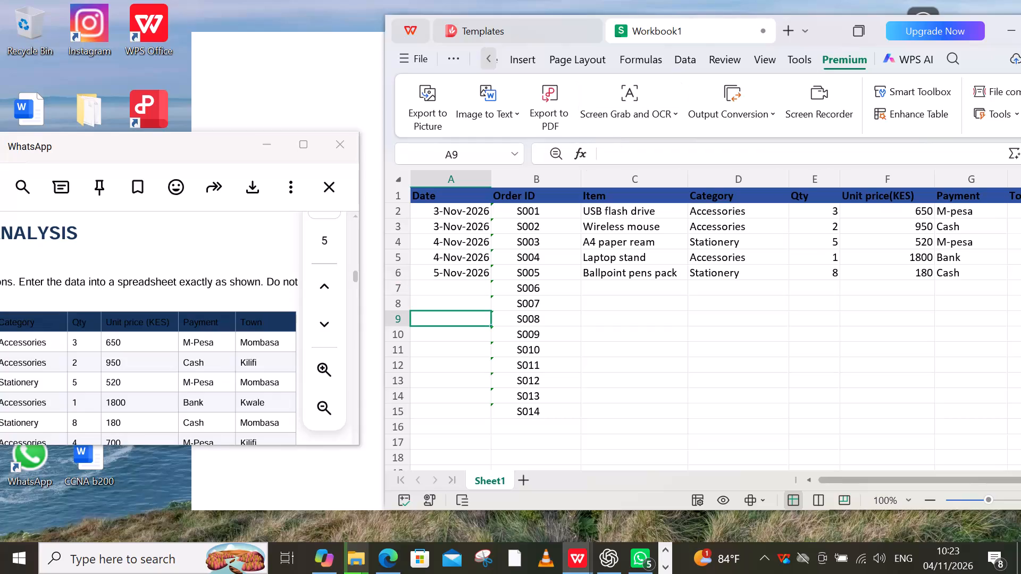
Enter the date 5-Nov-2026 for order S006, following the sales table in the WhatsApp document.
click(426, 292)
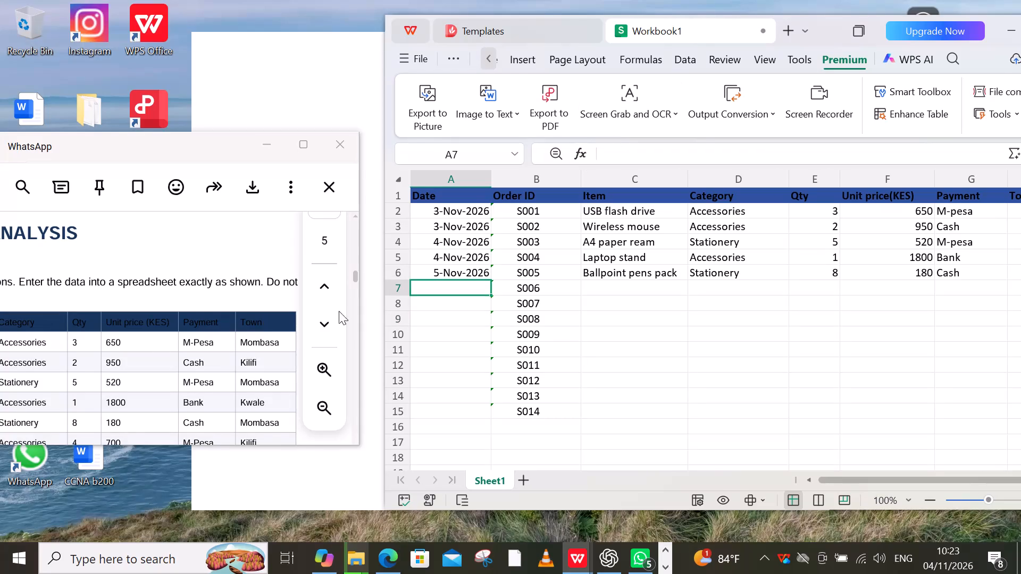
scroll(204, 313, right, 4)
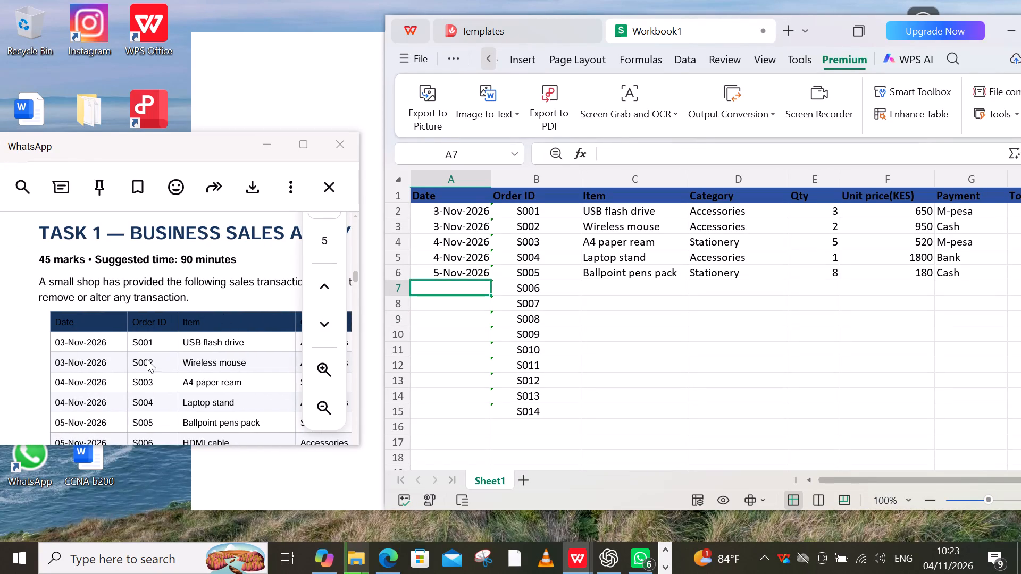
scroll(146, 359, up, 1)
scroll(146, 359, down, 1)
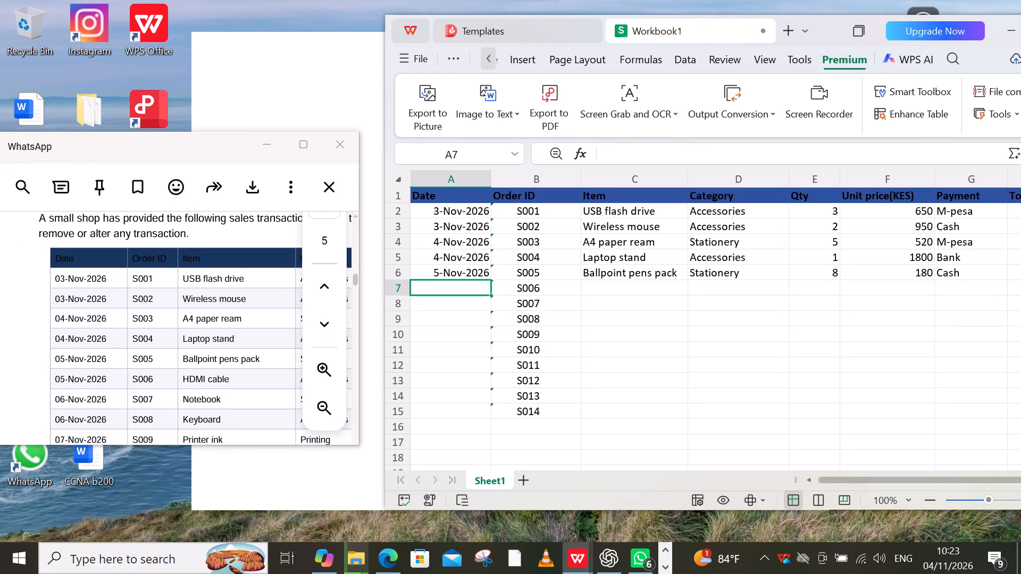
scroll(146, 359, down, 2)
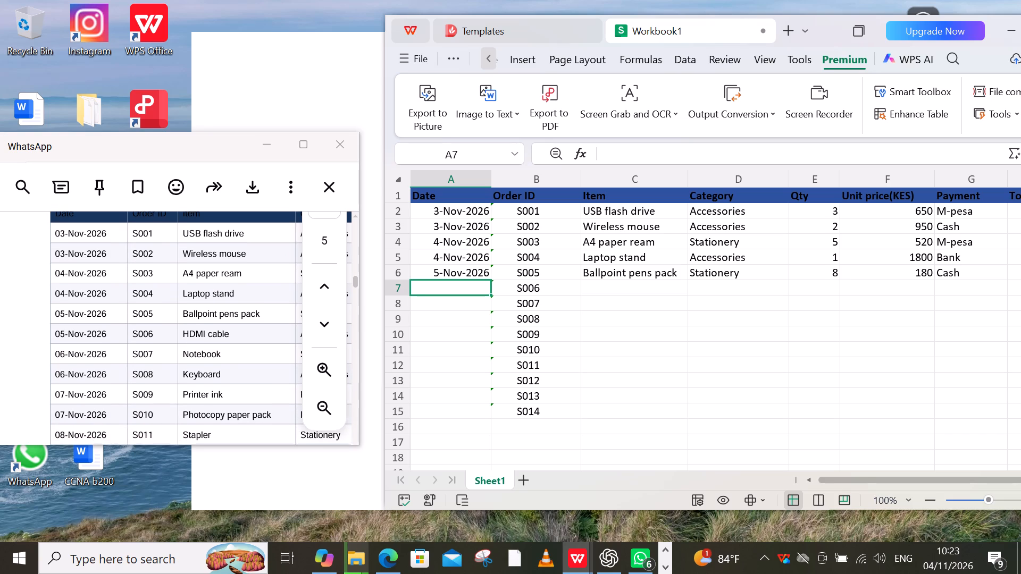
scroll(146, 359, down, 2)
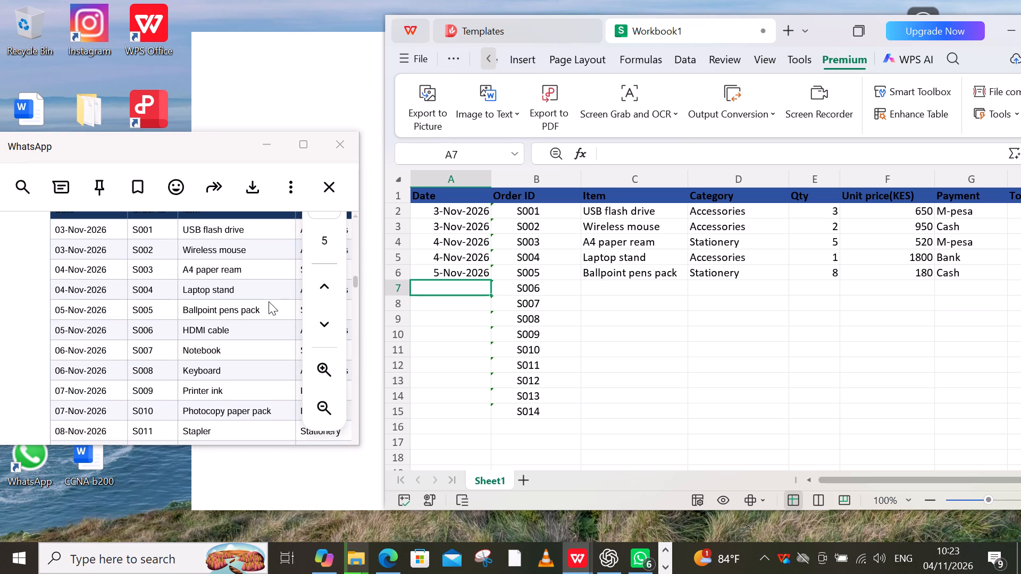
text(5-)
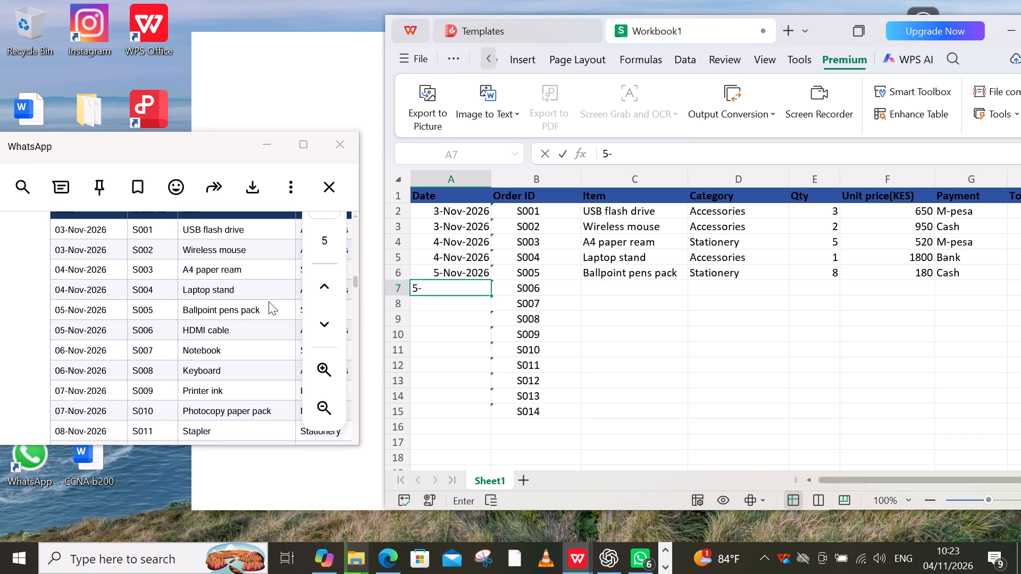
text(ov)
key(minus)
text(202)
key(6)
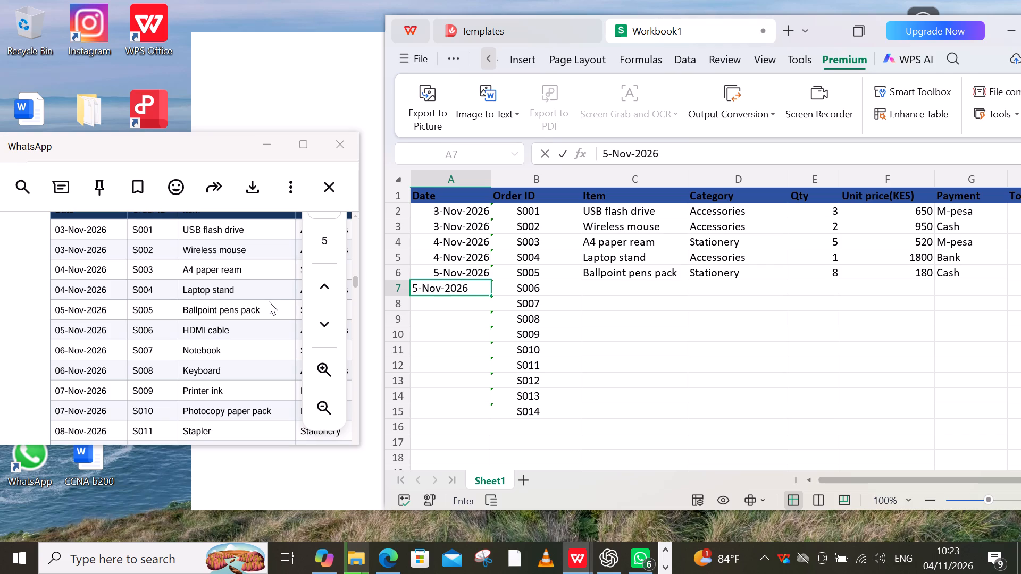
Enter the date 5-Nov-2026 in cell A7 for order S006, clearing the mistyped entry with the stray backslash.
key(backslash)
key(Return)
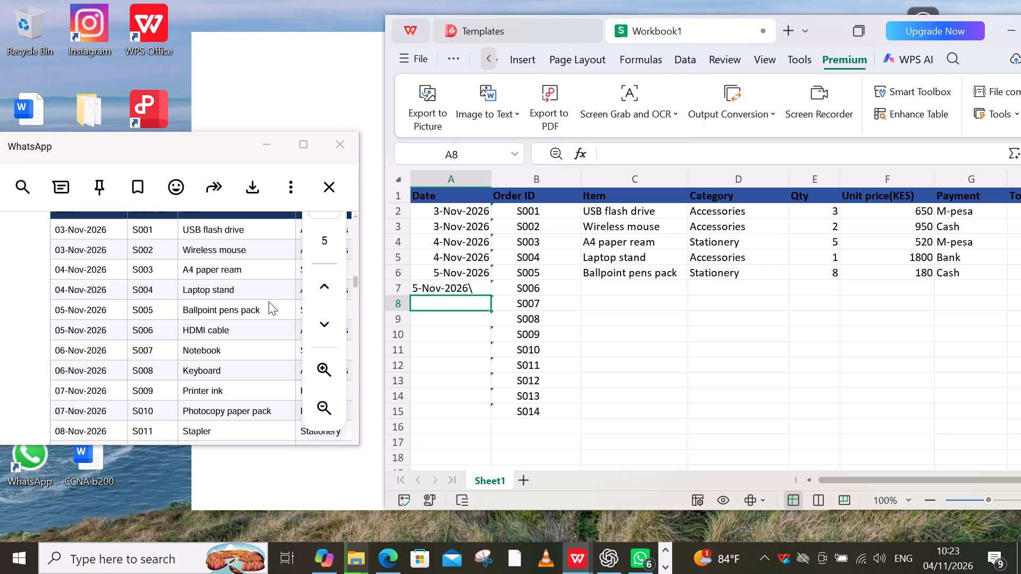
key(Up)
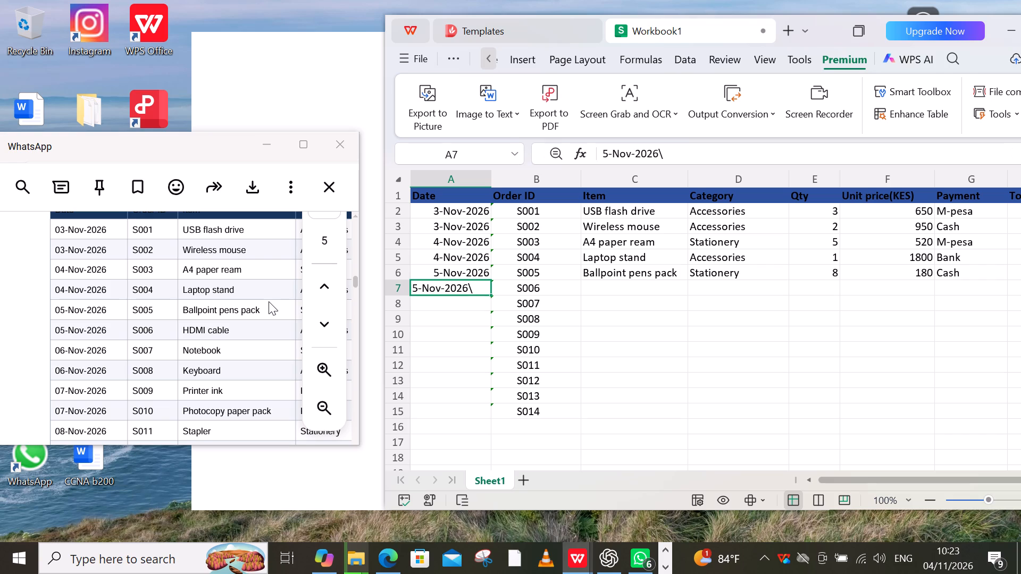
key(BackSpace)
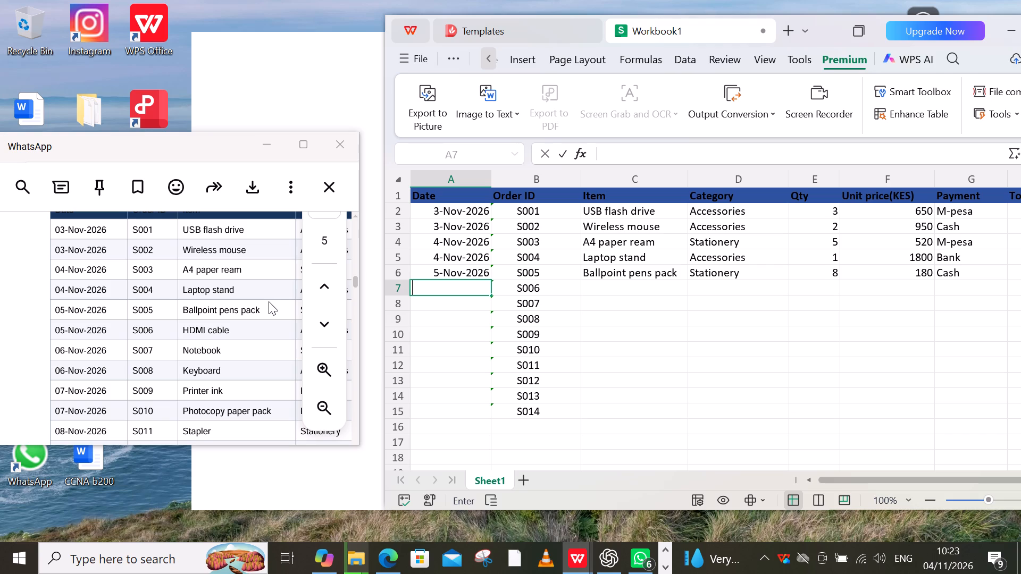
text(5-)
text(29)
key(BackSpace)
text(026)
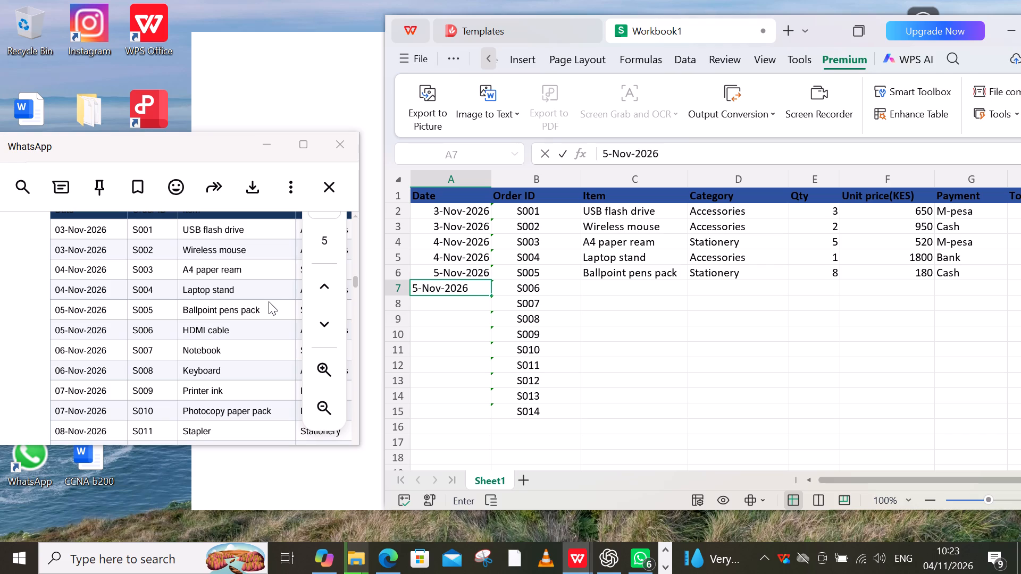
key(Return)
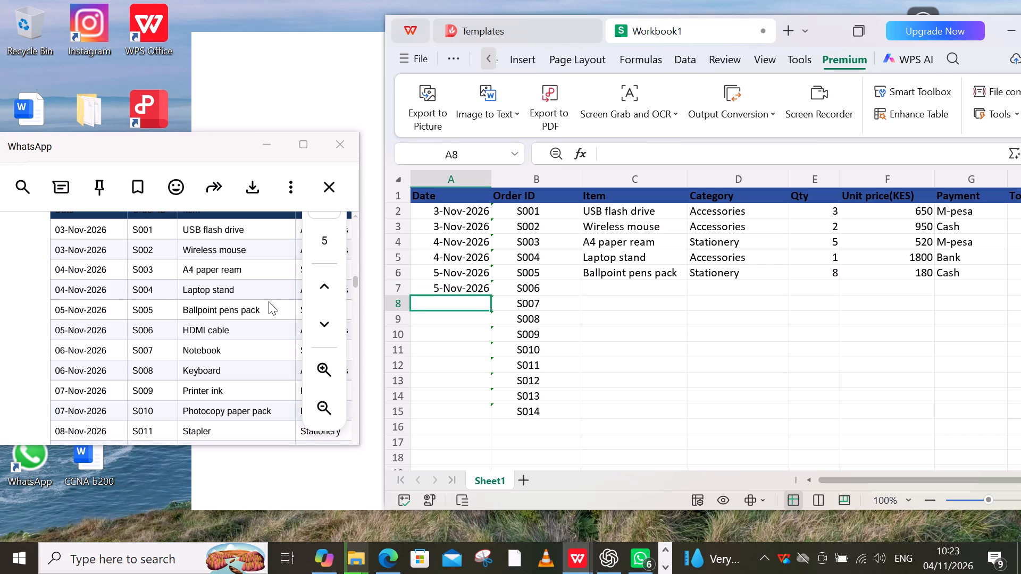
Enter the date 6-Nov-2026 in cell A8 for order S007.
key(5)
key(minus)
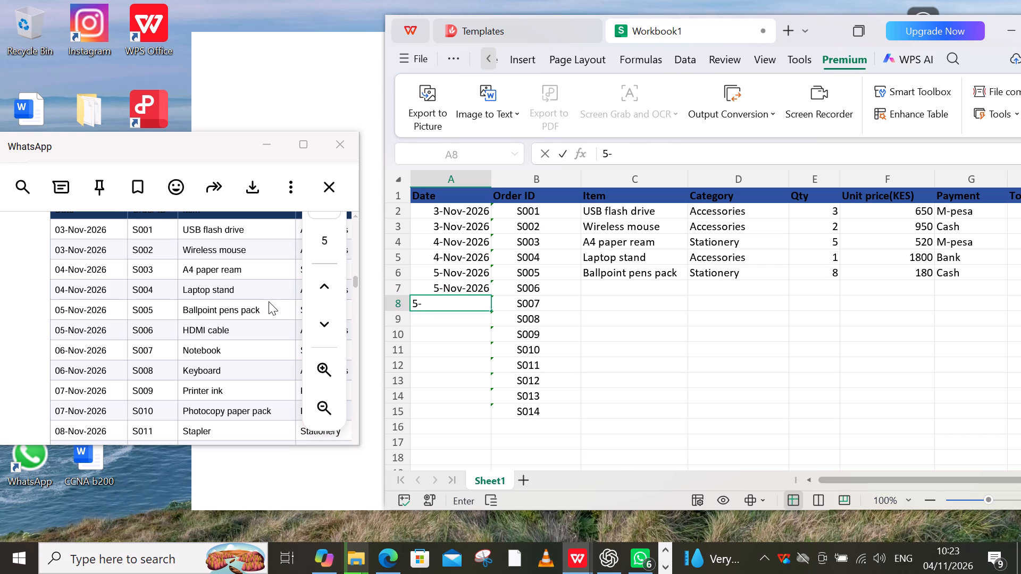
key(BackSpace)
key(BackSpace)
key(6)
key(minus)
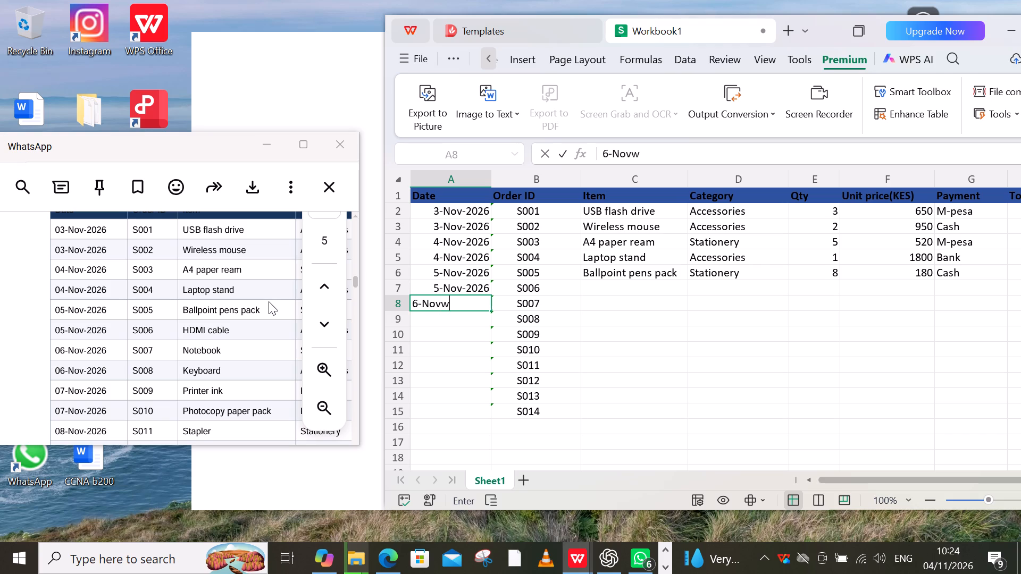
key(BackSpace)
key(r)
key(BackSpace)
key(minus)
text(2026)
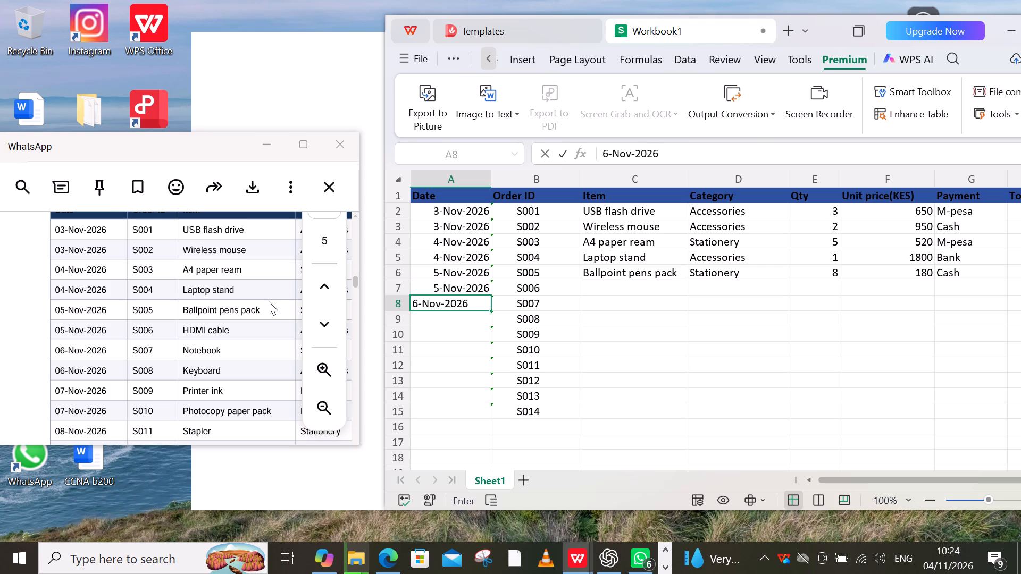
key(Return)
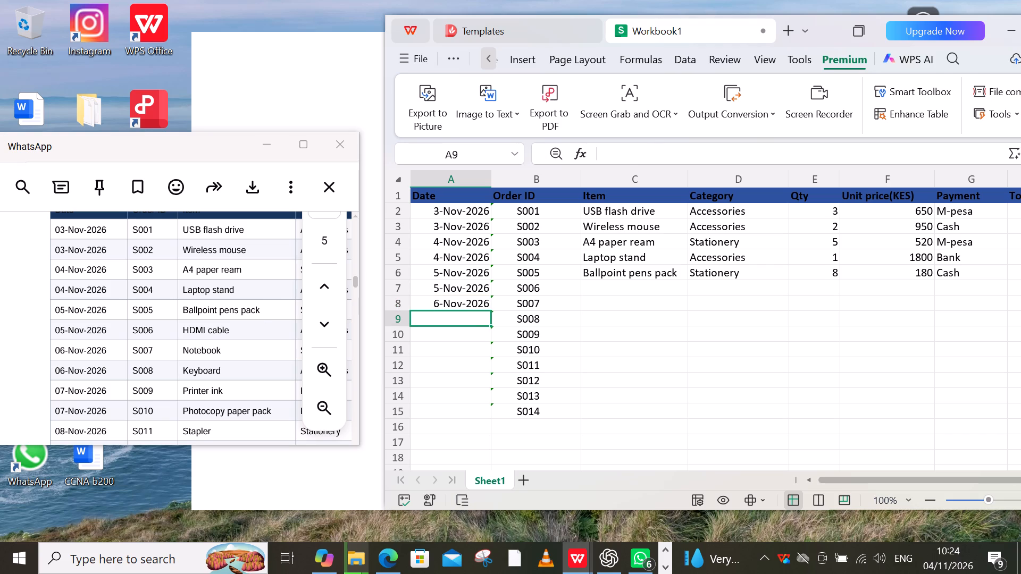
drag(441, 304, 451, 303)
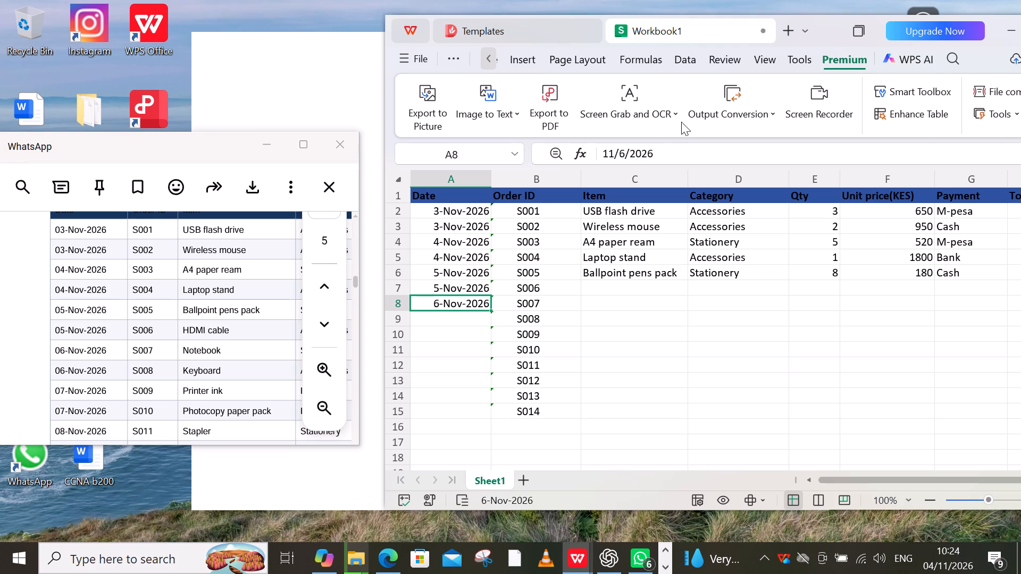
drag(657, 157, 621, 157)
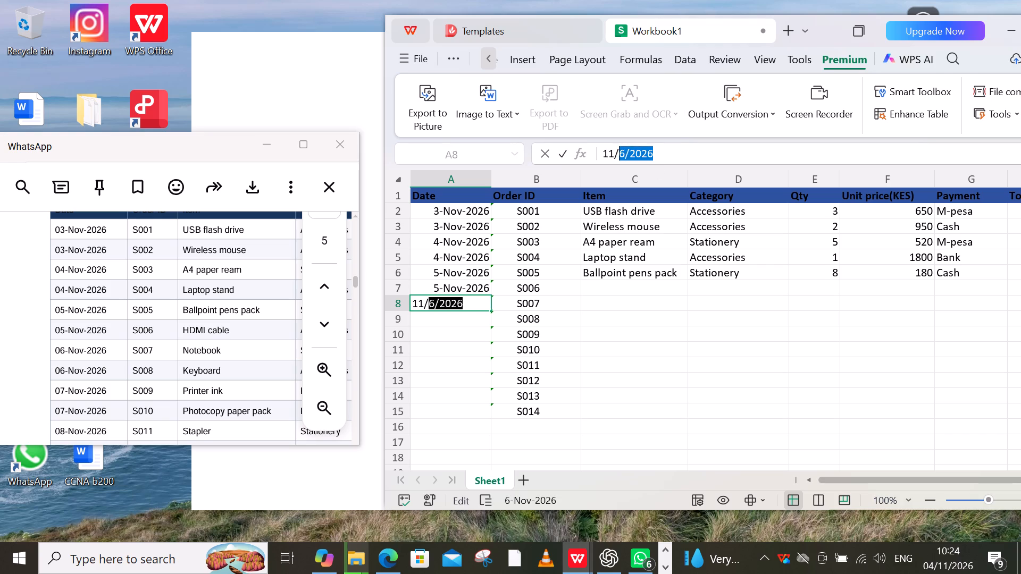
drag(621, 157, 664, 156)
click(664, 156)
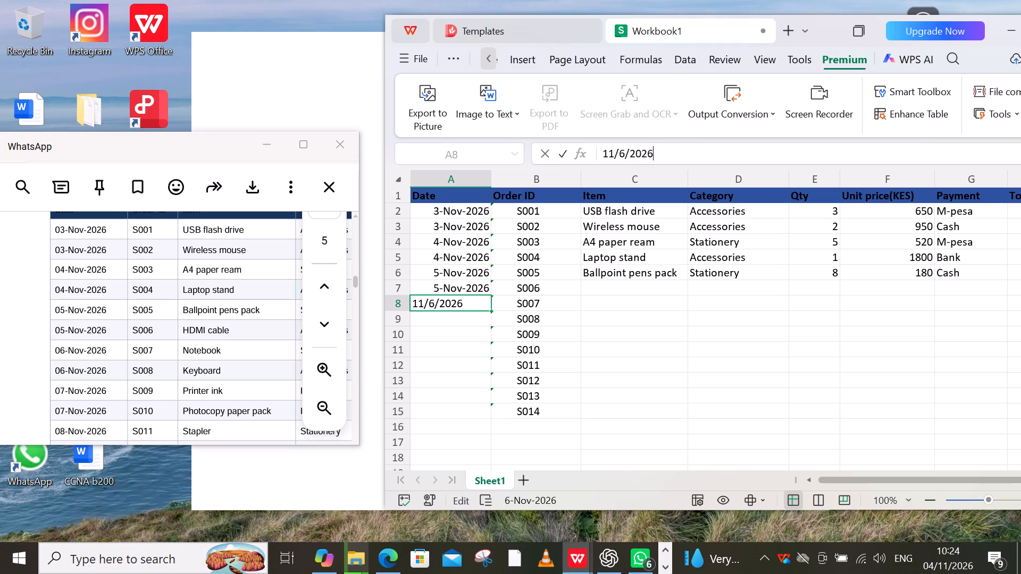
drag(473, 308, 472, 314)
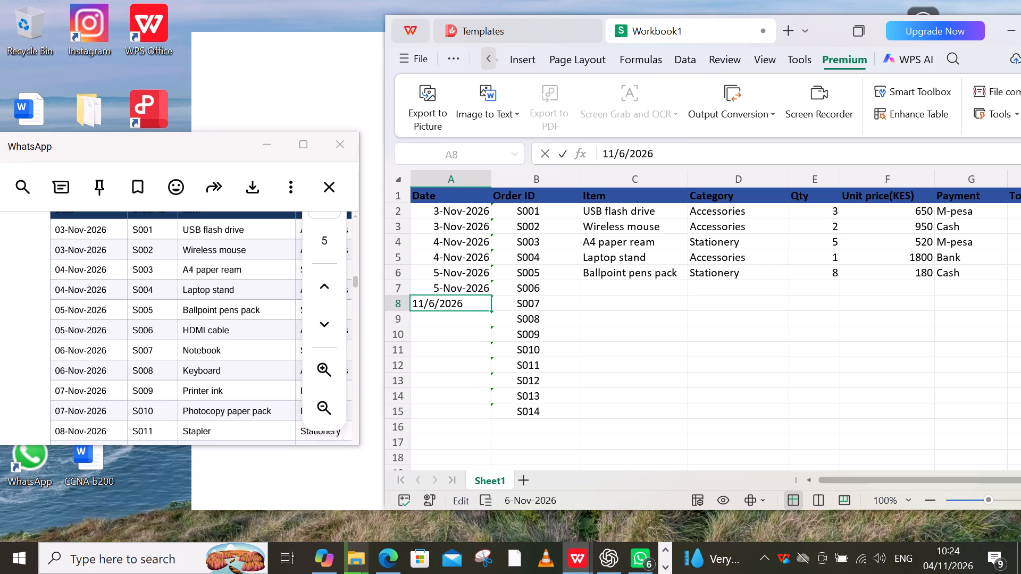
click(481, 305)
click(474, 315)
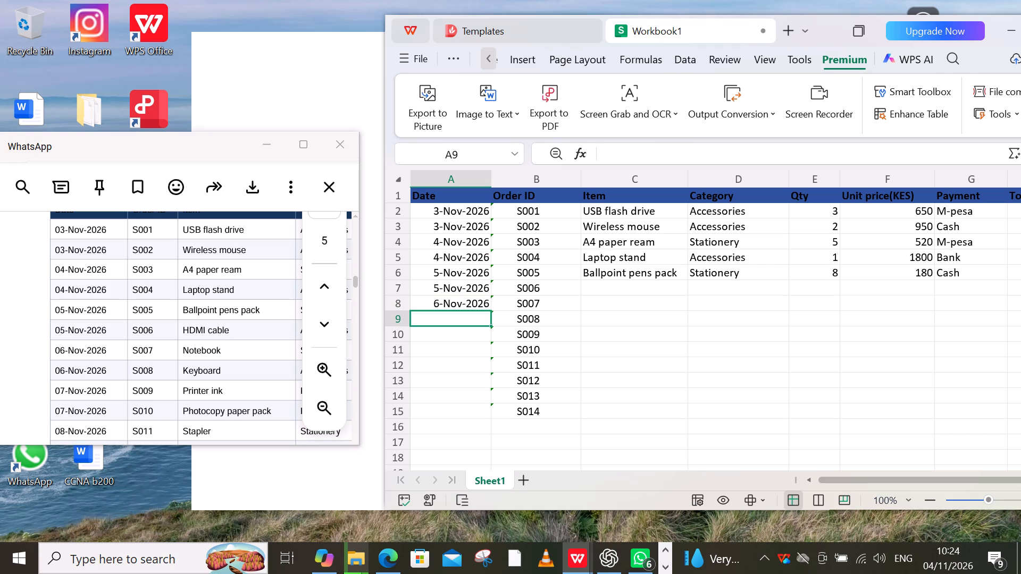
Move the 6-Nov-2026 date from cell A8 down to cell A13 in the Date column.
drag(474, 306, 495, 310)
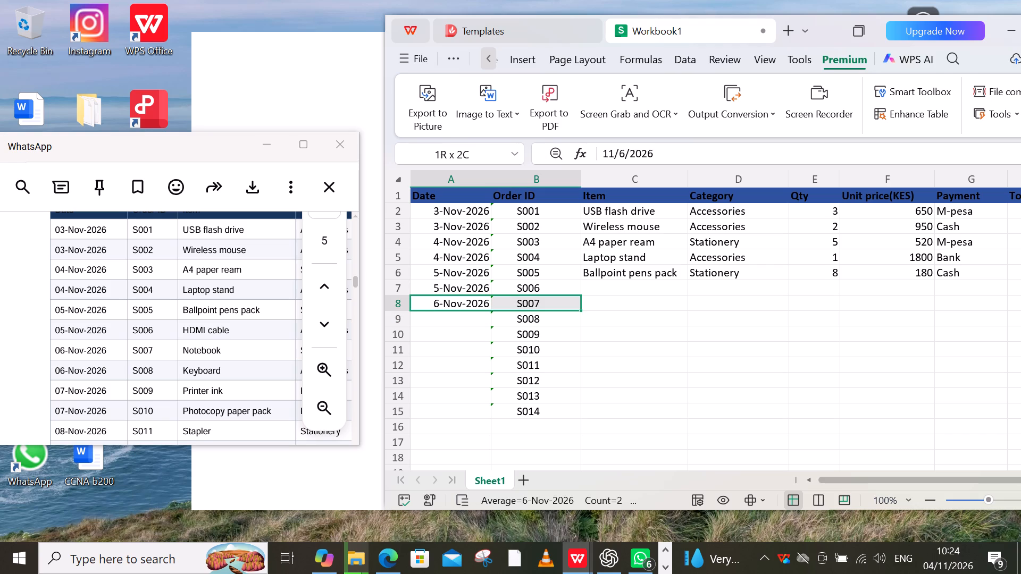
drag(495, 310, 487, 310)
drag(487, 310, 482, 332)
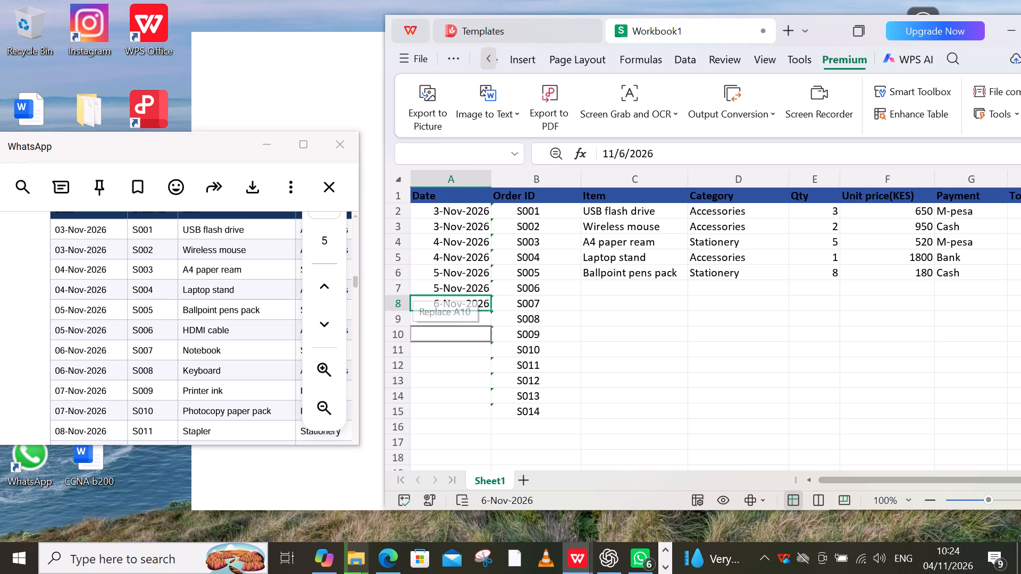
drag(482, 332, 483, 400)
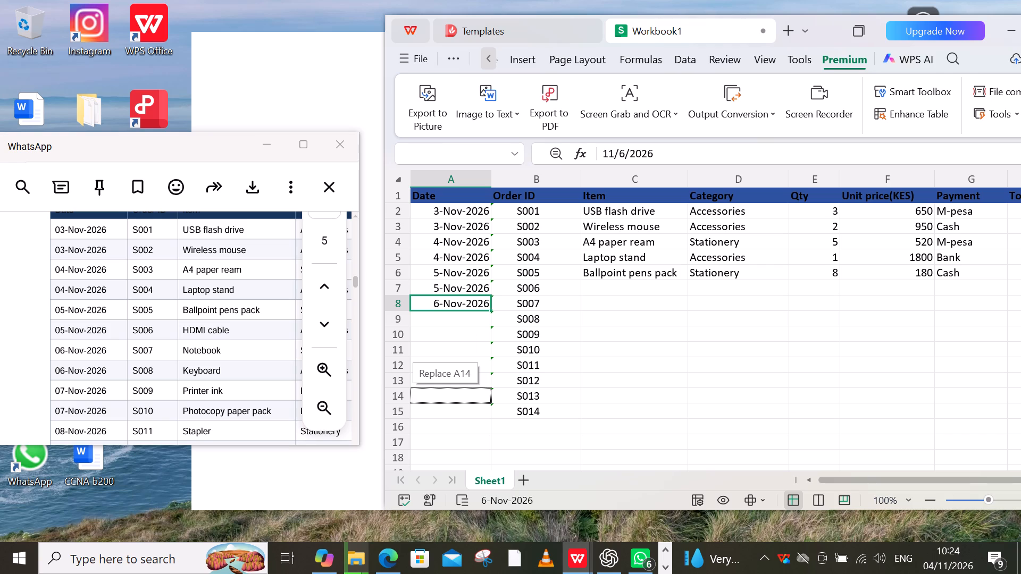
drag(483, 400, 487, 401)
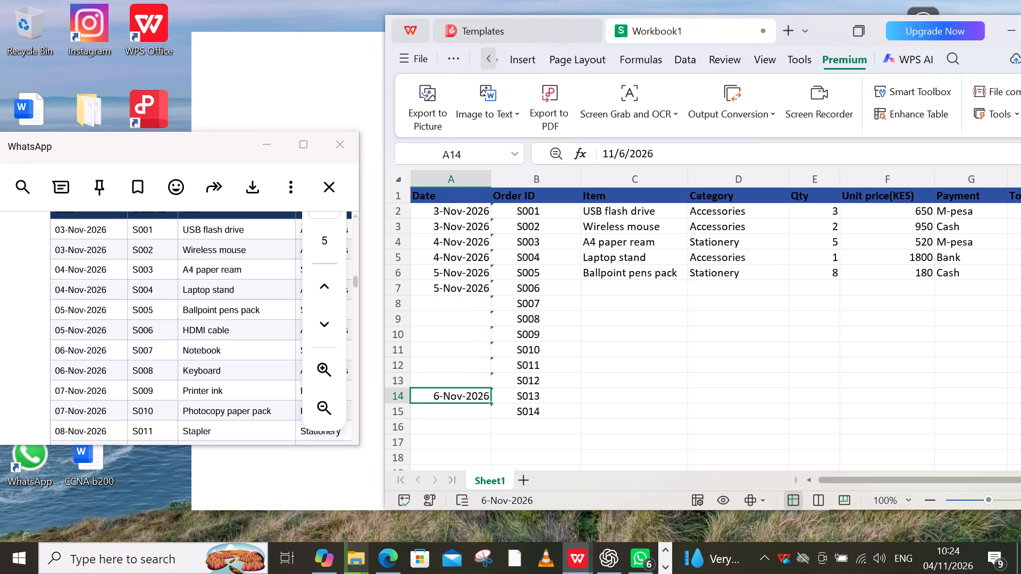
drag(483, 389, 483, 376)
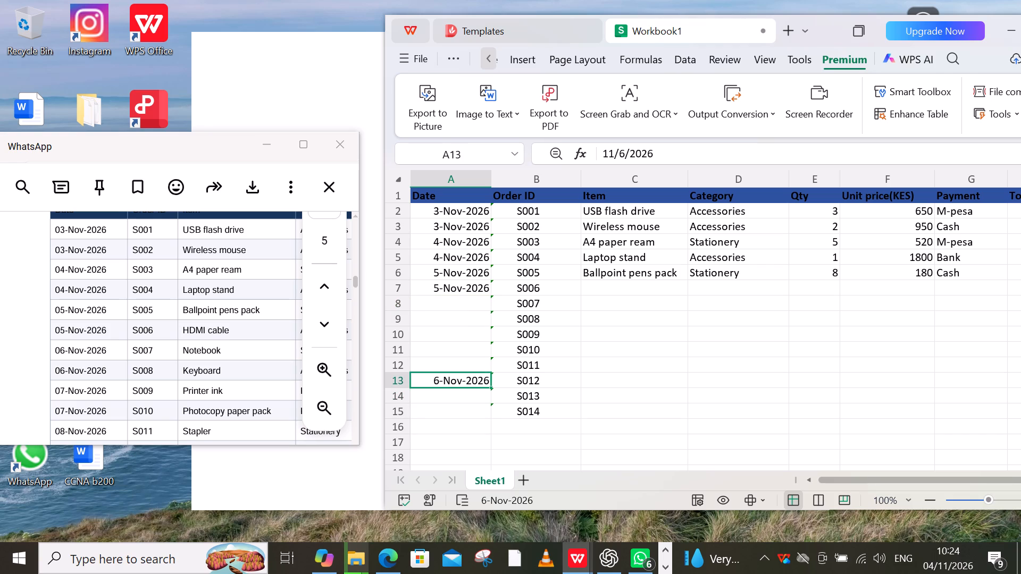
Fill the date in cell A7 down through A12 as a daily series.
click(456, 286)
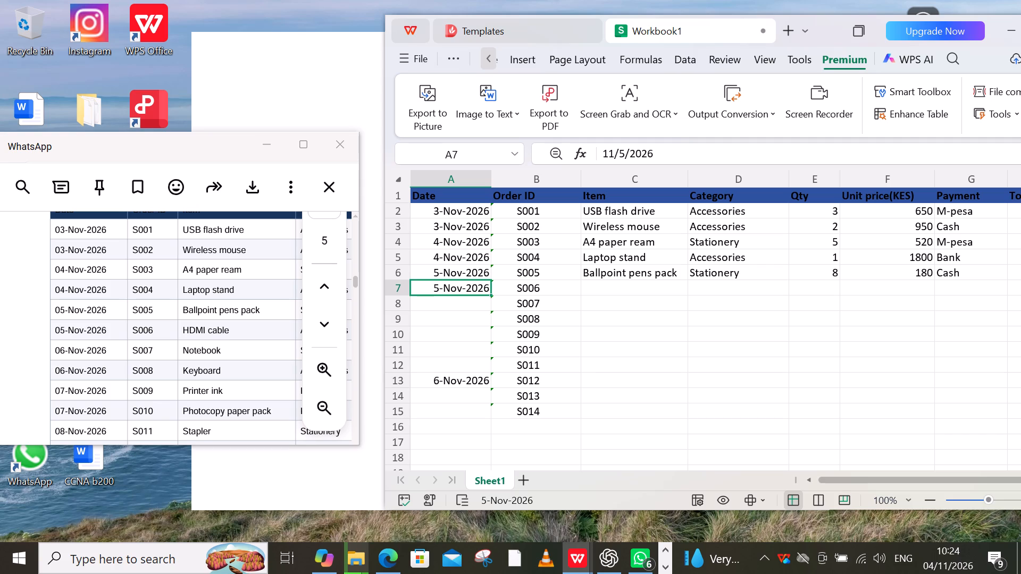
drag(474, 293, 472, 300)
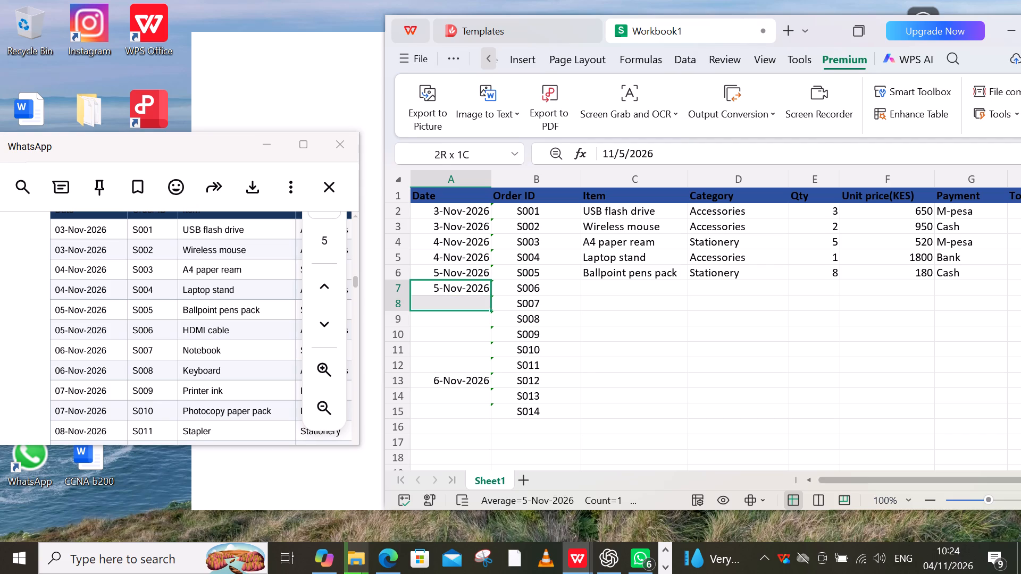
drag(472, 300, 472, 345)
click(472, 345)
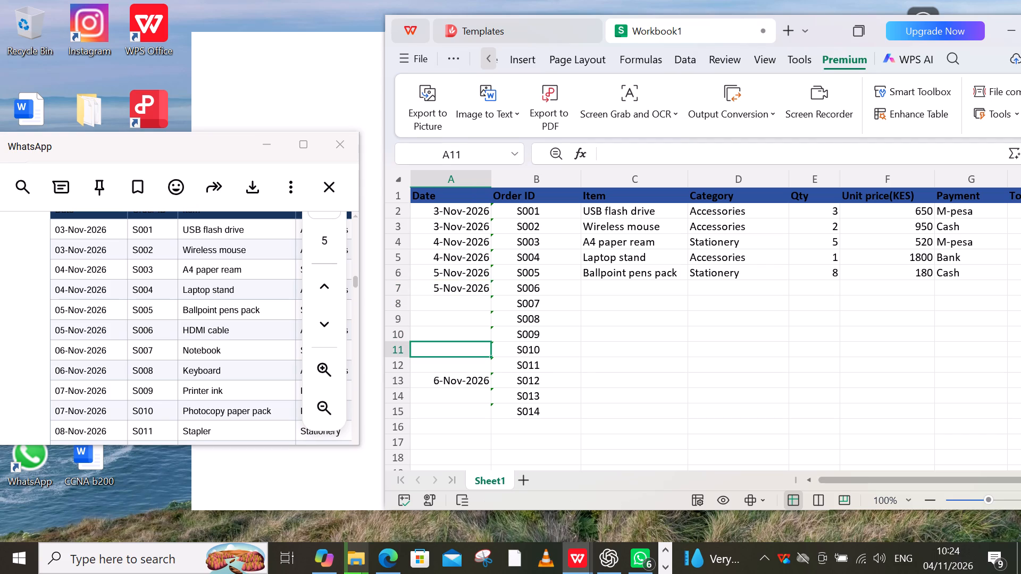
click(462, 292)
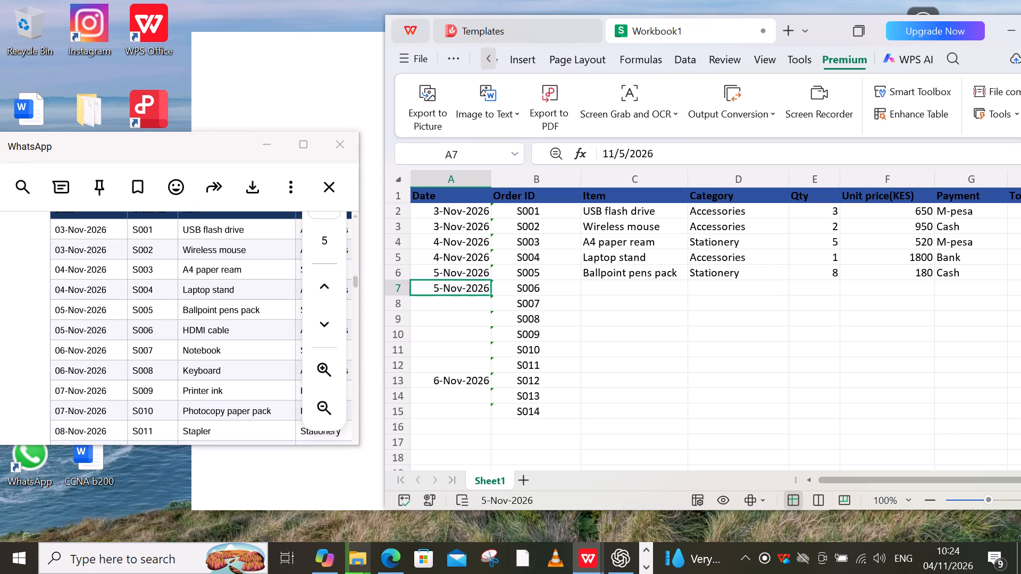
drag(491, 294, 492, 356)
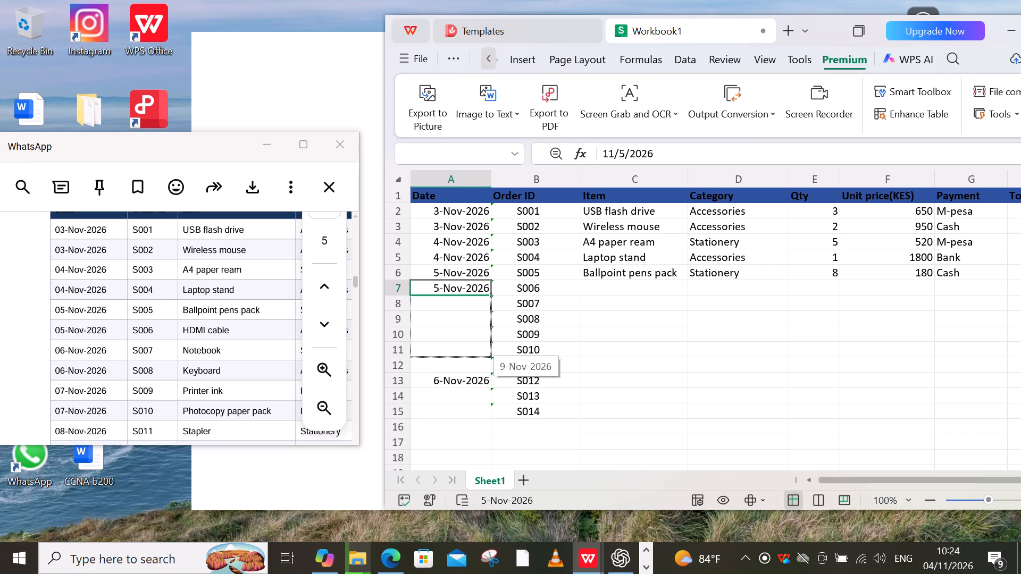
drag(492, 356, 492, 377)
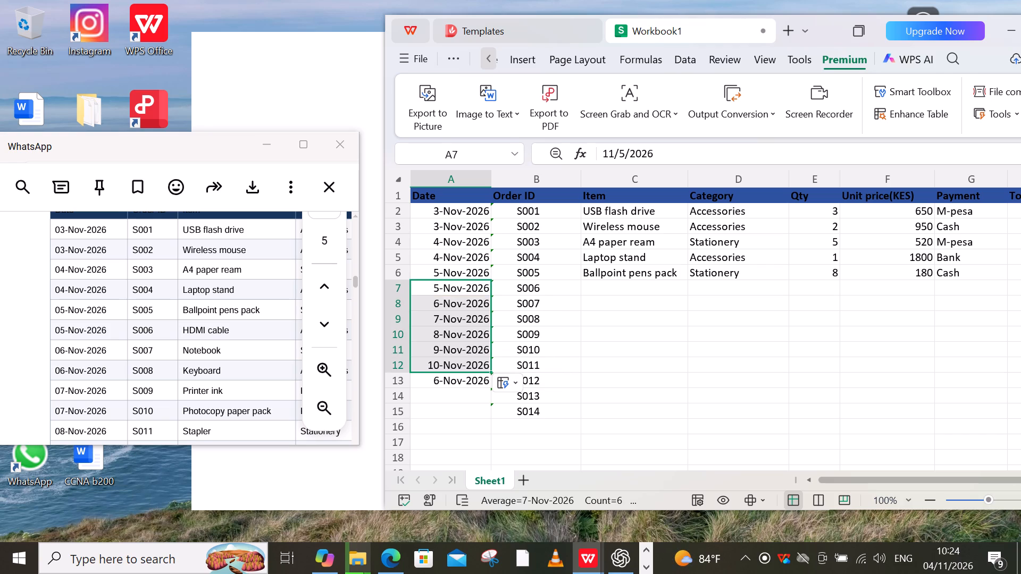
Select the date in cell A13, beside order S012.
click(482, 394)
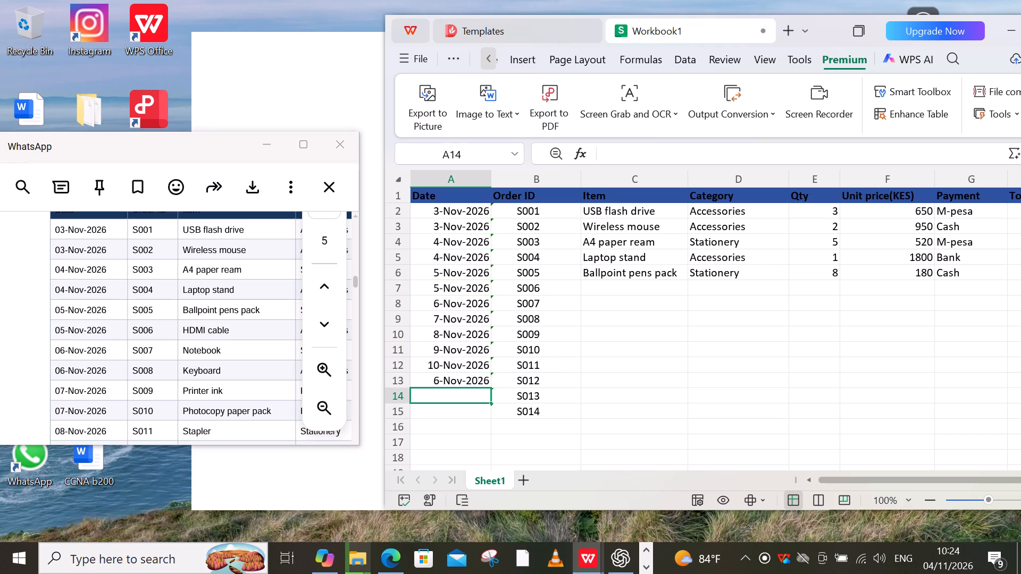
click(486, 384)
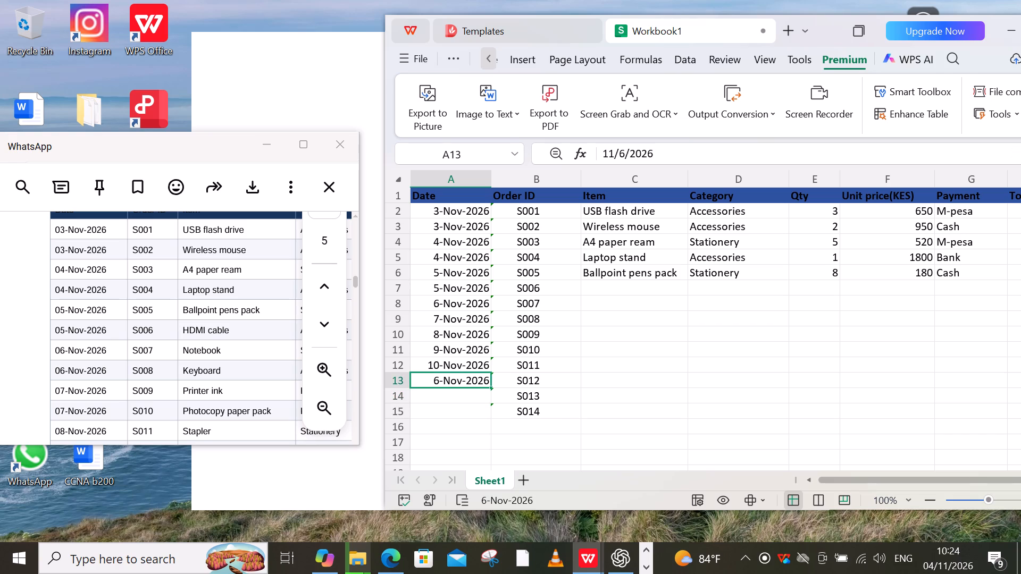
Fill the date in cell A13 down through A15 as a daily series, ending at 8-Nov-2026 beside order S014.
drag(490, 386, 490, 398)
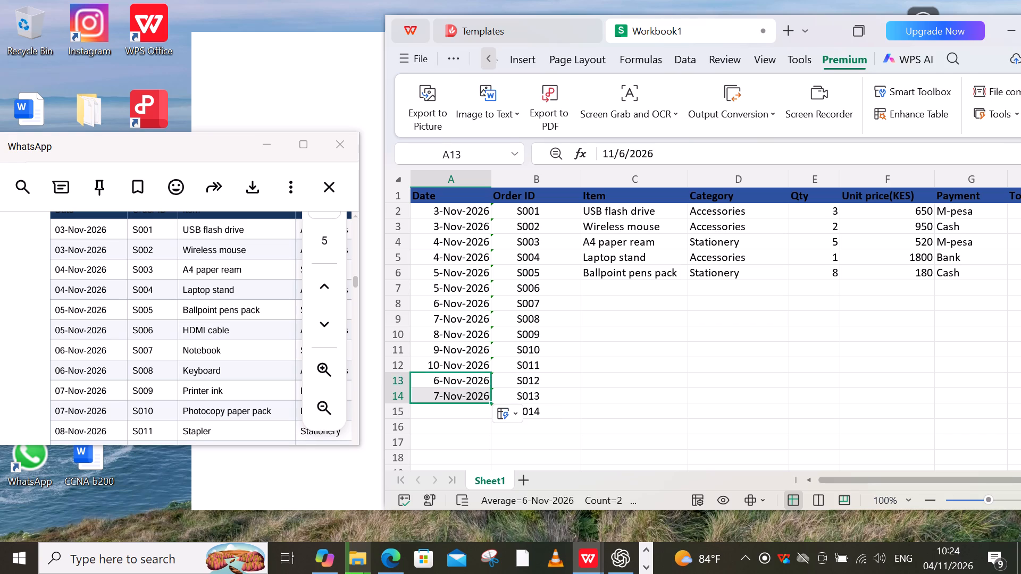
drag(491, 402, 487, 411)
Select the date in cell A12, beside order S011.
drag(428, 392, 453, 329)
click(454, 366)
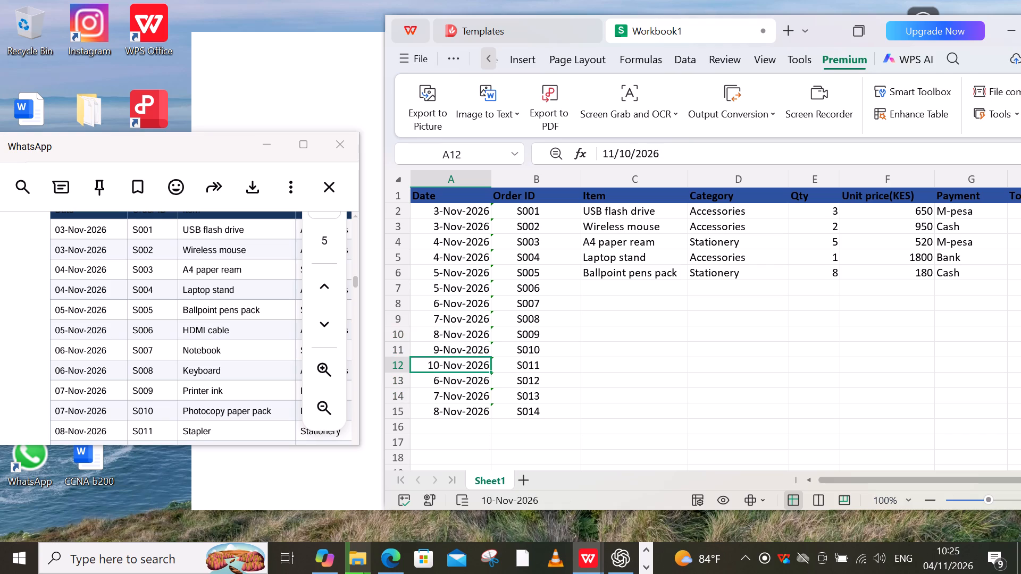
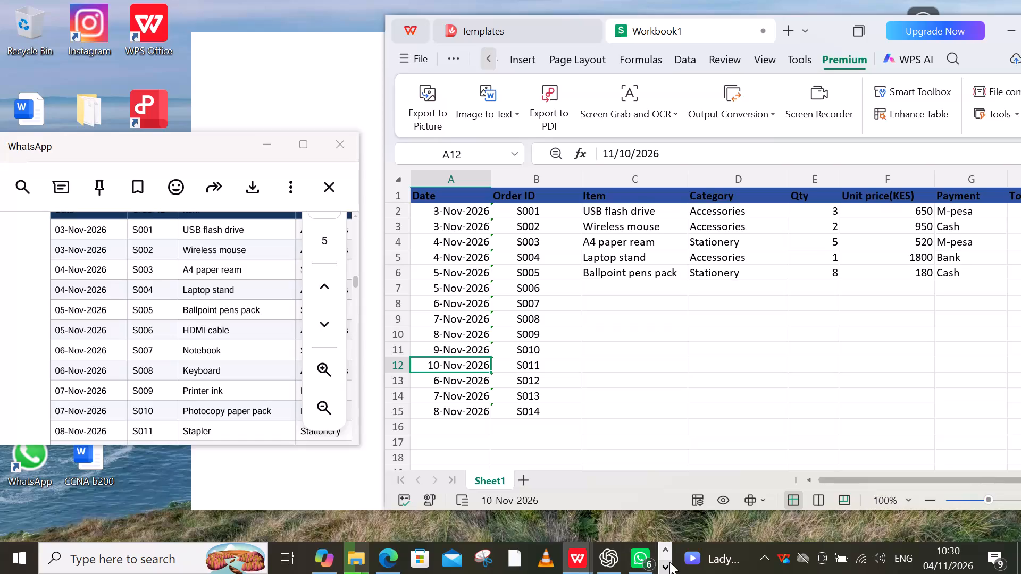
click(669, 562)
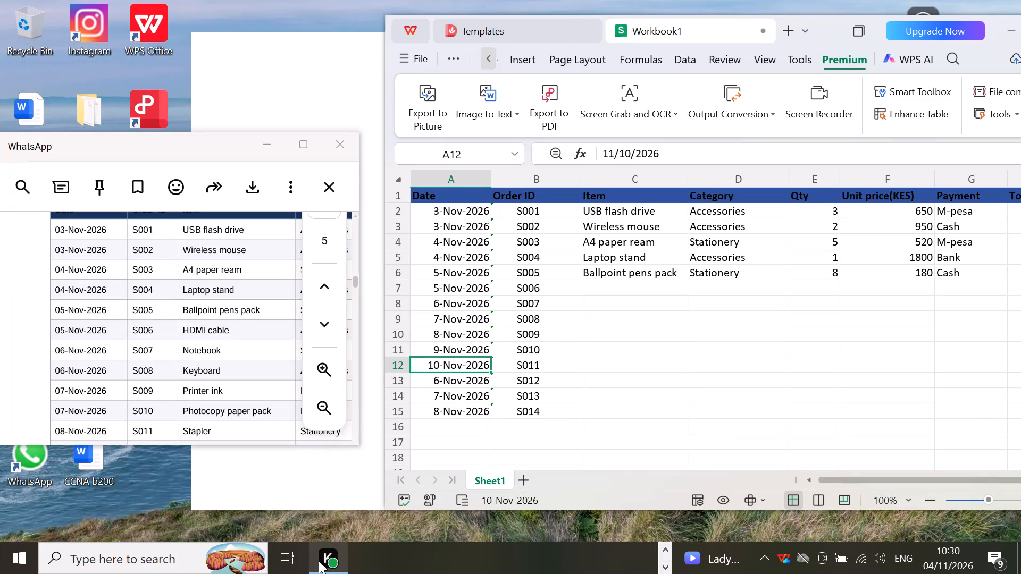
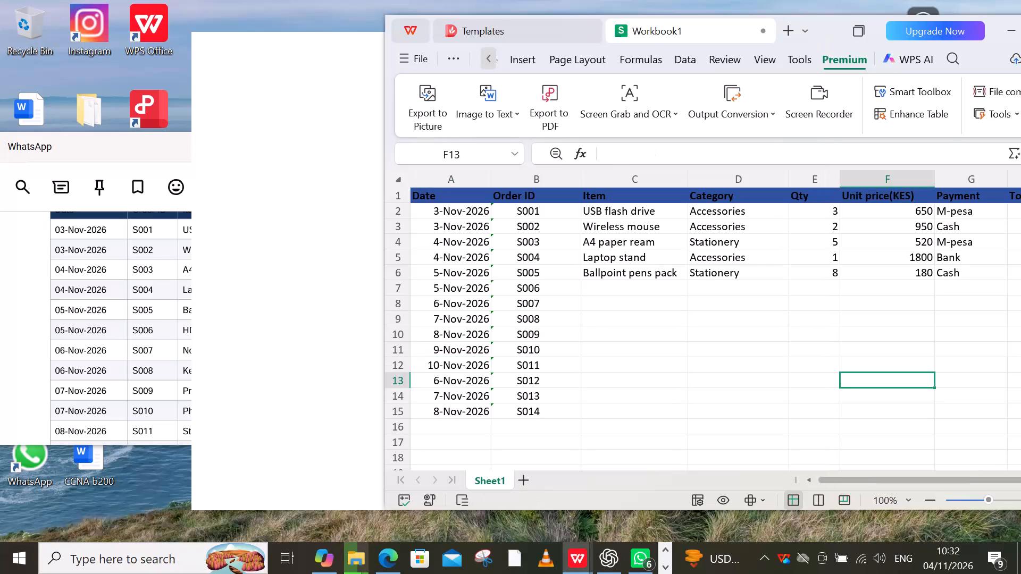
Select the empty Category cell D7 in the row of order S006.
click(739, 292)
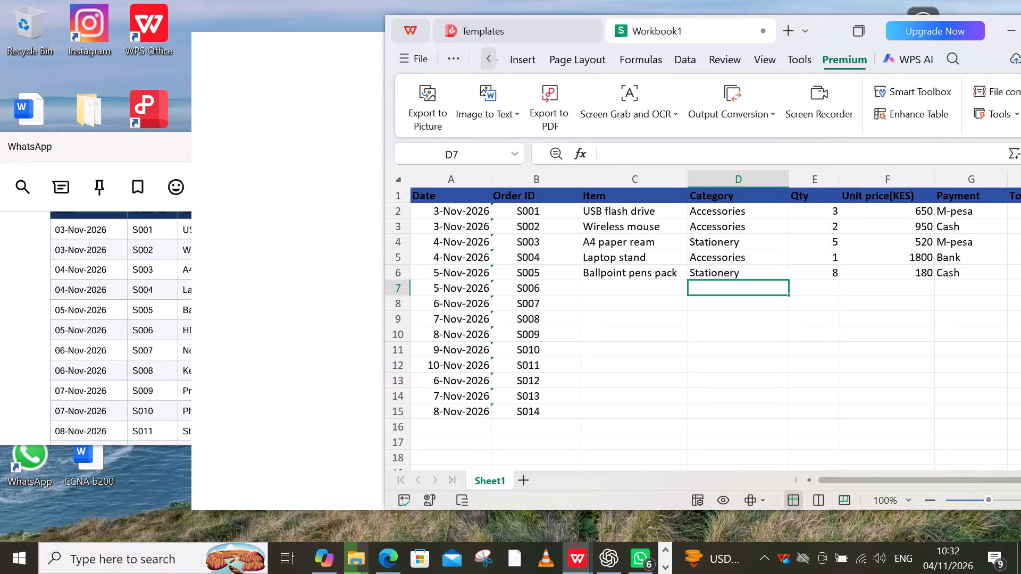
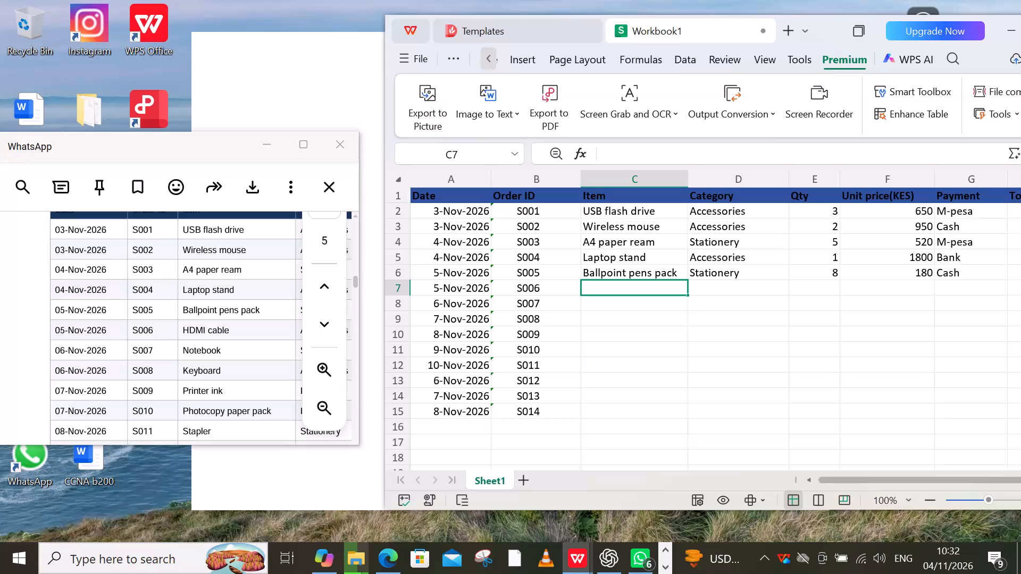
Enter HDMI cable, Notebook and Keyboard in Item cells C7 to C9 for orders S006 to S008.
key(h)
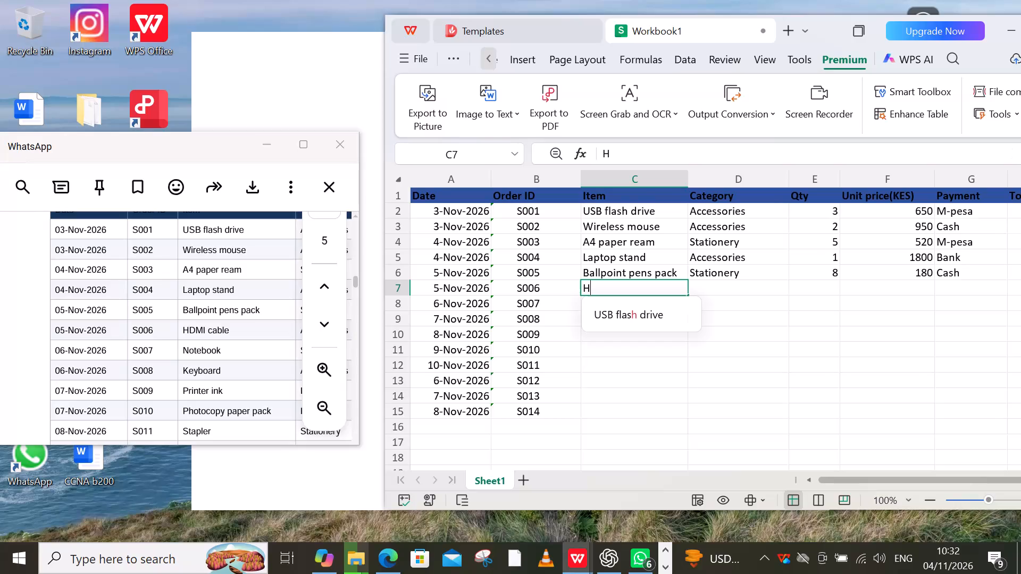
key(d)
text(MI)
key(space)
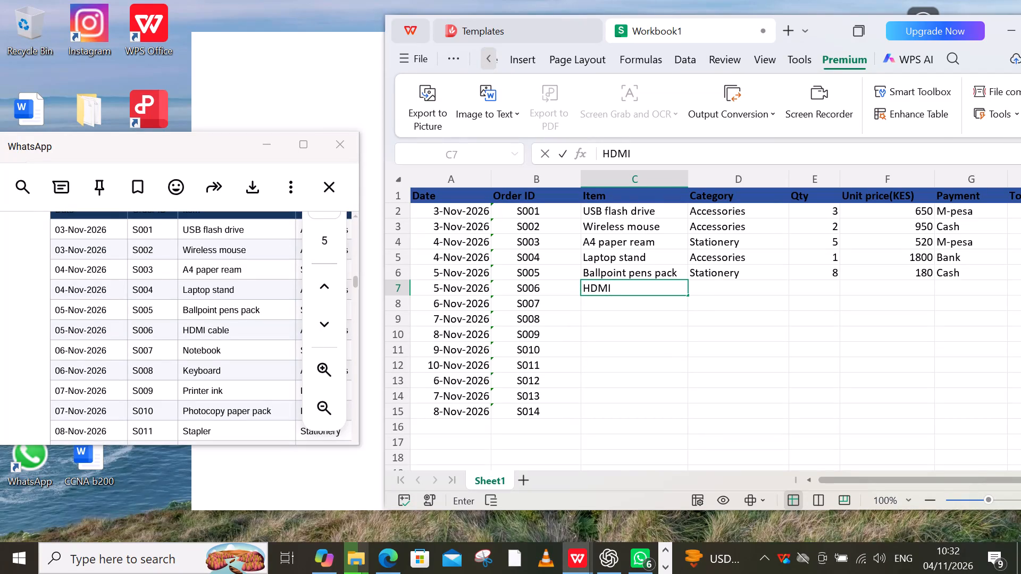
text(cable)
key(Return)
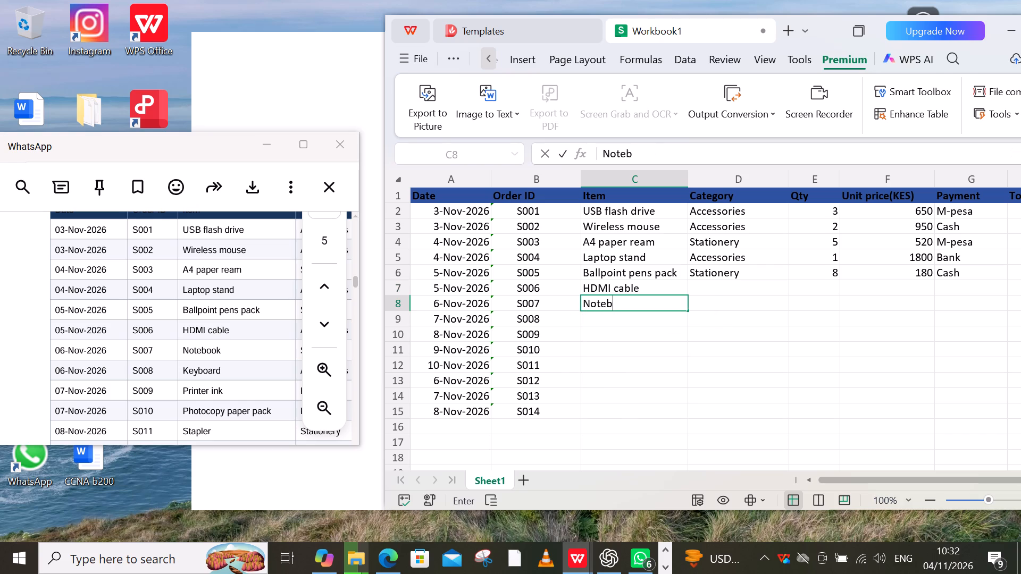
key(Return)
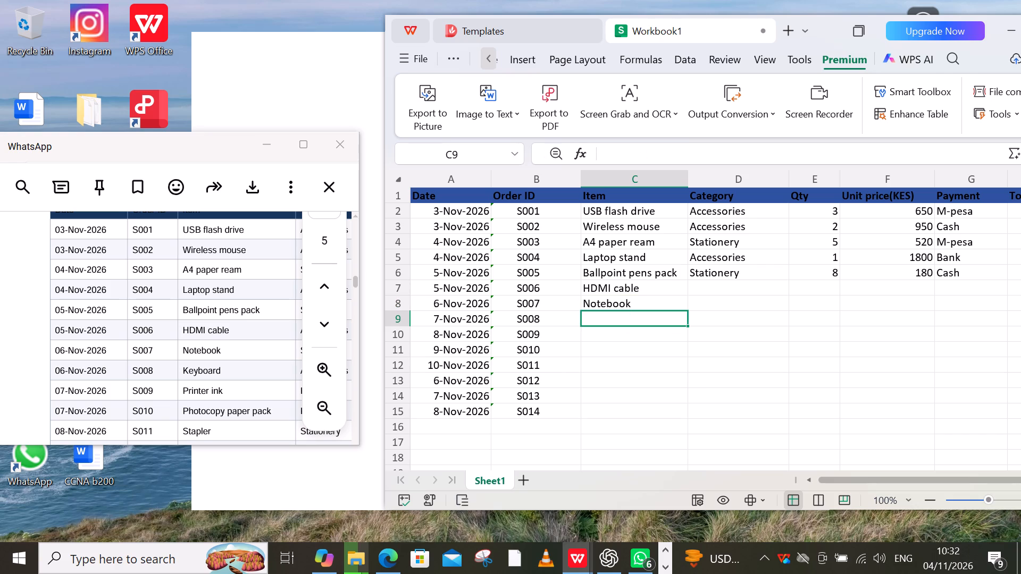
text(eyboerd)
key(BackSpace)
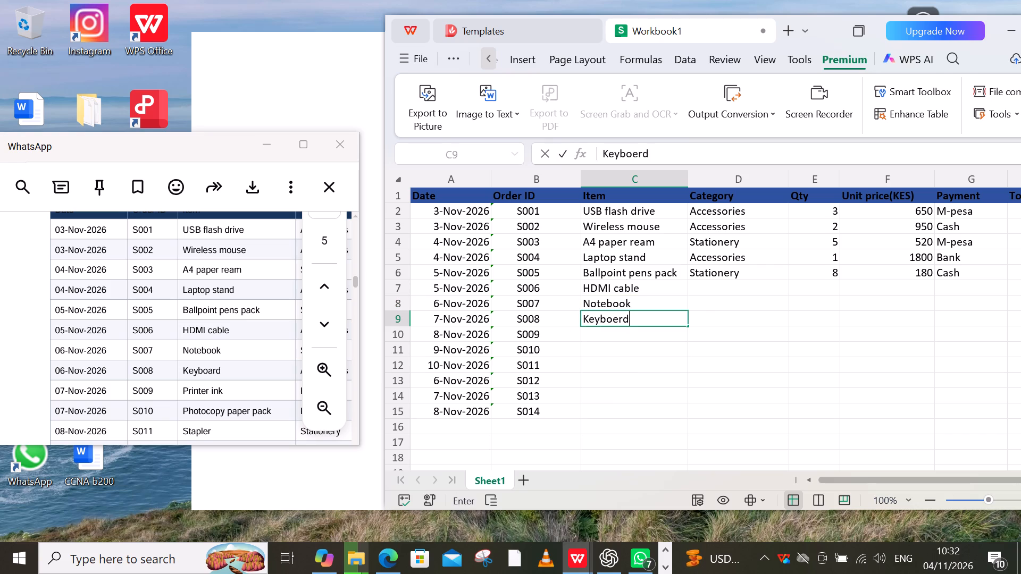
key(BackSpace)
key(BackSpace)
text(ard)
key(Return)
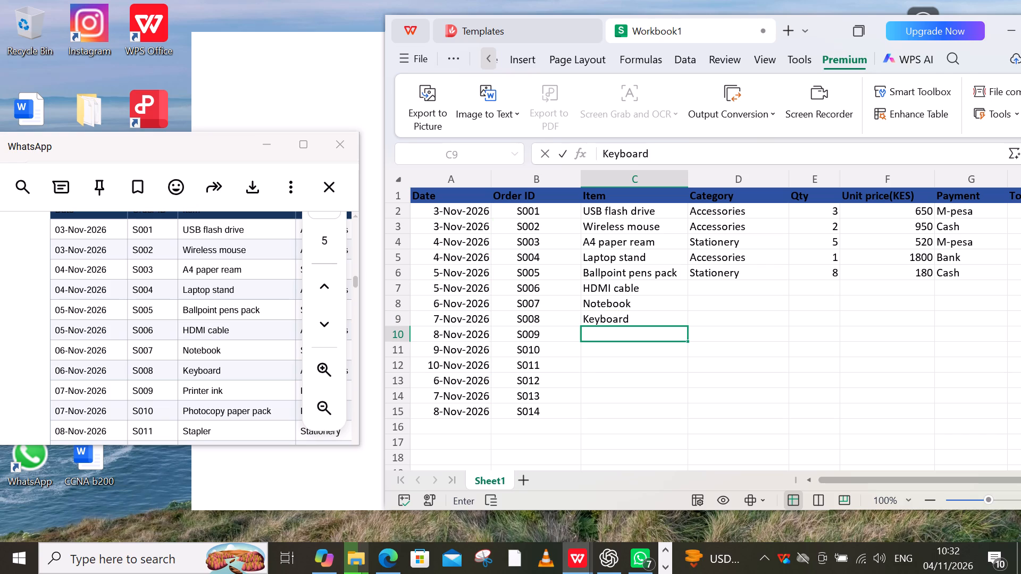
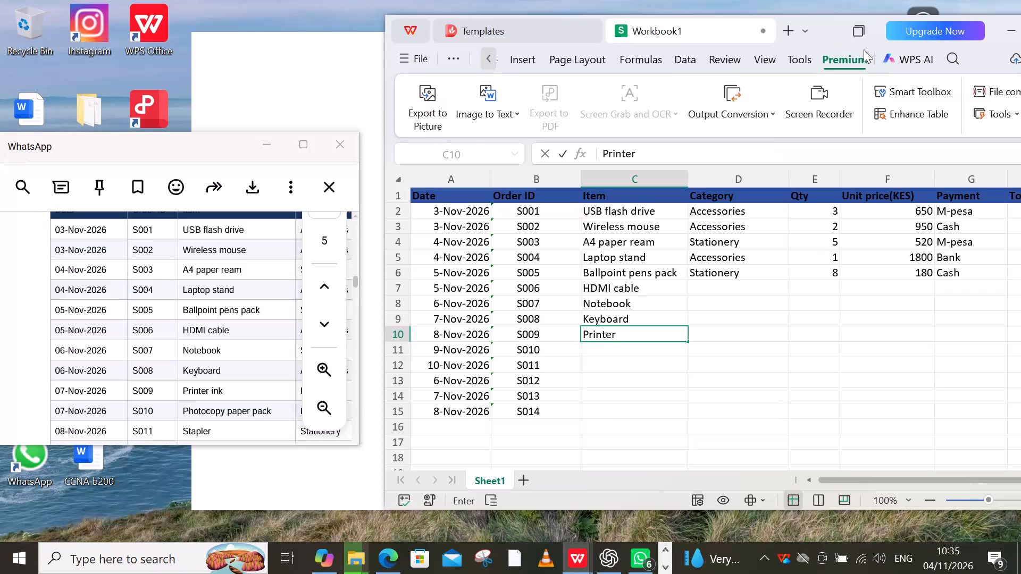
Enter Printer ink and Photocopy paper pack in Item cells C10 and C11 for orders S009 and S010.
text(nk)
key(Return)
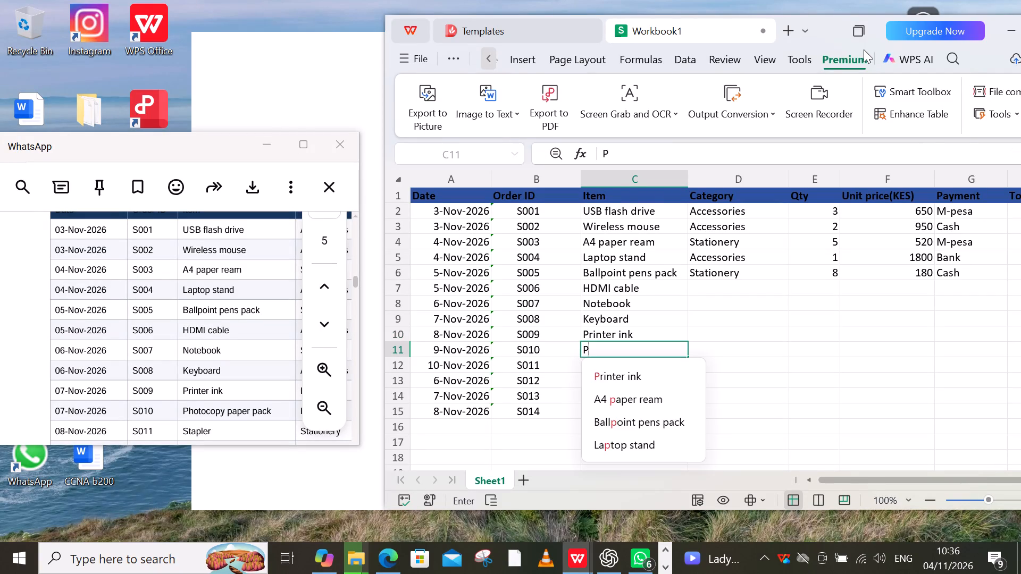
text(hotocopy)
key(space)
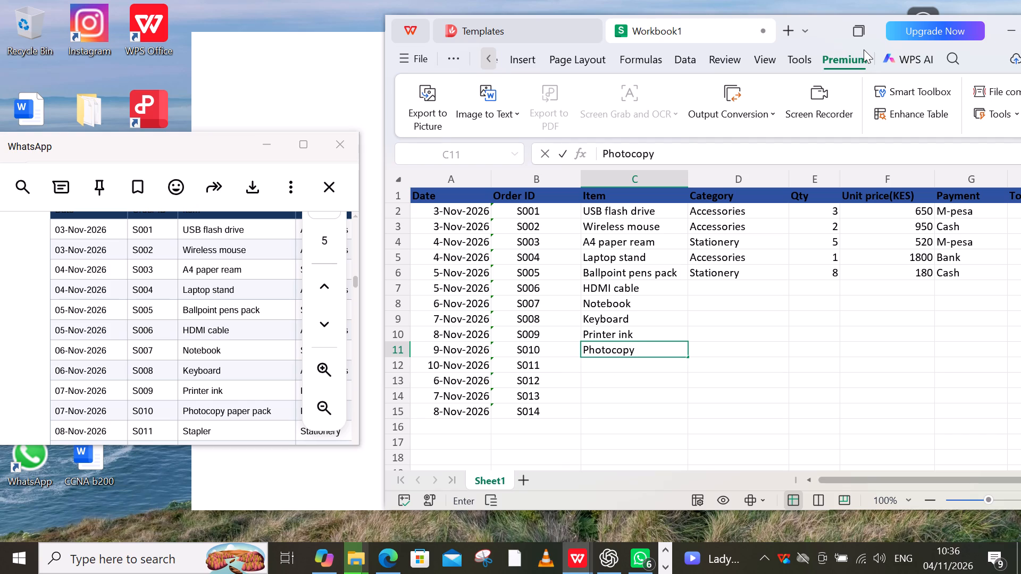
text(pape)
text(r)
key(space)
text(pack)
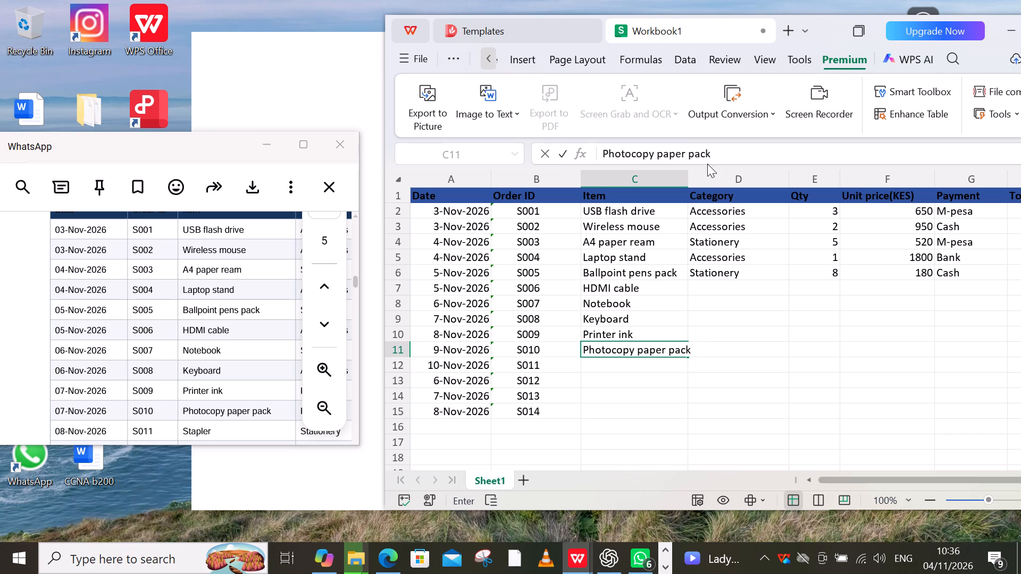
click(683, 197)
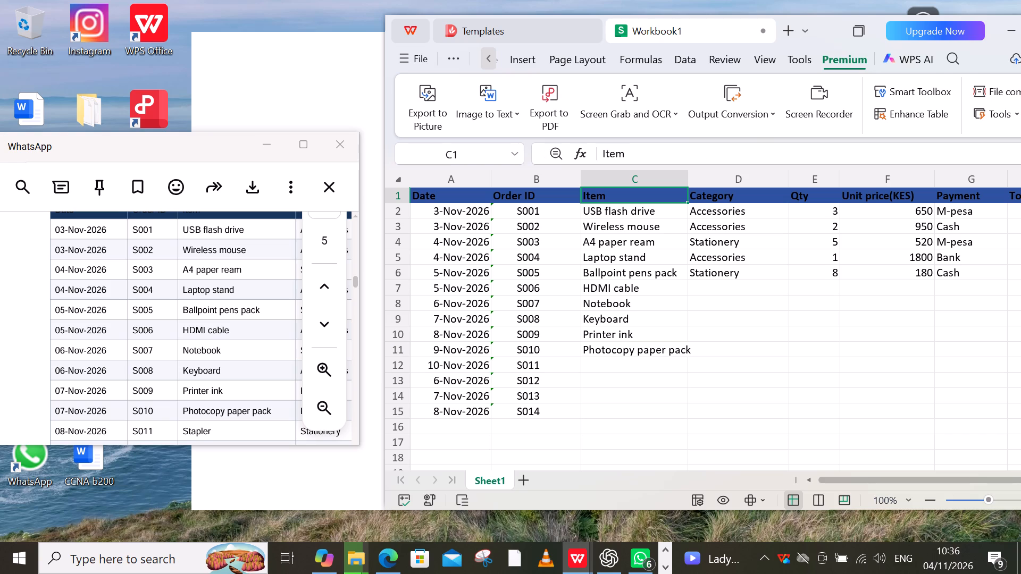
Widen the Item column to about 19 so that Photocopy paper pack fits within its cell.
drag(687, 177, 696, 177)
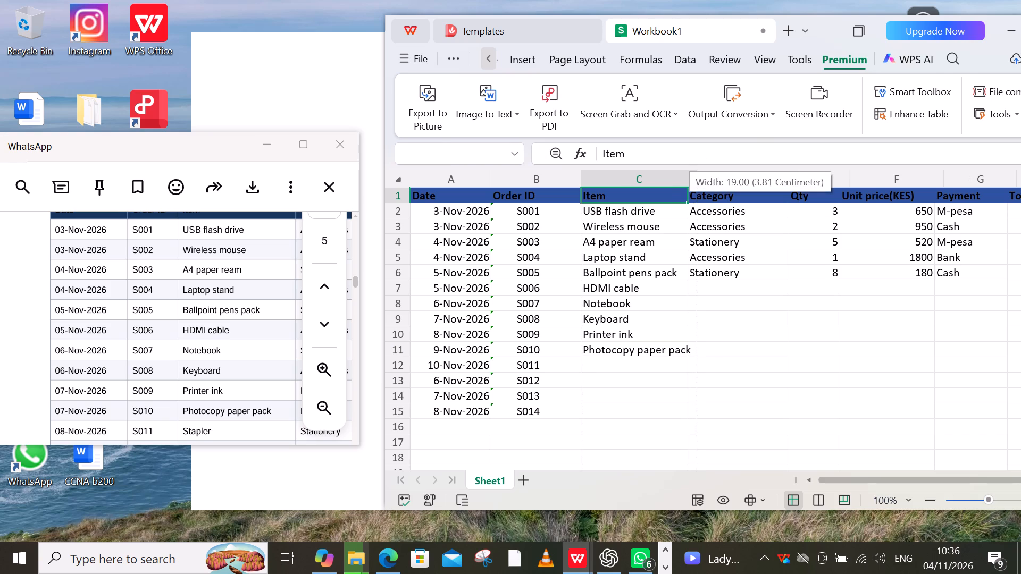
drag(696, 177, 694, 177)
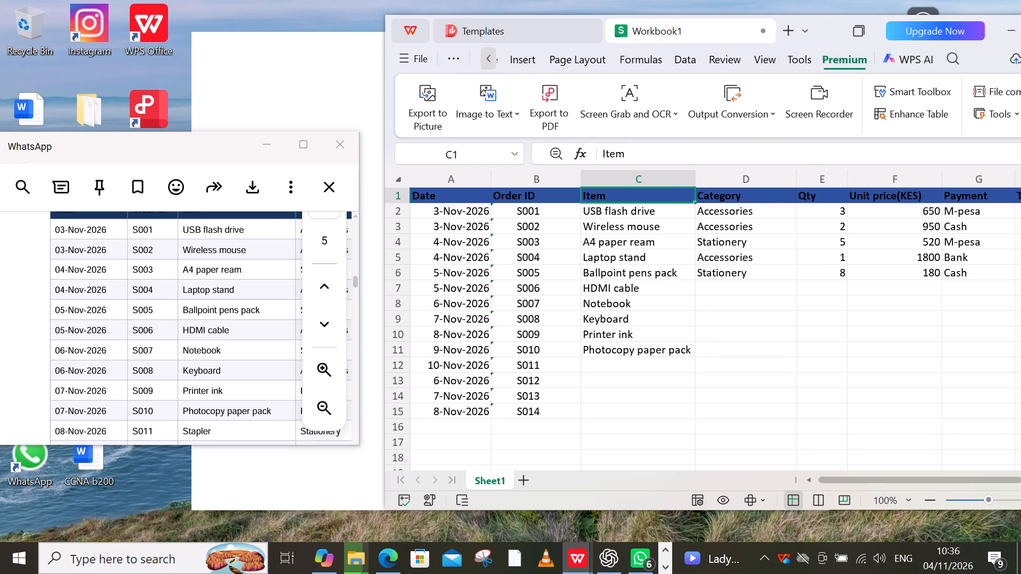
Enter Stapler in Item cell C12 for order S011.
click(611, 367)
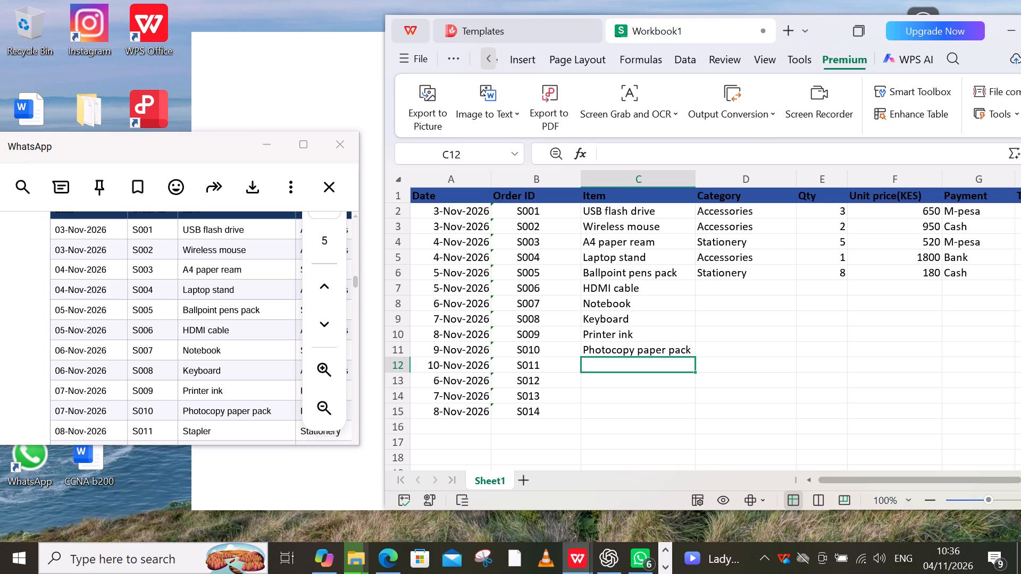
text(ta)
text(pl)
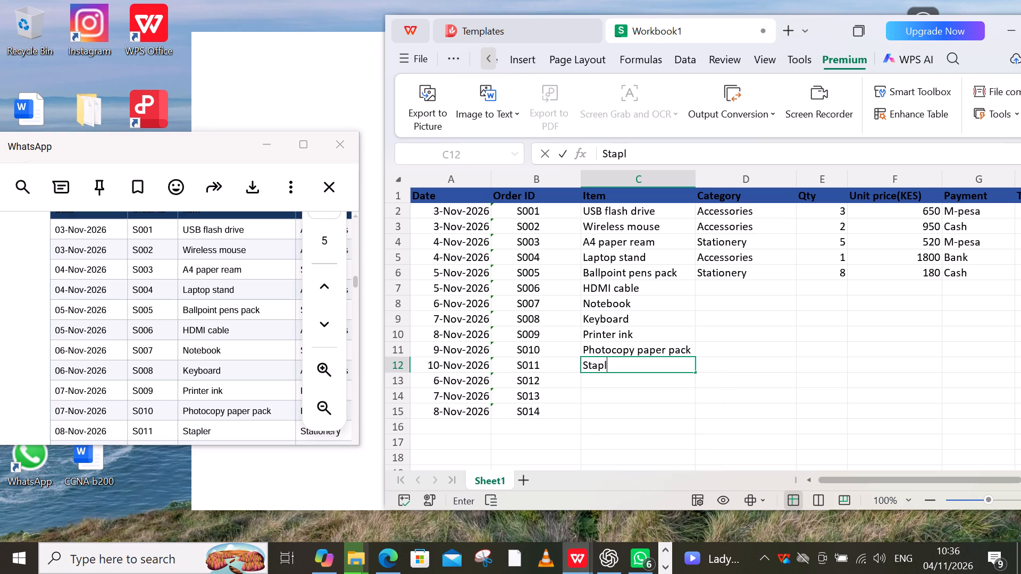
text(er)
key(Return)
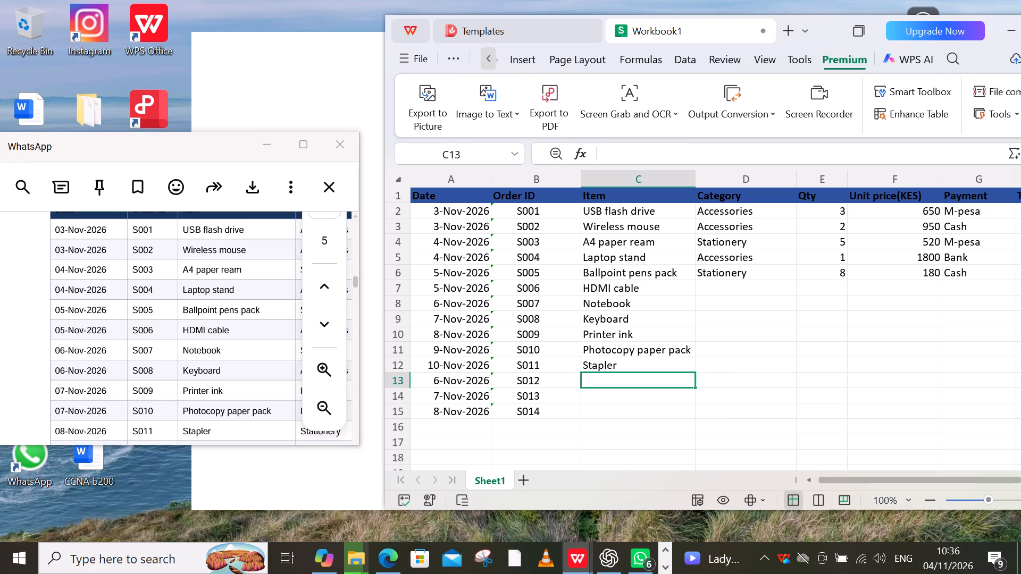
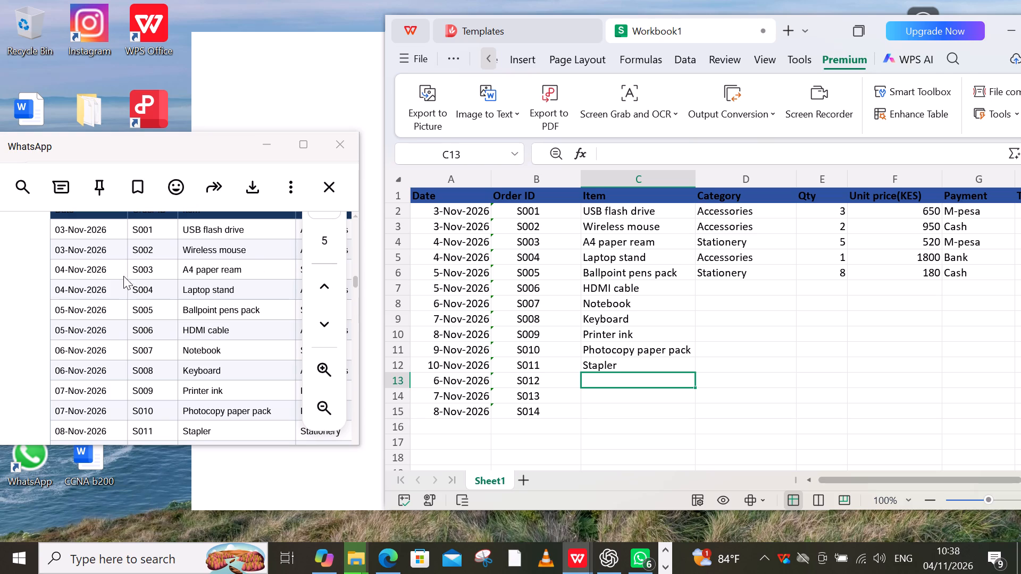
Enter Laptop sleeve in Item cell C13 for order S012, following the reference table.
scroll(186, 343, down, 1)
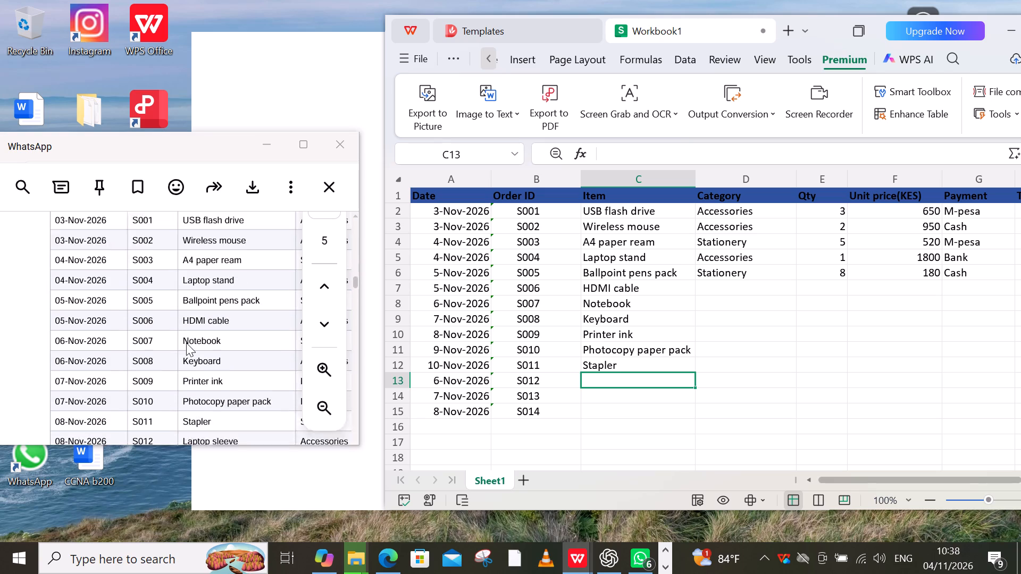
scroll(186, 343, down, 2)
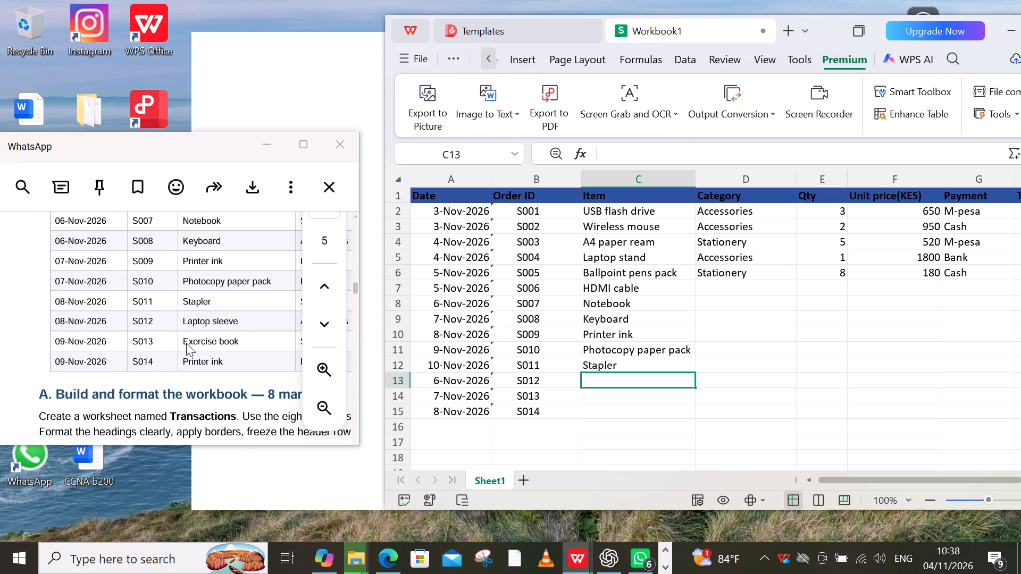
text(la)
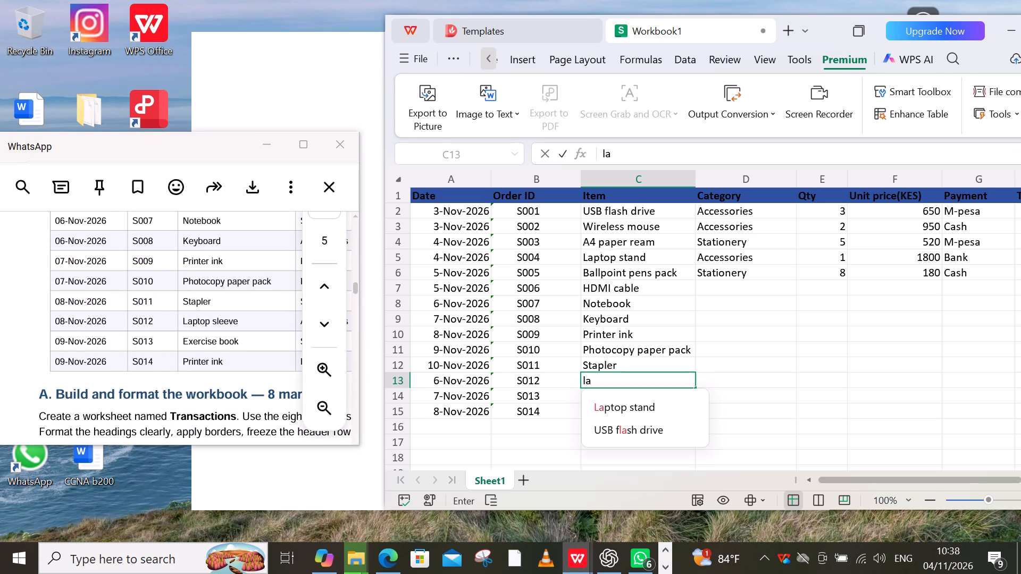
key(p)
key(BackSpace)
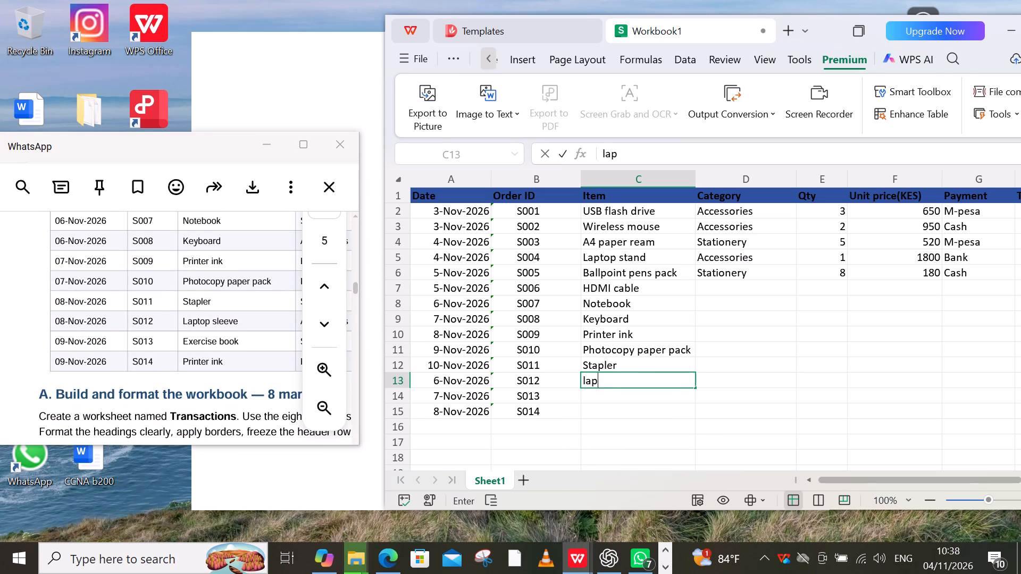
key(BackSpace)
key(BackSpace)
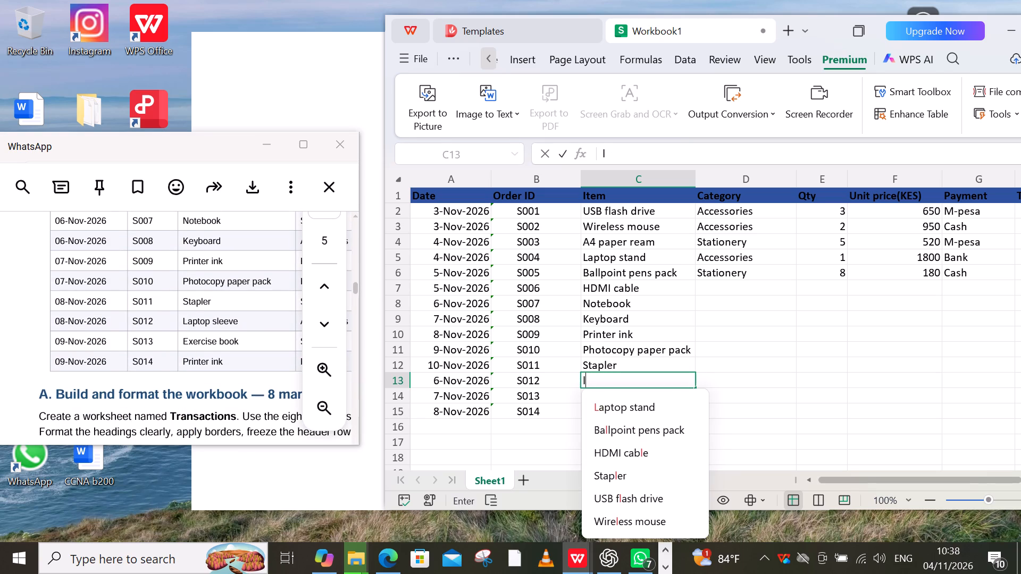
text(aptop)
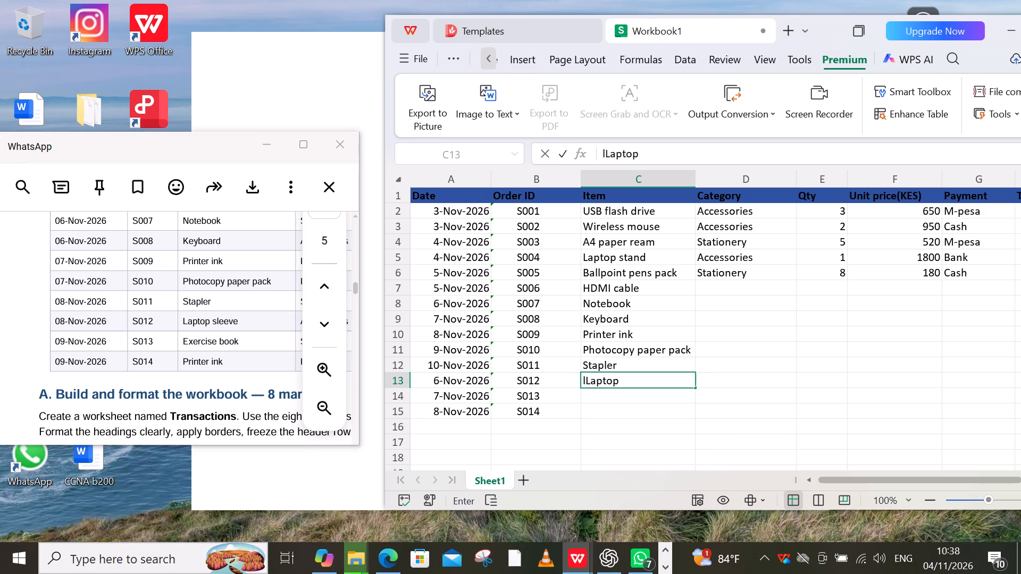
key(space)
key(BackSpace)
key(BackSpace)
key(BackSpace)
key(BackSpace)
key(BackSpace)
key(BackSpace)
key(BackSpace)
key(BackSpace)
text(ao)
key(BackSpace)
key(o)
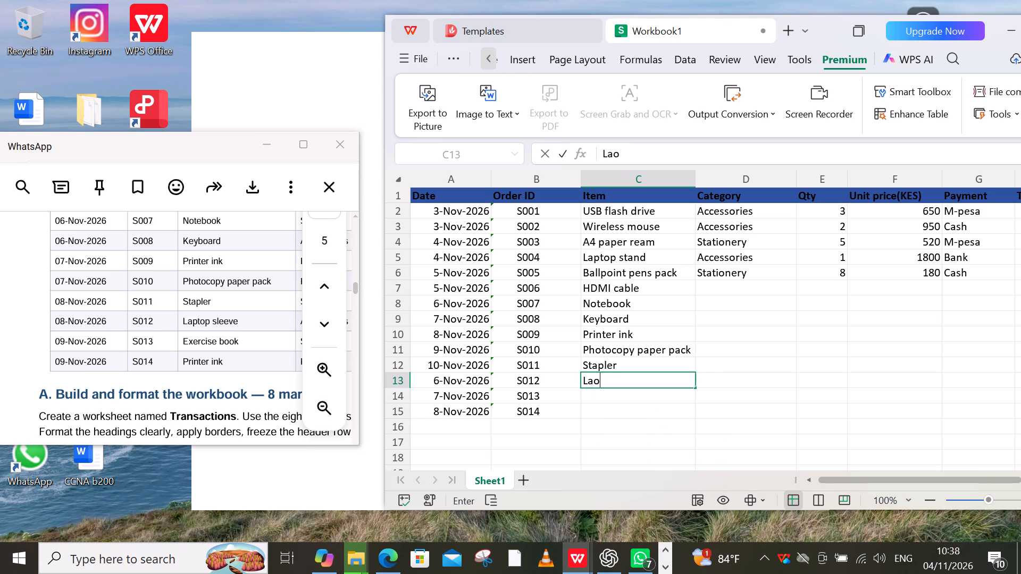
key(BackSpace)
text(ptop)
key(space)
key(d)
key(BackSpace)
text(sleeve)
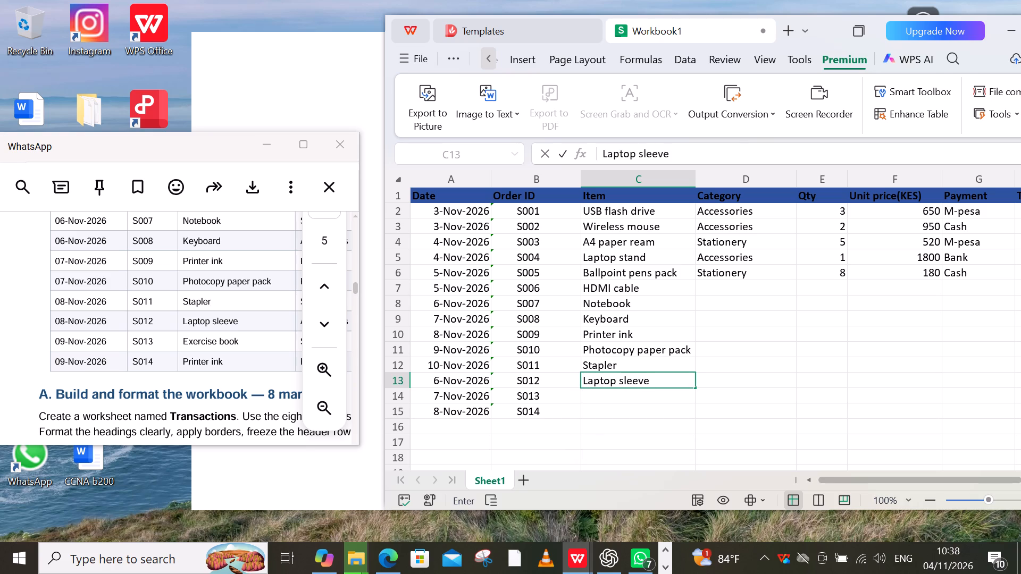
Enter Exercise book and Printer ink in Item cells C14 and C15 for orders S013 and S014.
click(614, 398)
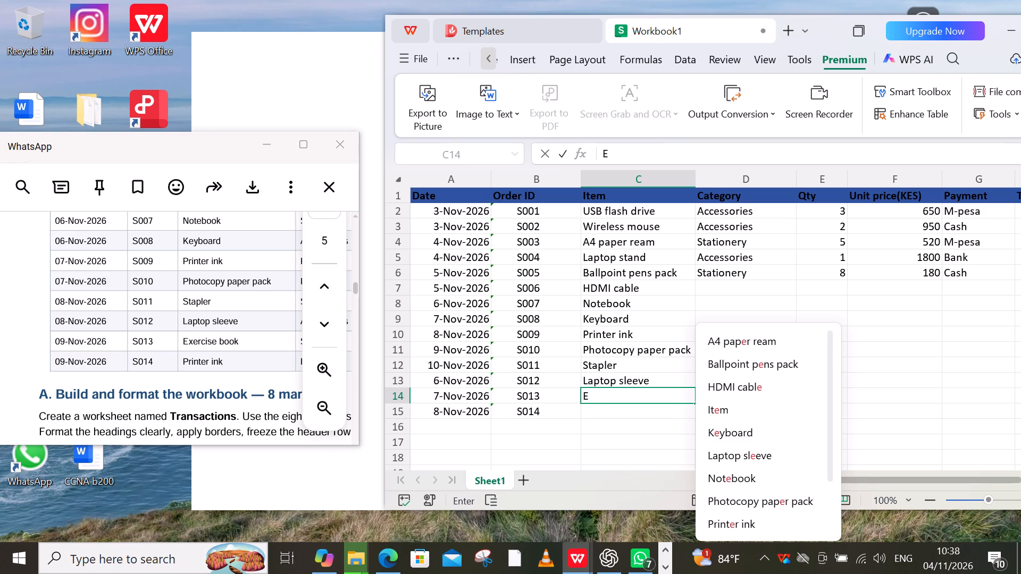
text(xer)
text(cise)
key(space)
text(book)
key(Return)
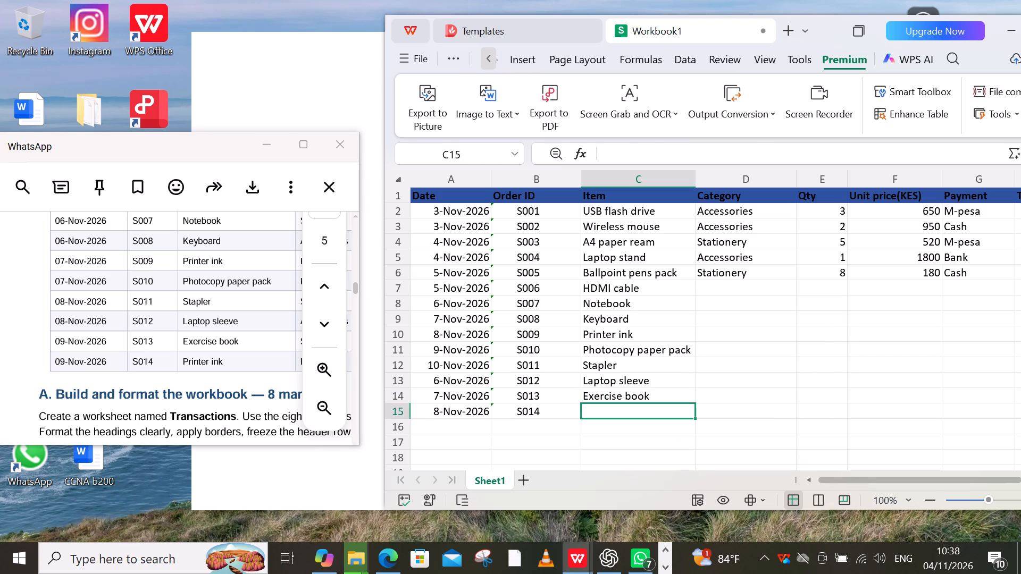
text(rinter)
key(space)
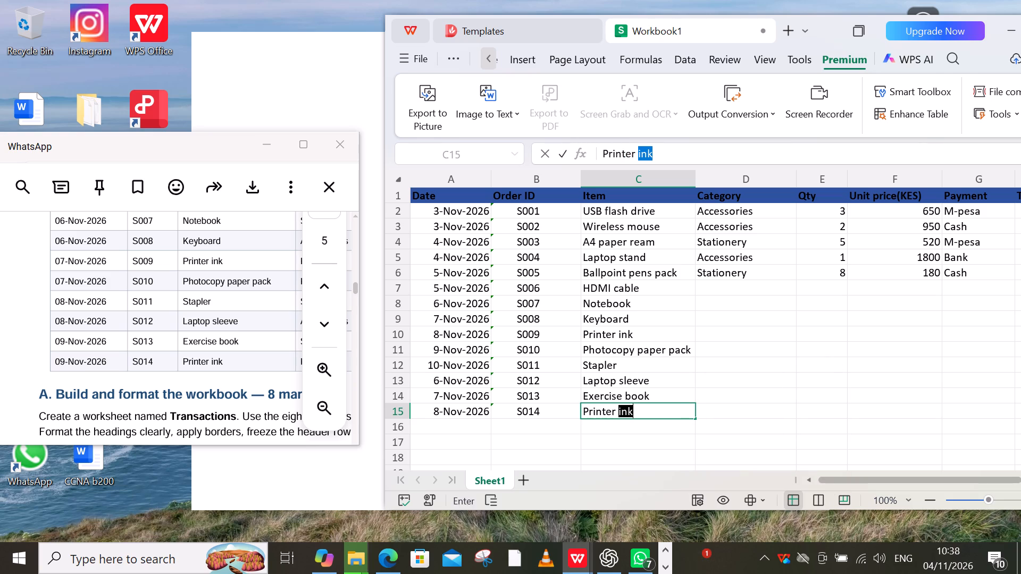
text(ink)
click(723, 284)
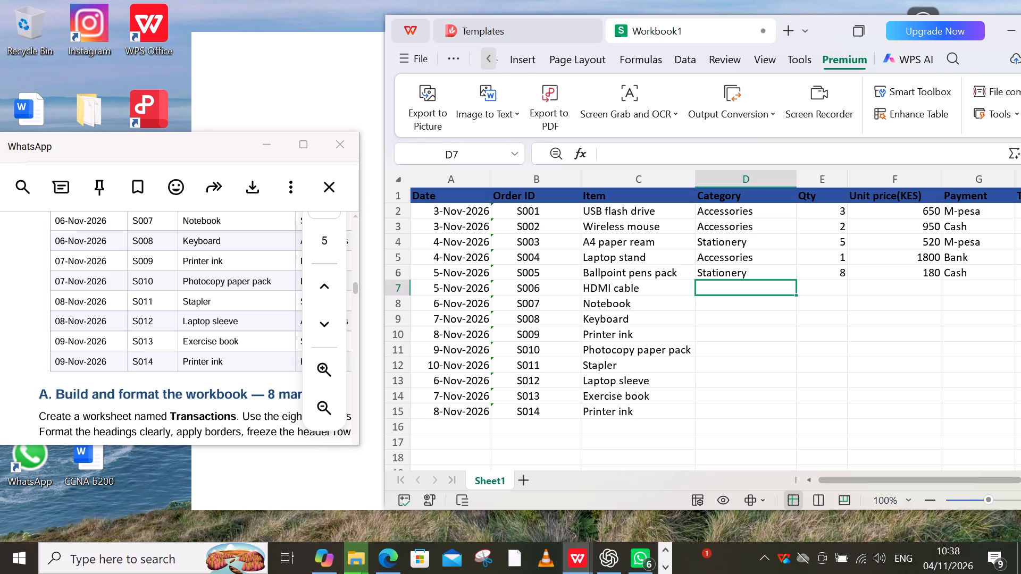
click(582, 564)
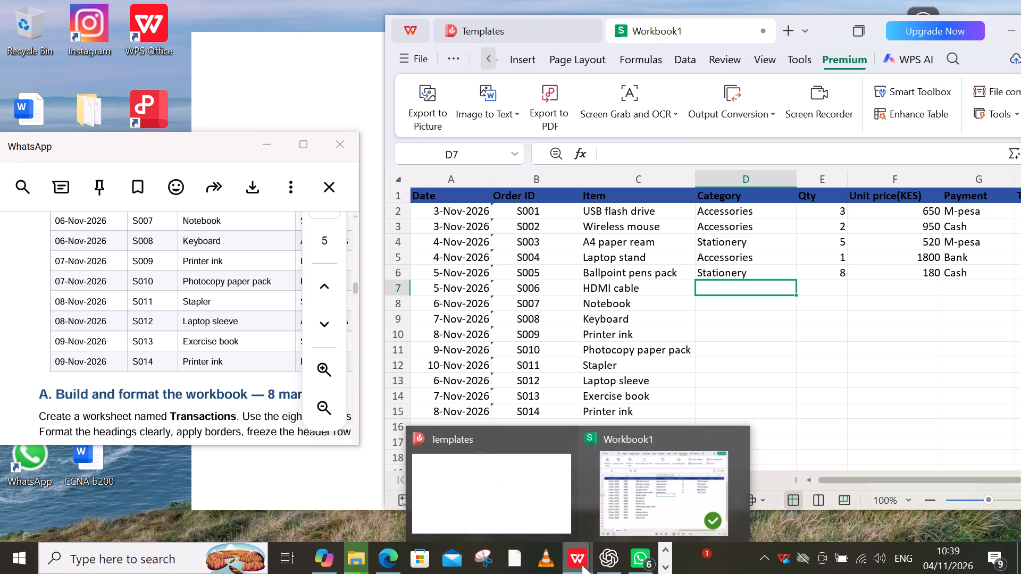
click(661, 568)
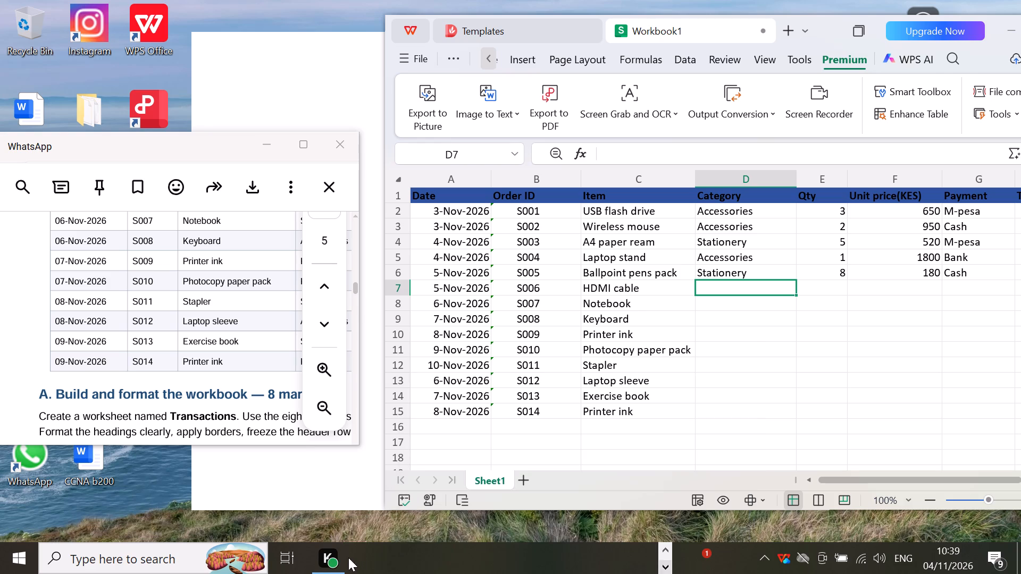
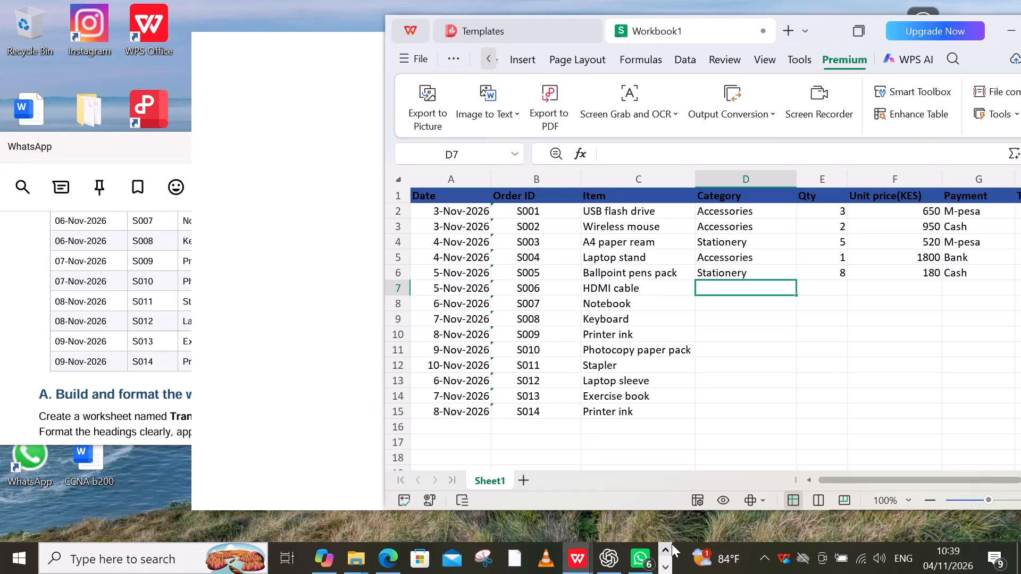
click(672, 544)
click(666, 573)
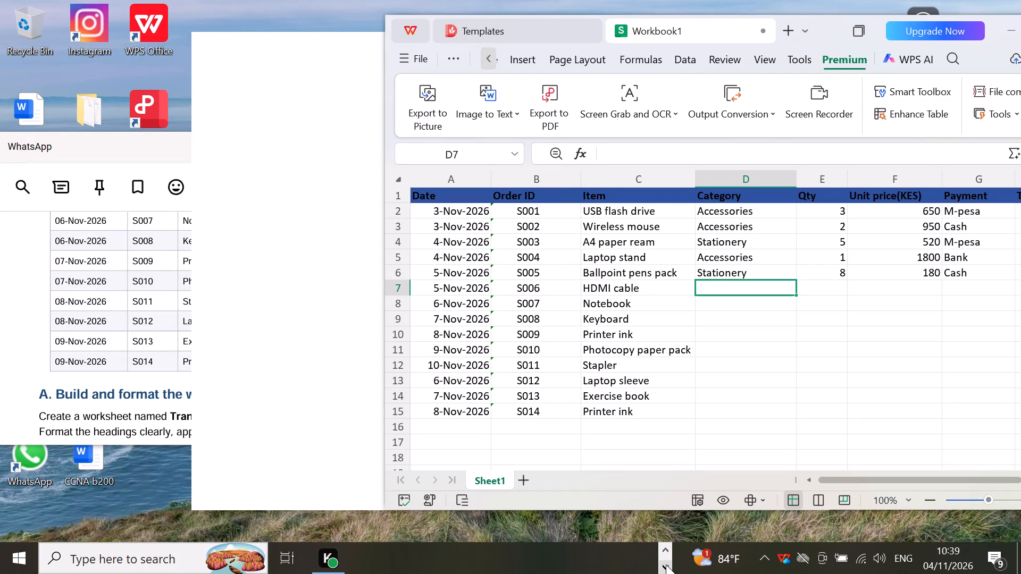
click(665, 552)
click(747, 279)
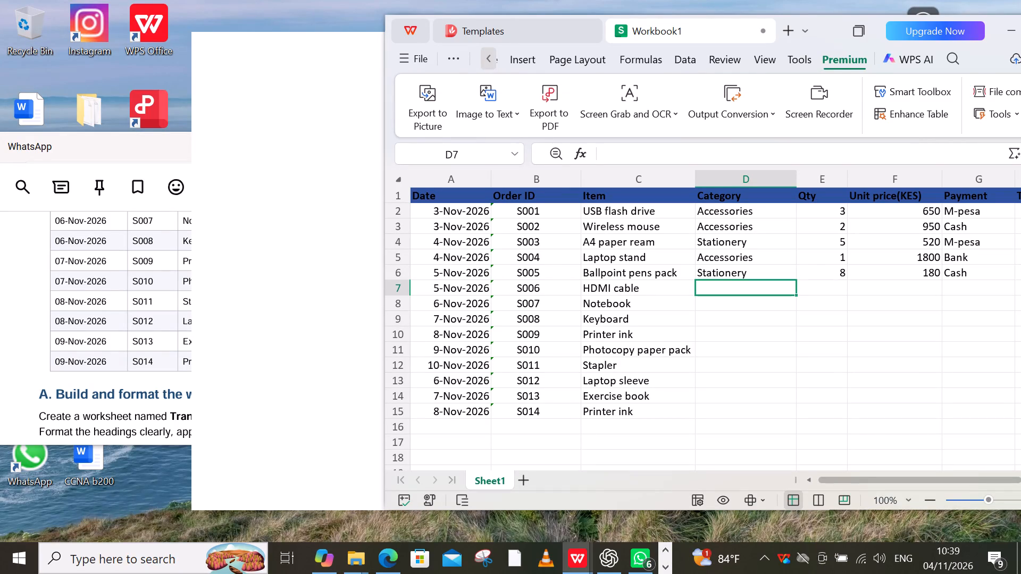
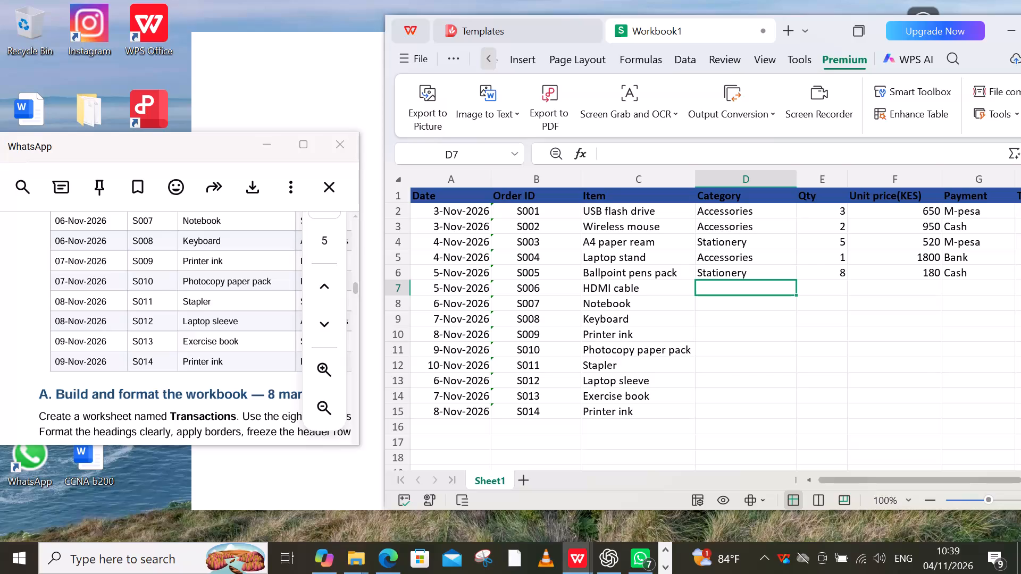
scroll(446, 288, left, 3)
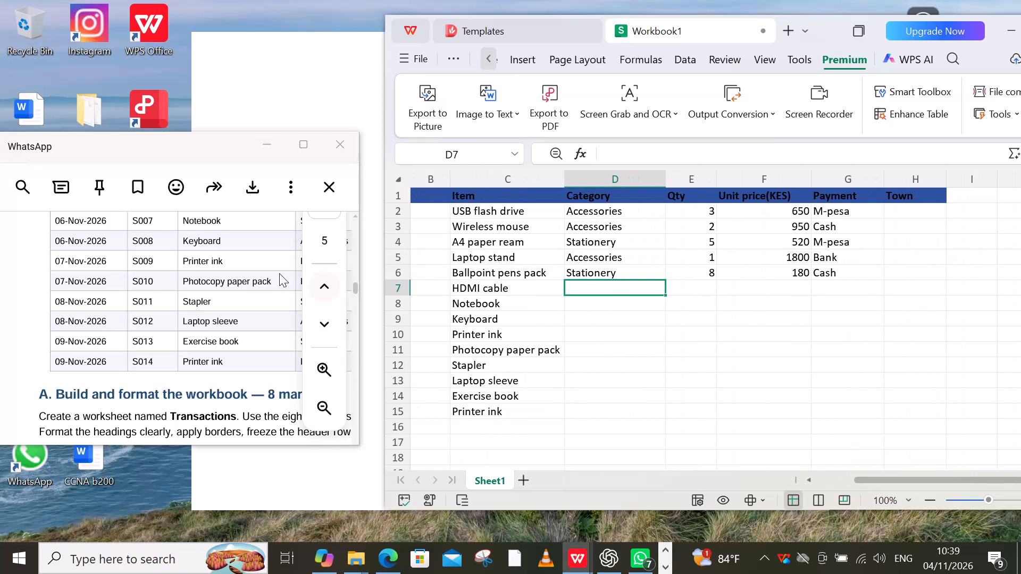
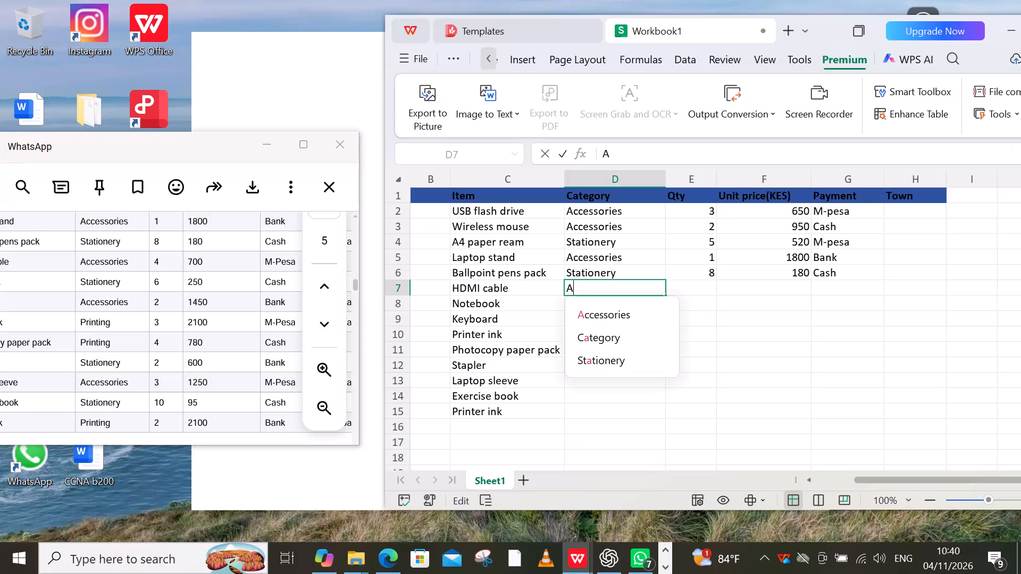
Enter the categories Accessories, Stationery and Accessories in cells D7 to D9 for HDMI cable, Notebook and Keyboard.
key(Down)
key(Return)
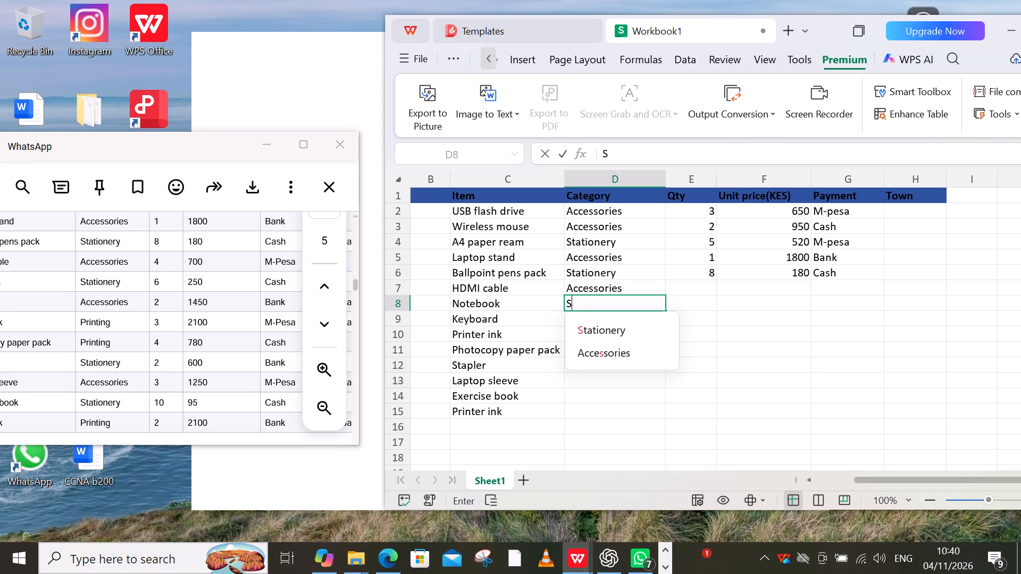
key(Down)
key(Return)
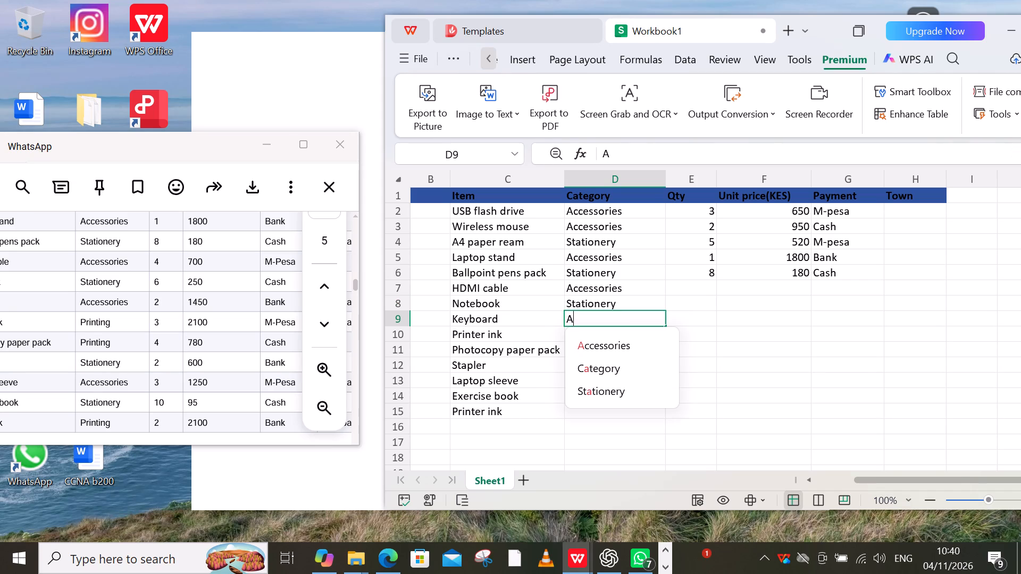
key(c)
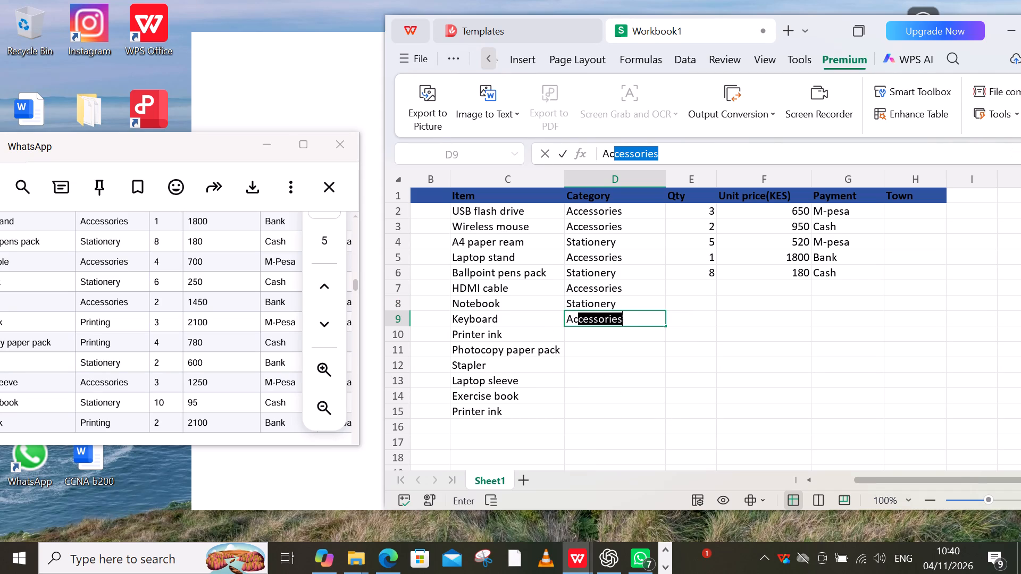
key(Return)
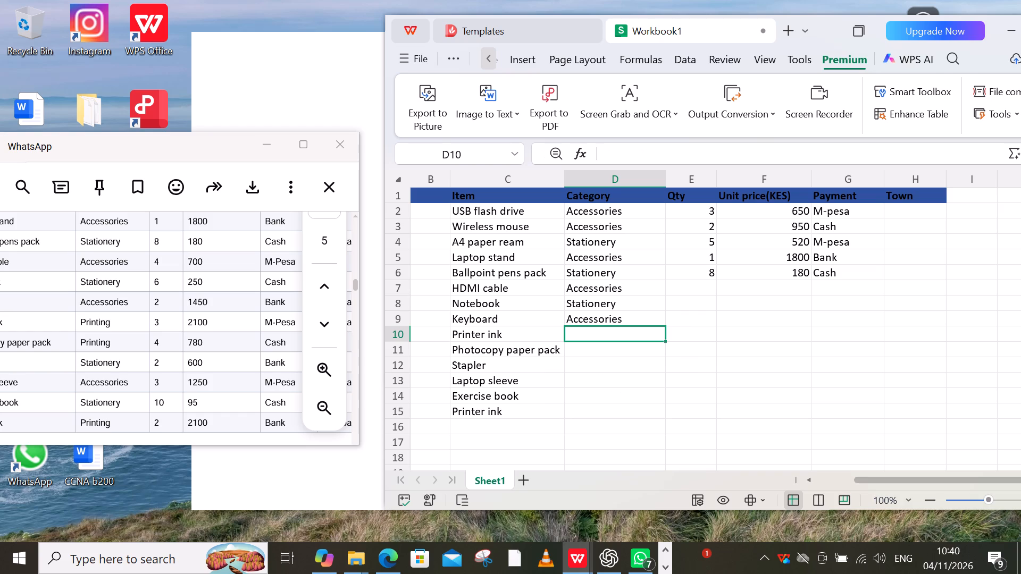
Enter Printing in Category cells D10 and D11 for Printer ink and Photocopy paper pack, following the reference table.
scroll(273, 273, right, 1)
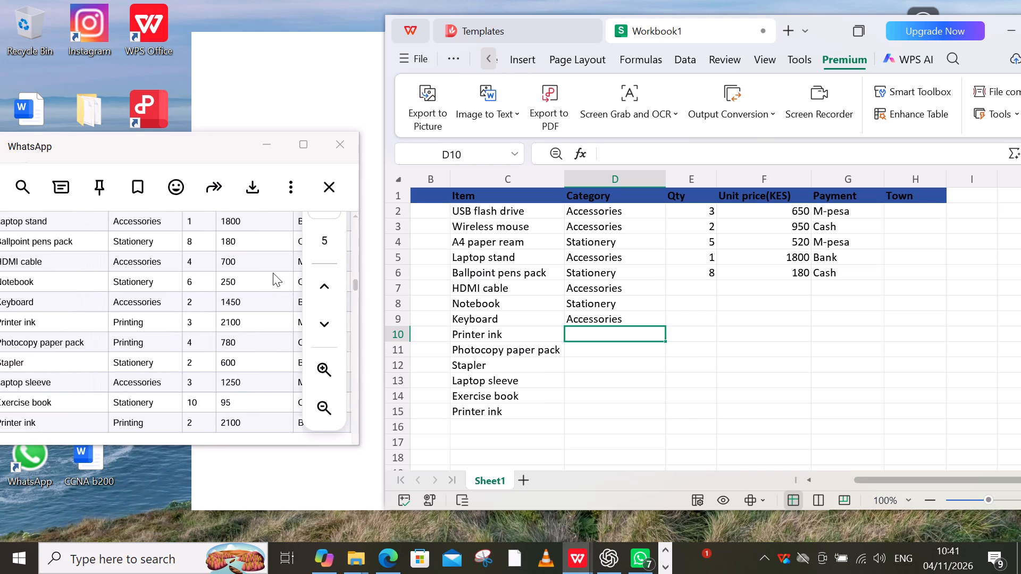
scroll(273, 273, right, 2)
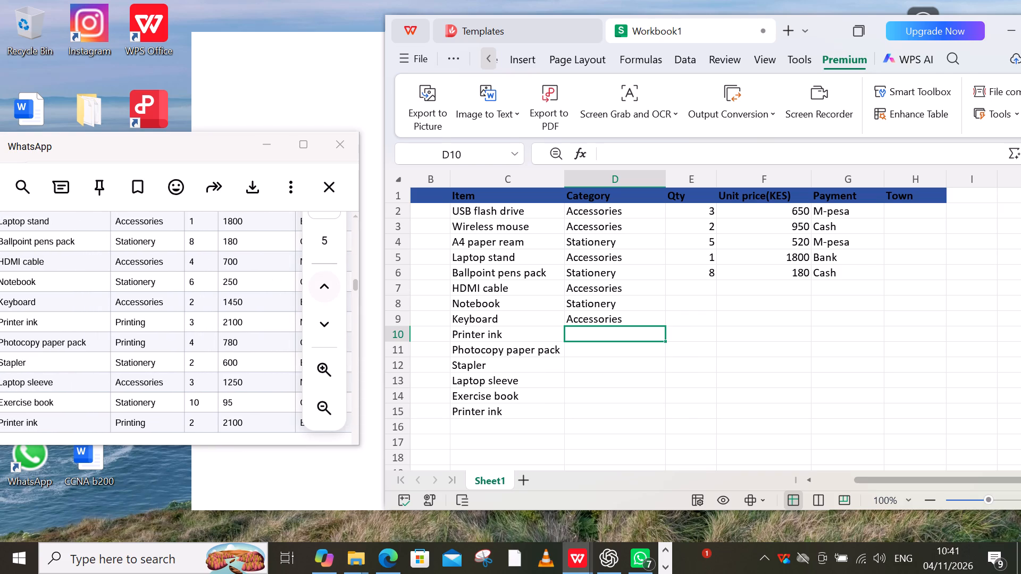
text(rinting)
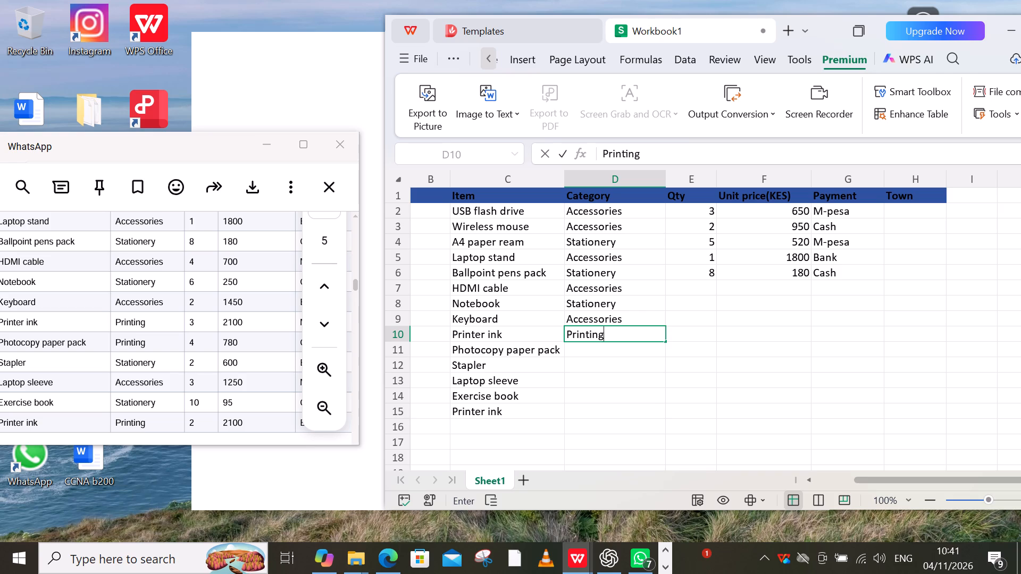
key(Return)
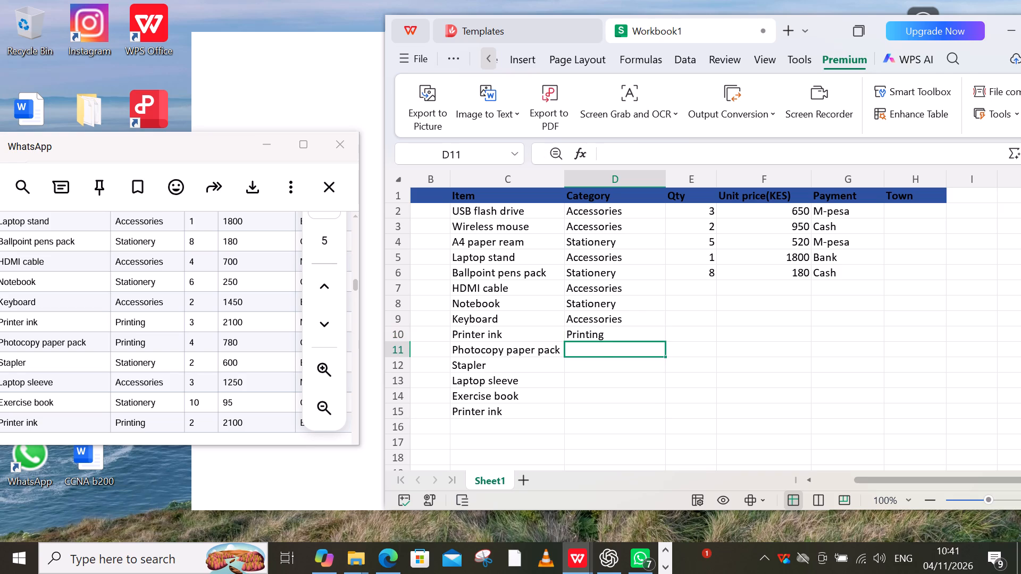
key(p)
key(Return)
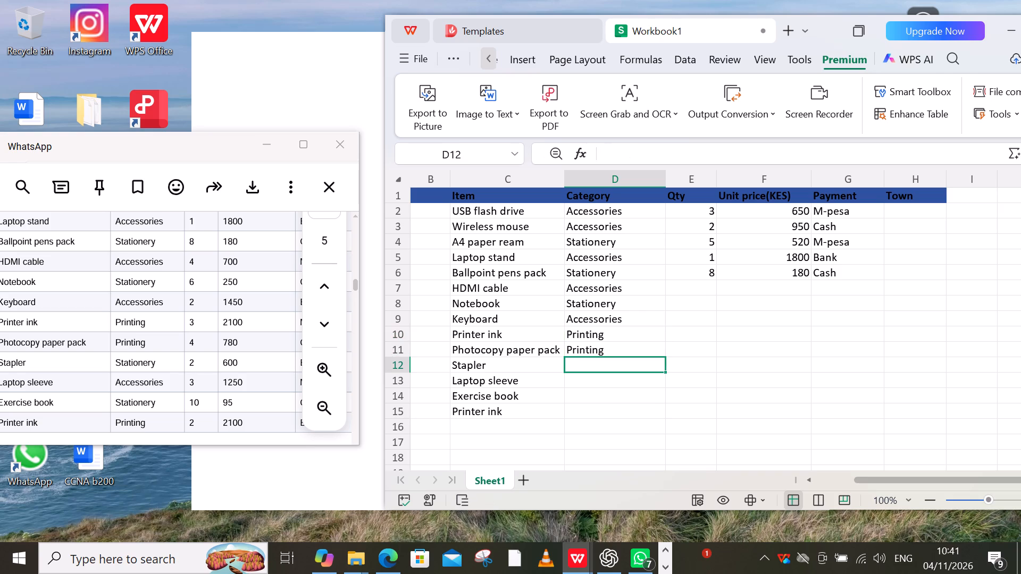
Enter Stationery, Accessories, Stationery and Printing in Category cells D12 to D15 for Stapler, Laptop sleeve, Exercise book and Printer ink.
text(tation)
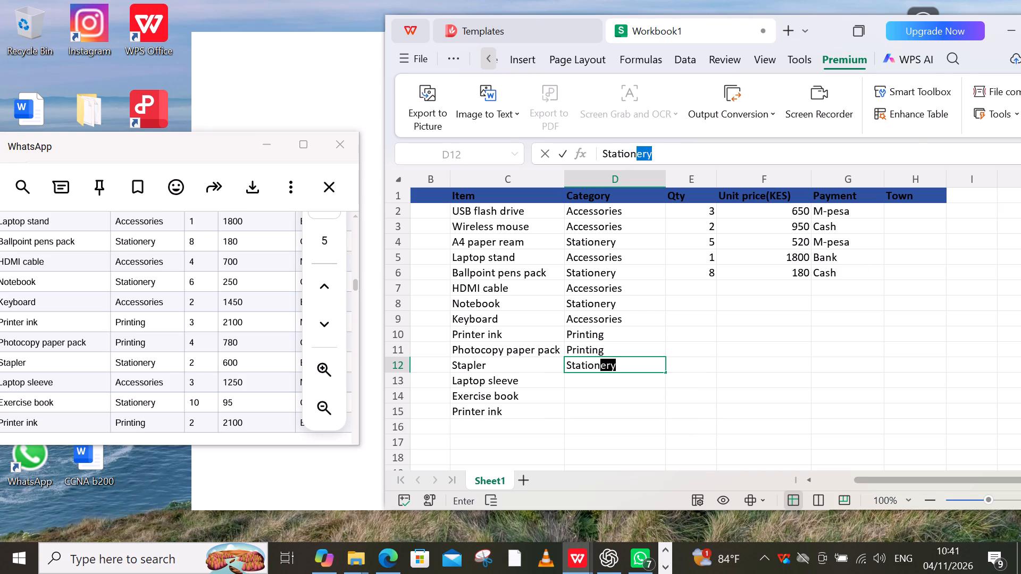
key(Return)
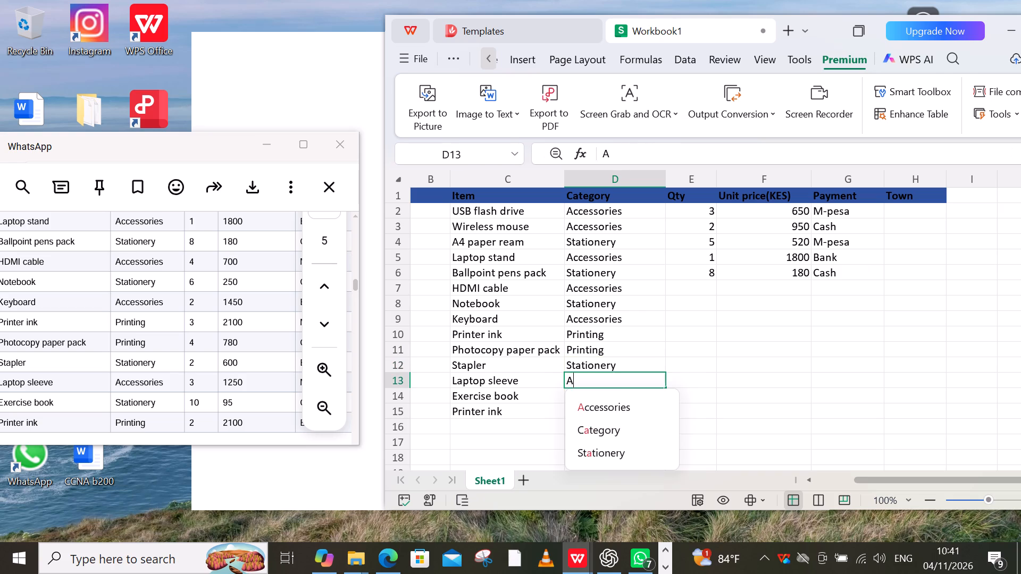
text(cc)
key(Return)
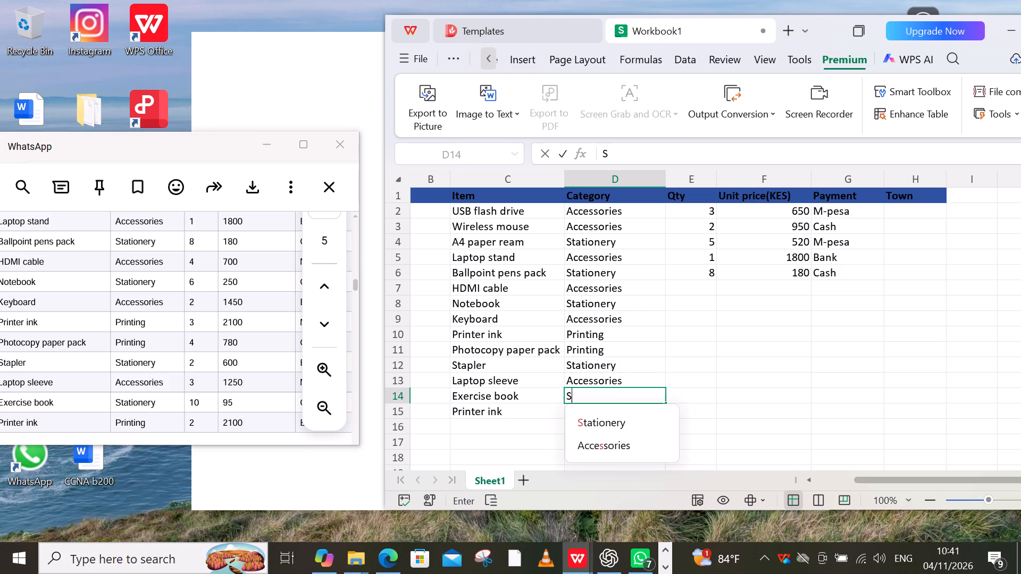
key(t)
key(Return)
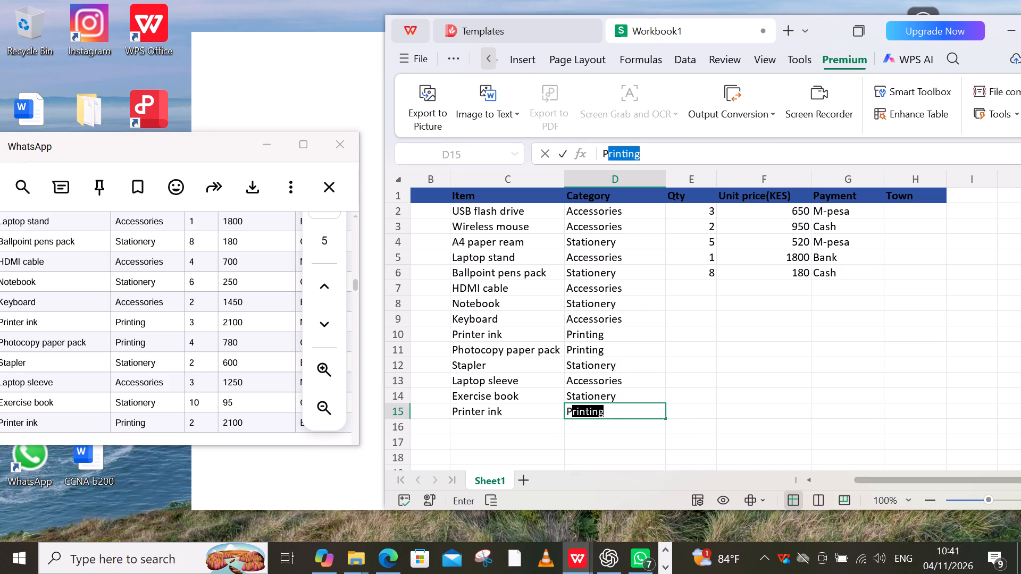
key(Return)
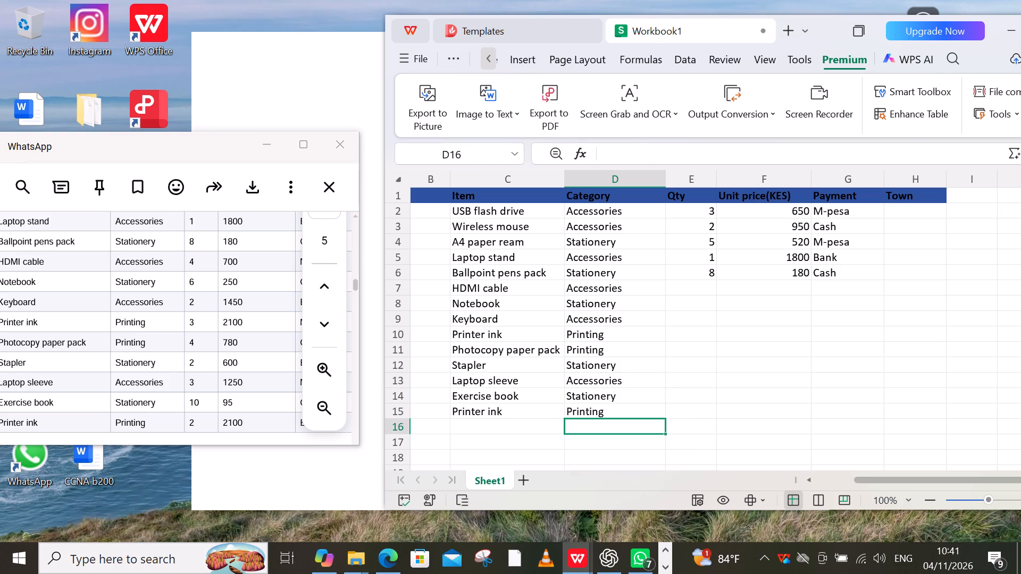
Select Qty cell E7 in the HDMI cable row for quantity entry.
click(705, 289)
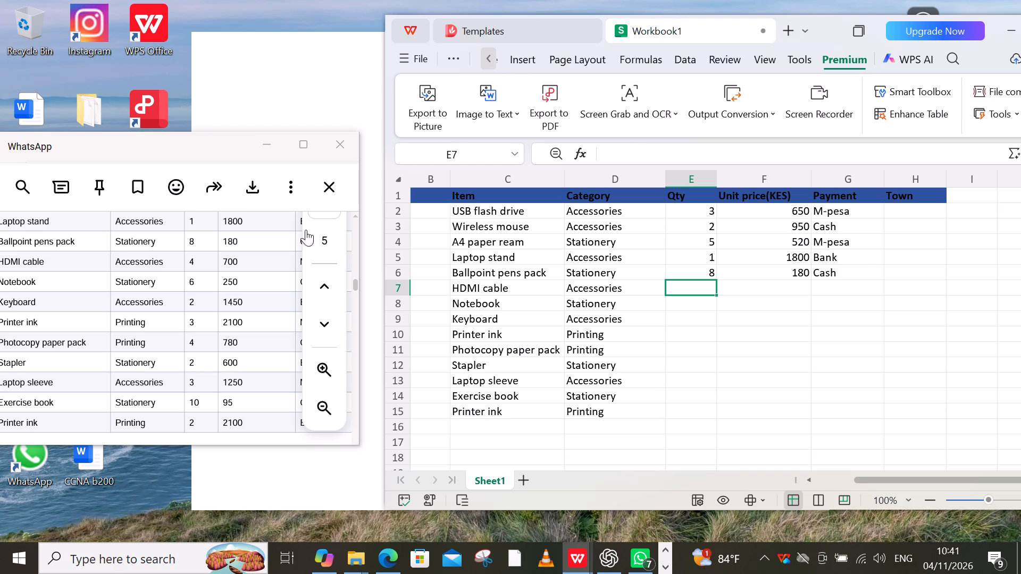
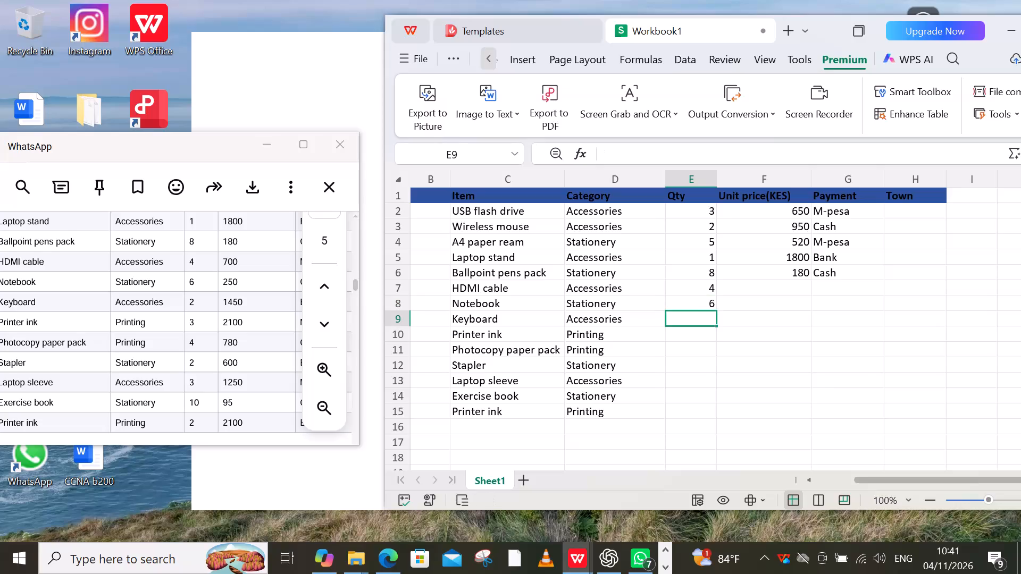
Enter quantities 2, 3, 4 and 2 in Qty cells E9 to E12 for Keyboard, Printer ink, Photocopy paper pack and Stapler.
key(2)
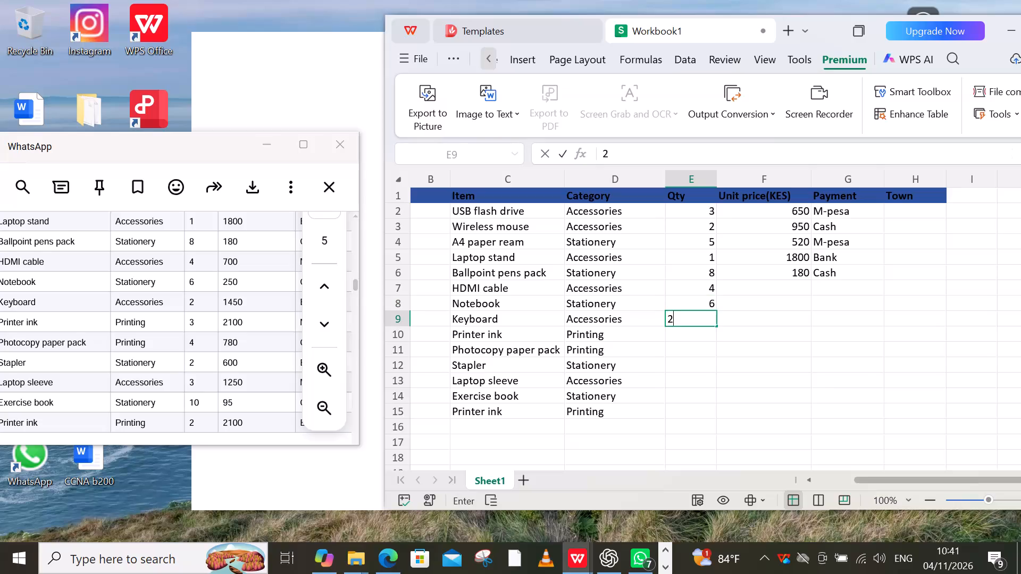
key(Return)
key(3)
key(Return)
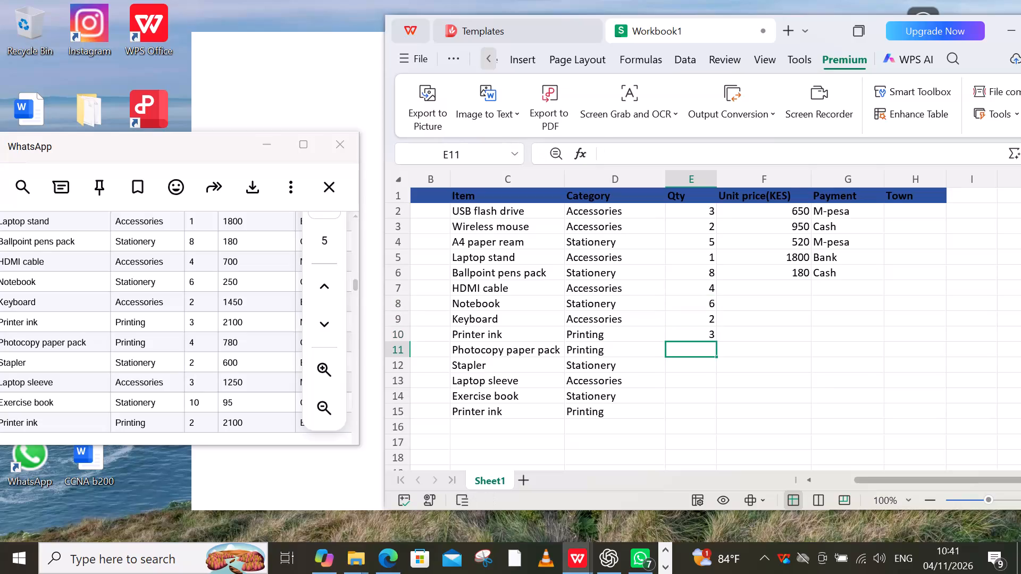
key(4)
key(Return)
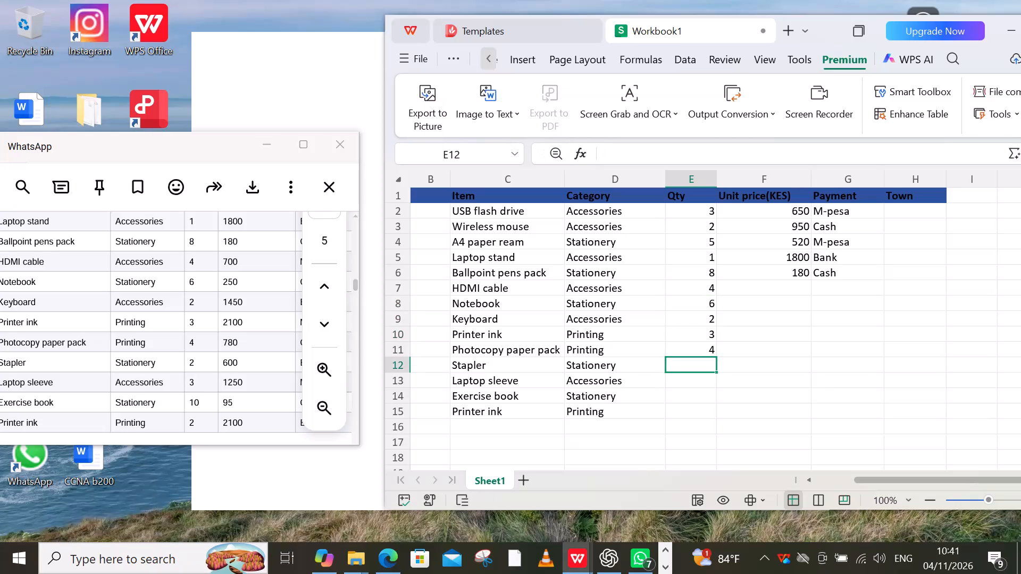
key(2)
key(Return)
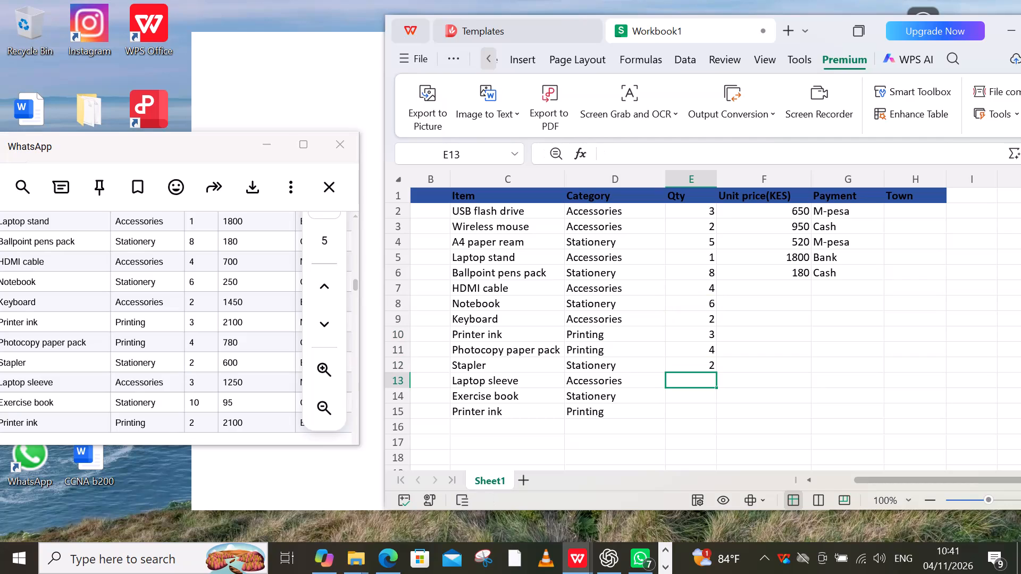
Enter quantities 3, 10 and 2 in Qty cells E13 to E15 for Laptop sleeve, Exercise book and Printer ink.
key(3)
key(Return)
key(1)
key(0)
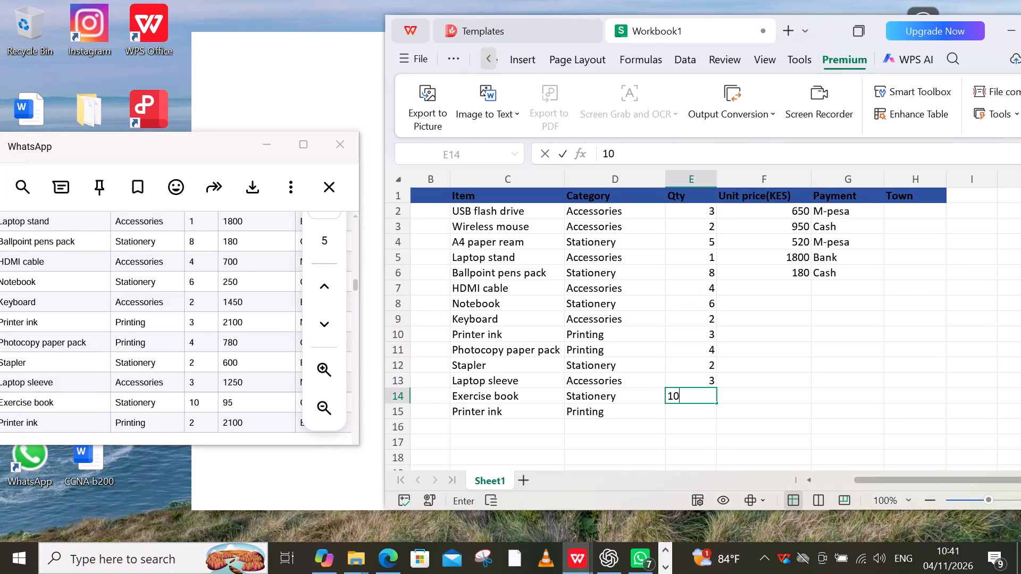
key(Return)
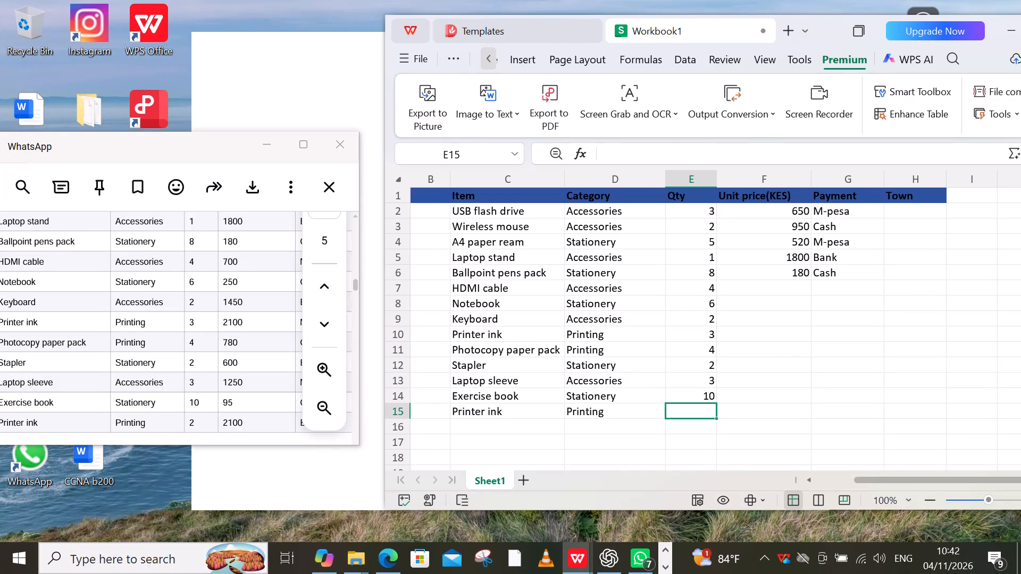
key(3)
key(BackSpace)
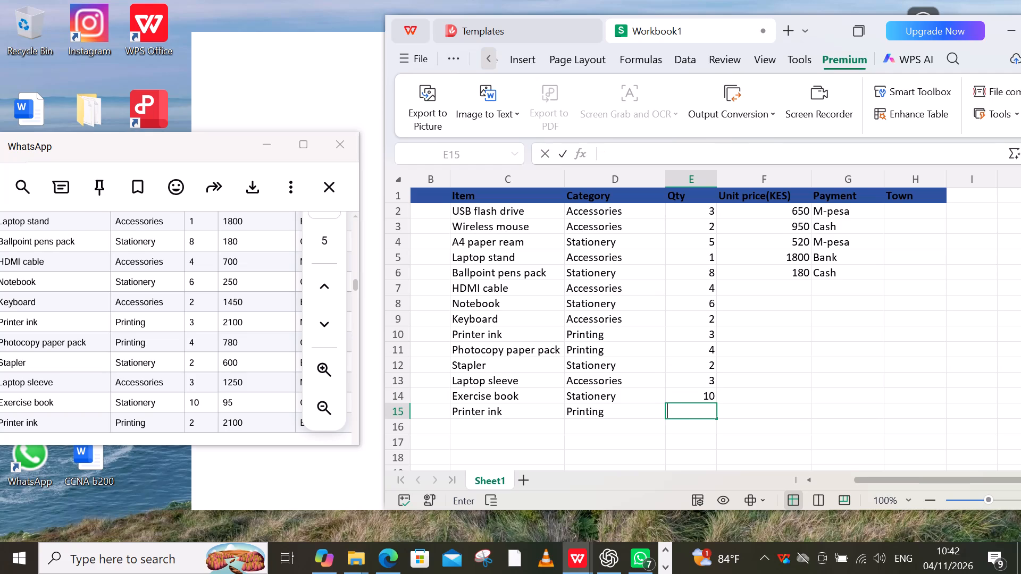
key(2)
key(Return)
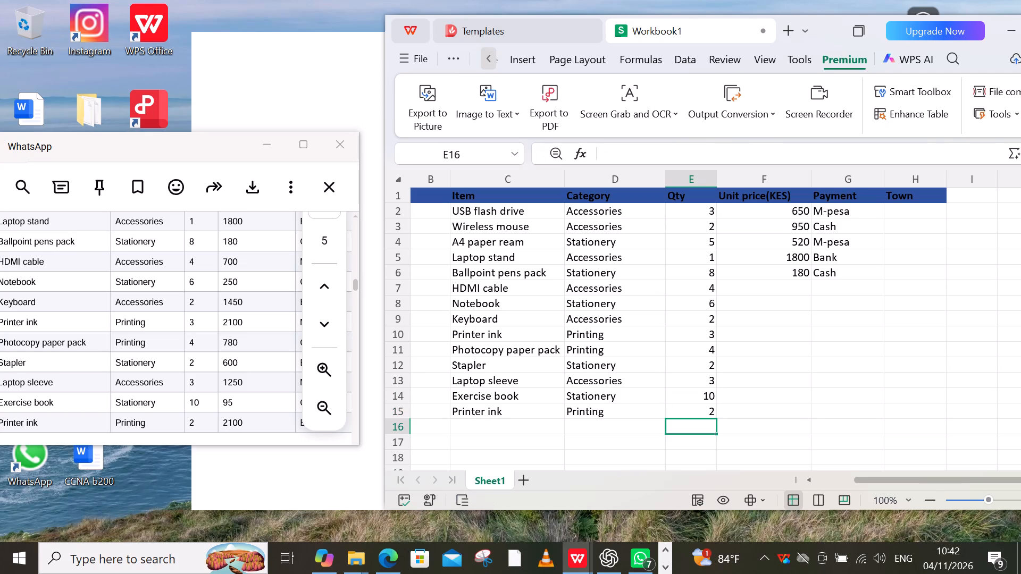
Select Unit price cell F7 in the HDMI cable row for price entry.
click(773, 290)
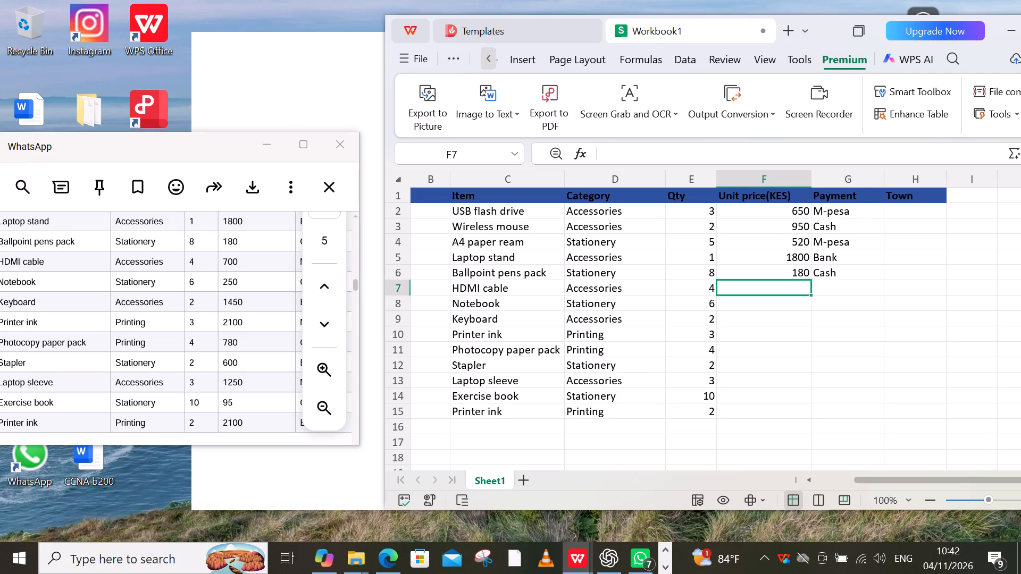
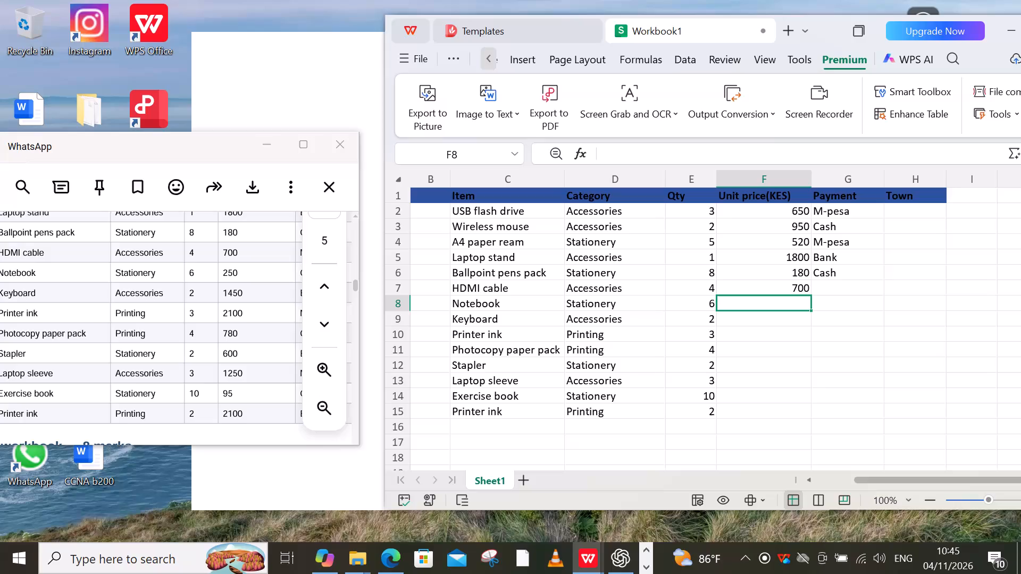
Enter unit prices 250, 1450, 2100 and 780 in cells F8 to F11 for Notebook, Keyboard, Printer ink and Photocopy paper pack.
text(25)
key(0)
key(Return)
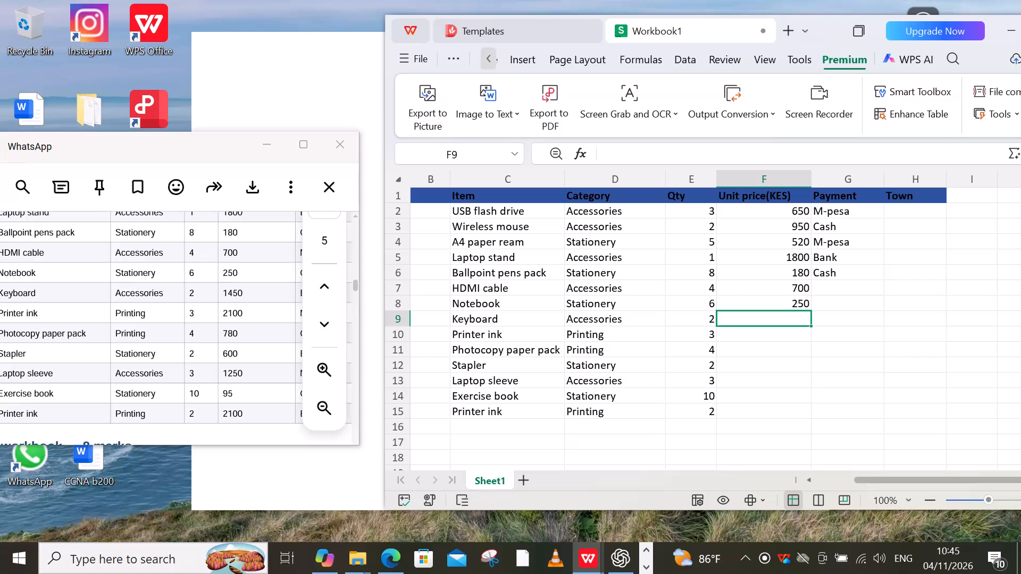
text(145)
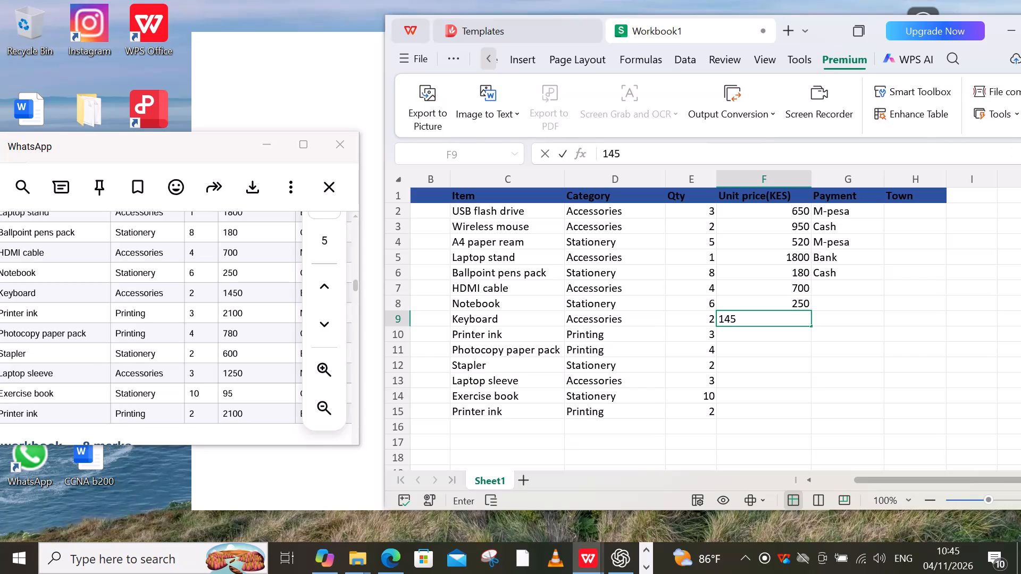
key(0)
key(Return)
text(2100)
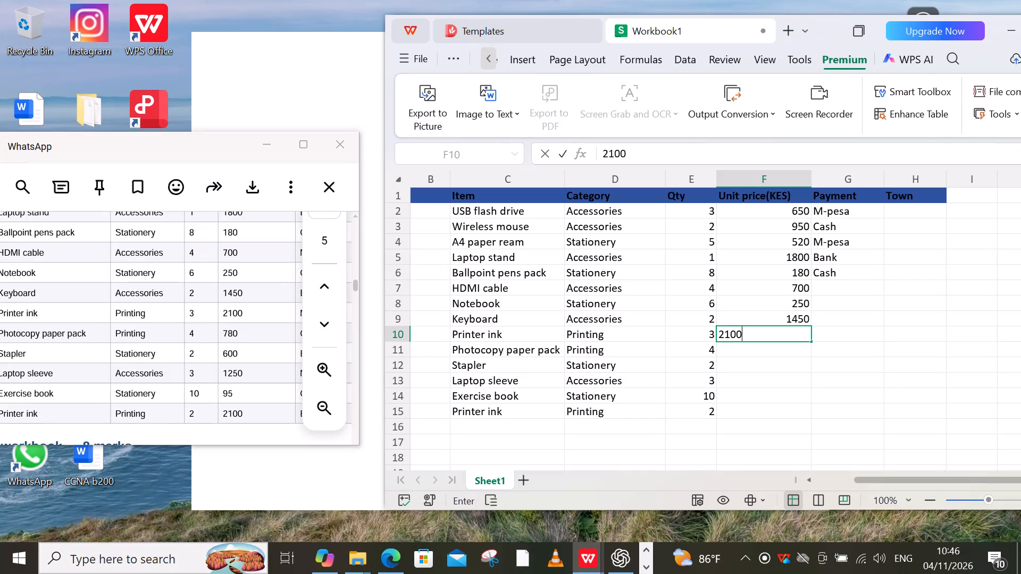
key(Return)
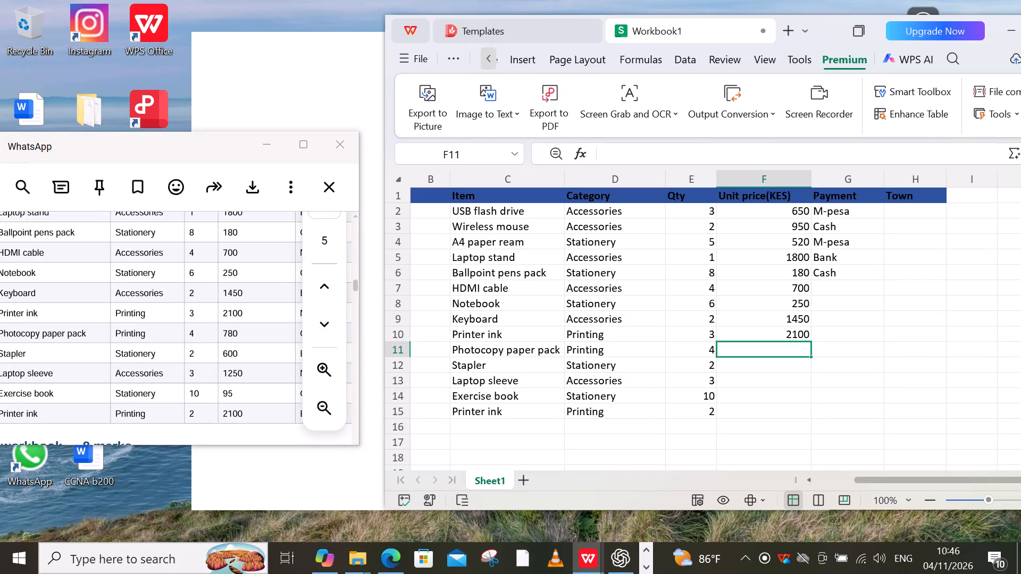
text(780)
key(Return)
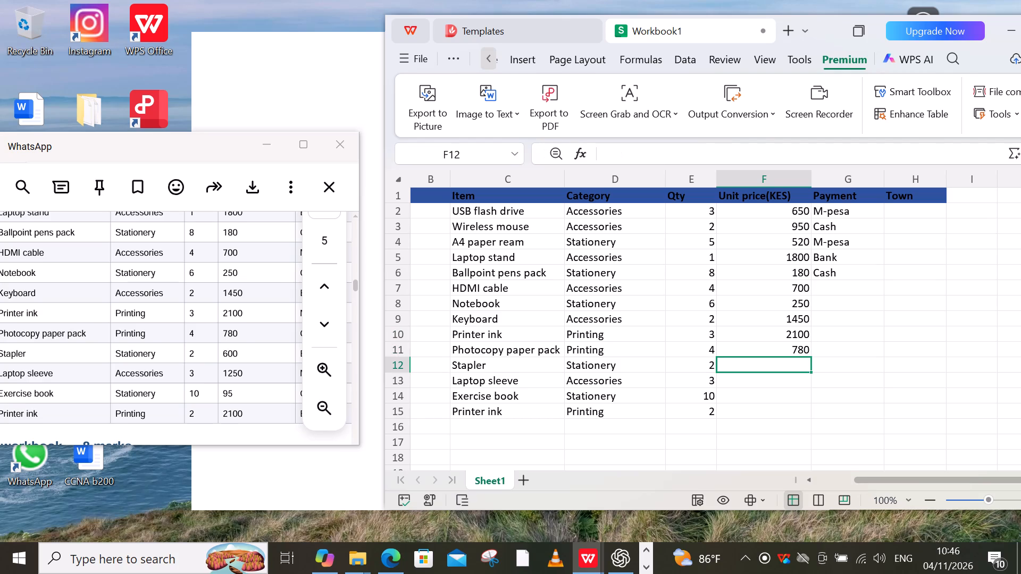
Enter unit prices 600, 1250, 95 and 2100 in cells F12 to F15 for Stapler, Laptop sleeve, Exercise book and Printer ink.
text(600)
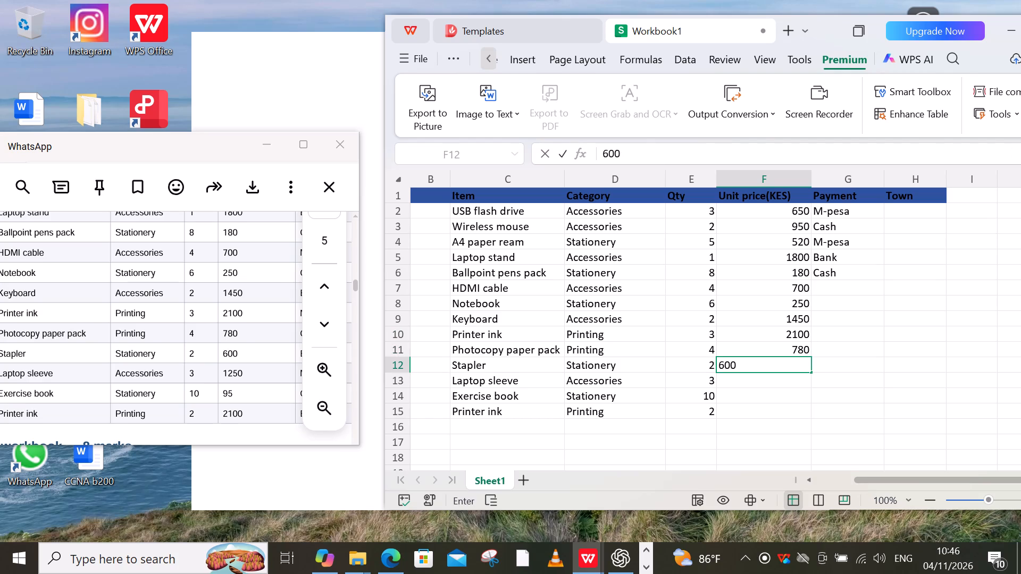
key(Return)
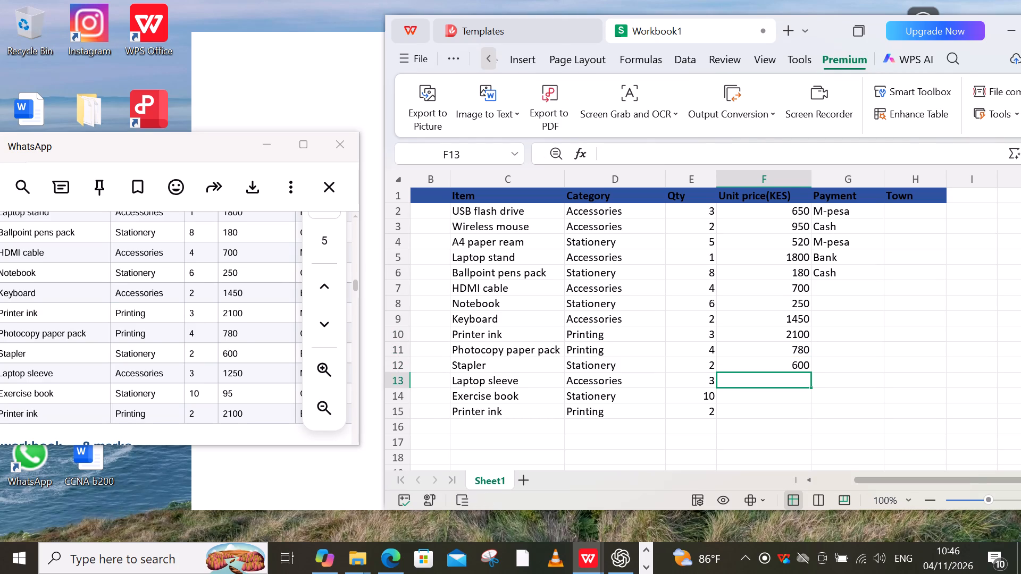
text(1250)
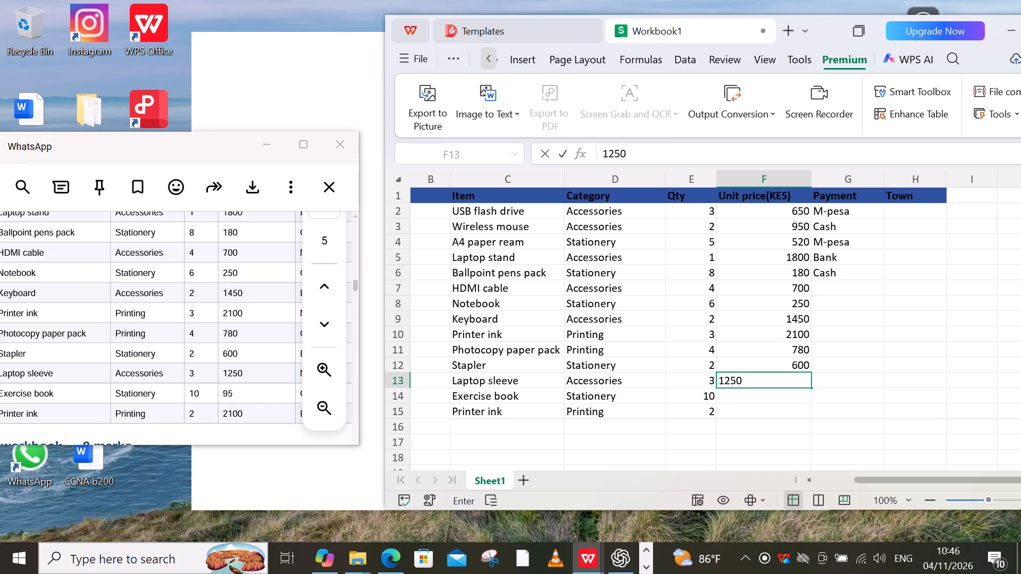
key(Return)
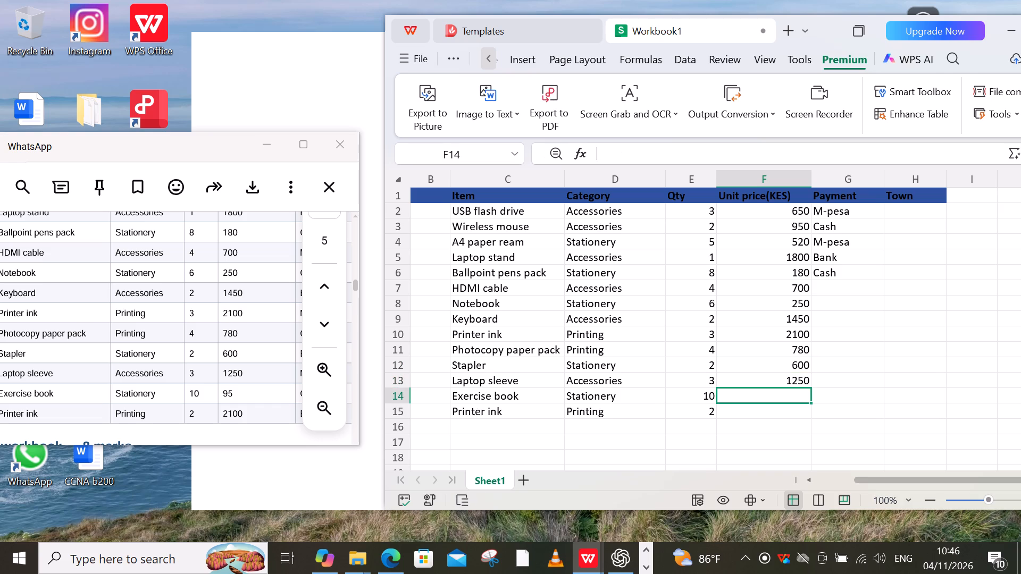
text(95)
key(Return)
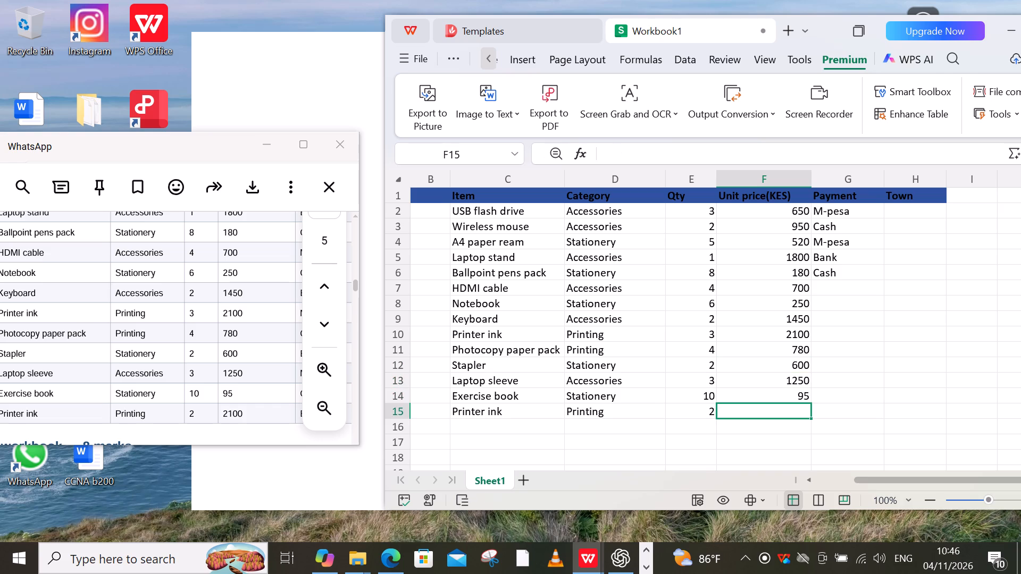
text(211)
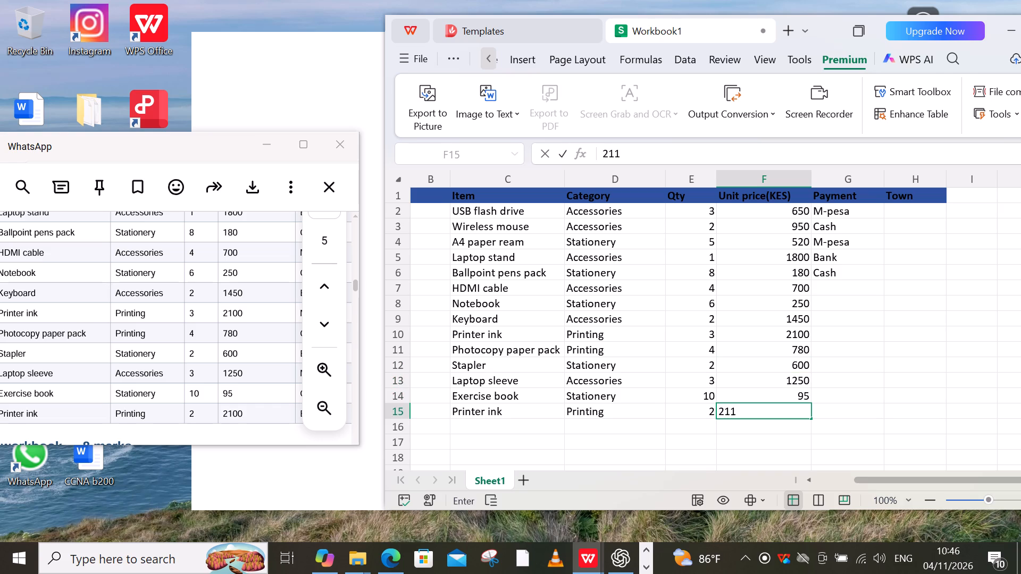
key(BackSpace)
text(00)
key(Return)
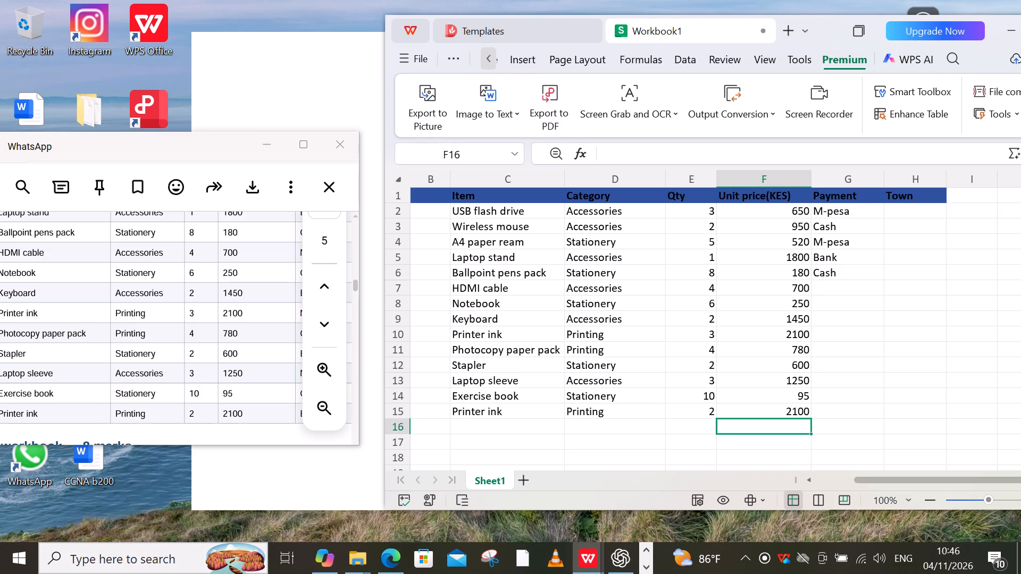
Enter payment methods M-pesa, Cash and Bank in Payment cells G7 to G9 for HDMI cable, Notebook and Keyboard.
click(840, 287)
scroll(247, 281, left, 1)
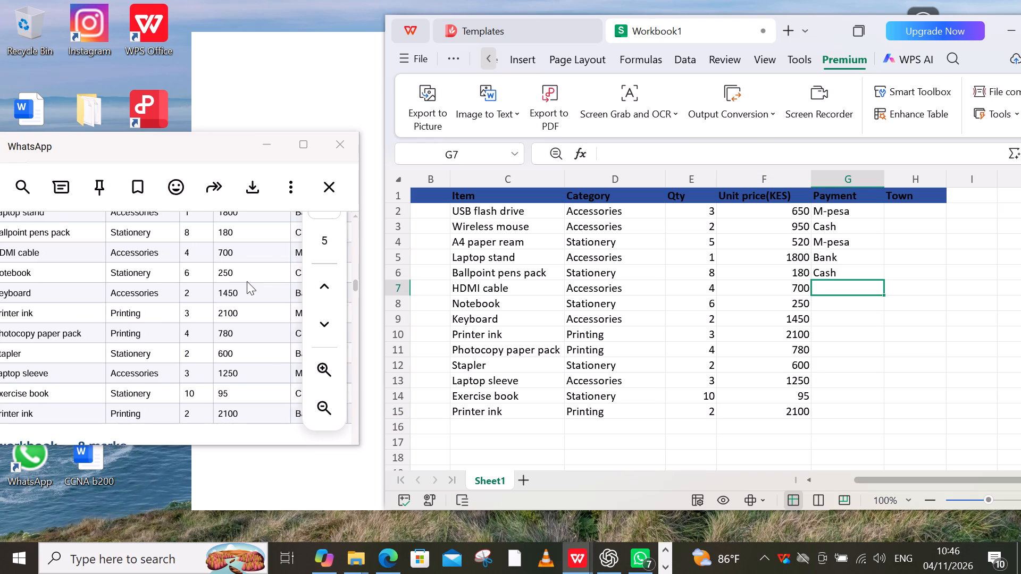
scroll(247, 281, left, 1)
scroll(247, 281, up, 1)
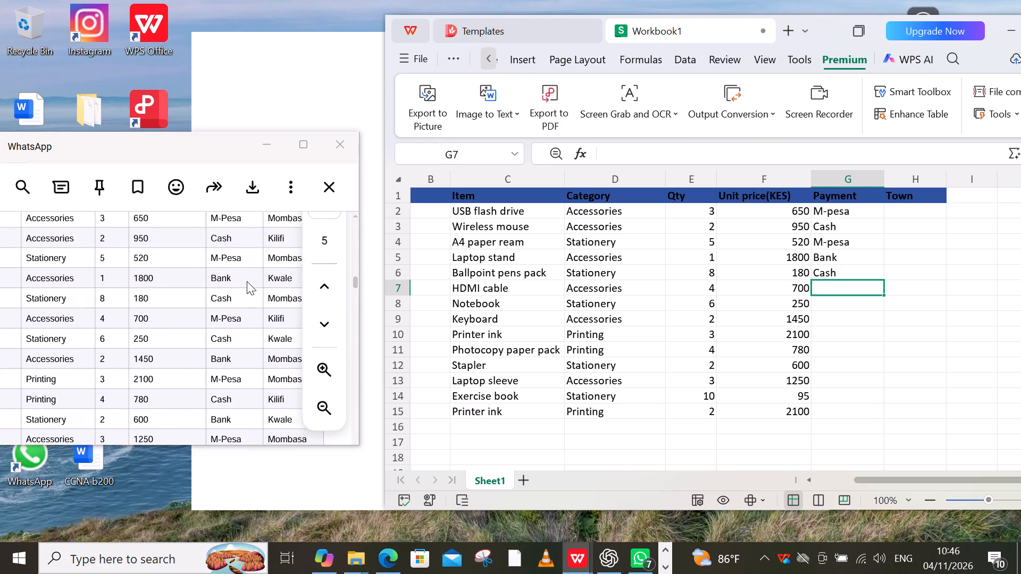
scroll(247, 281, up, 1)
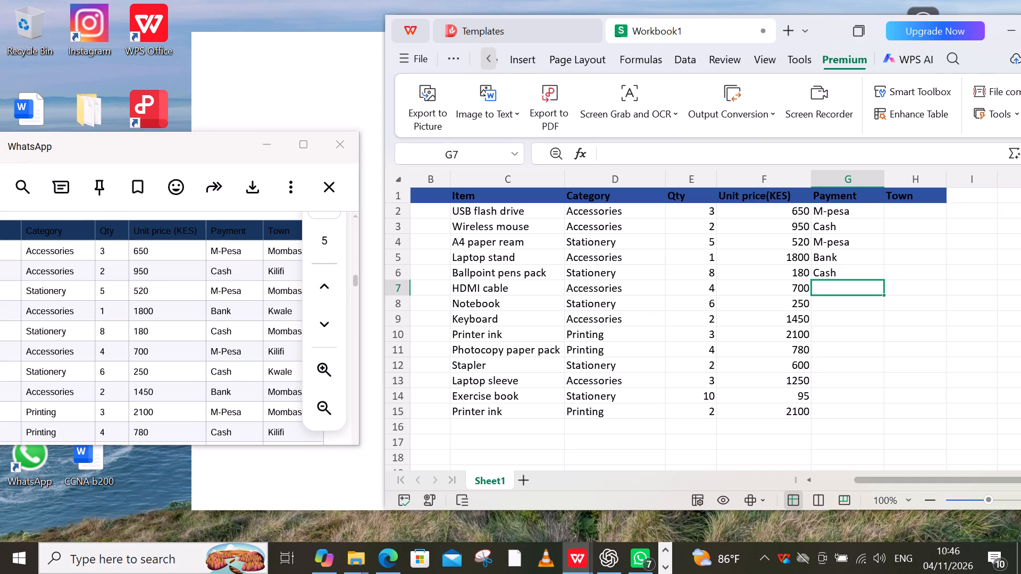
key(m)
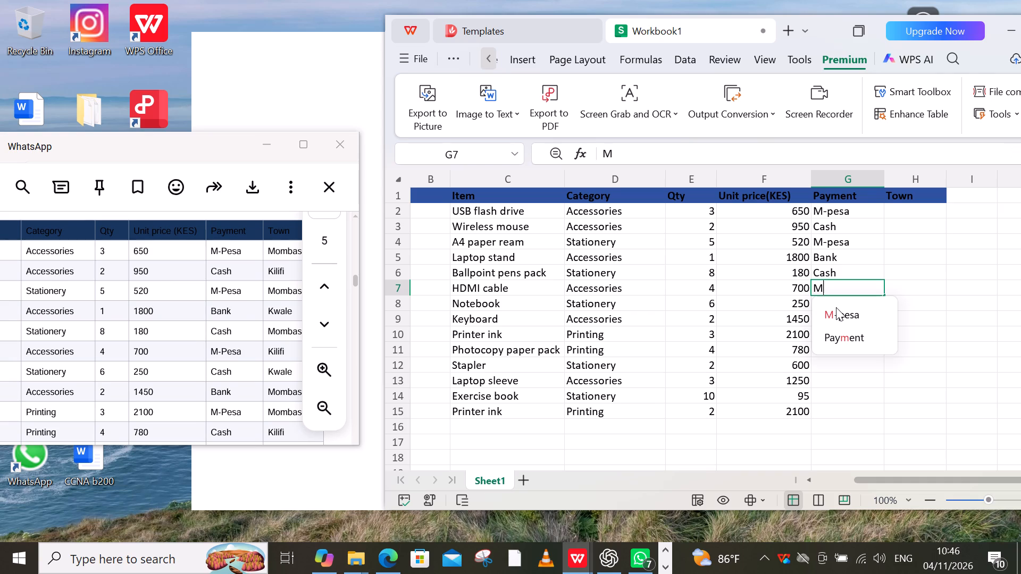
key(Down)
key(Return)
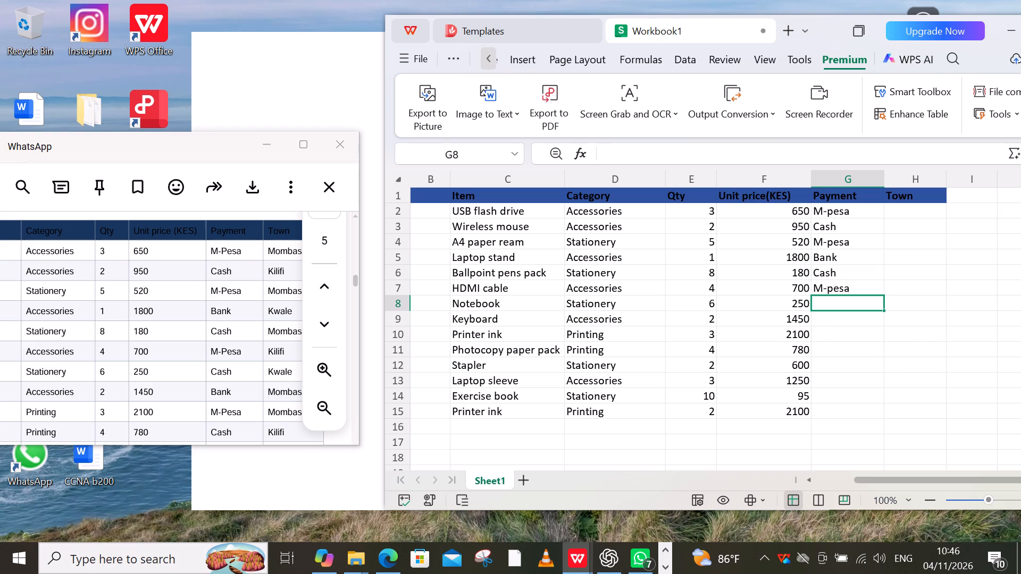
key(c)
key(Return)
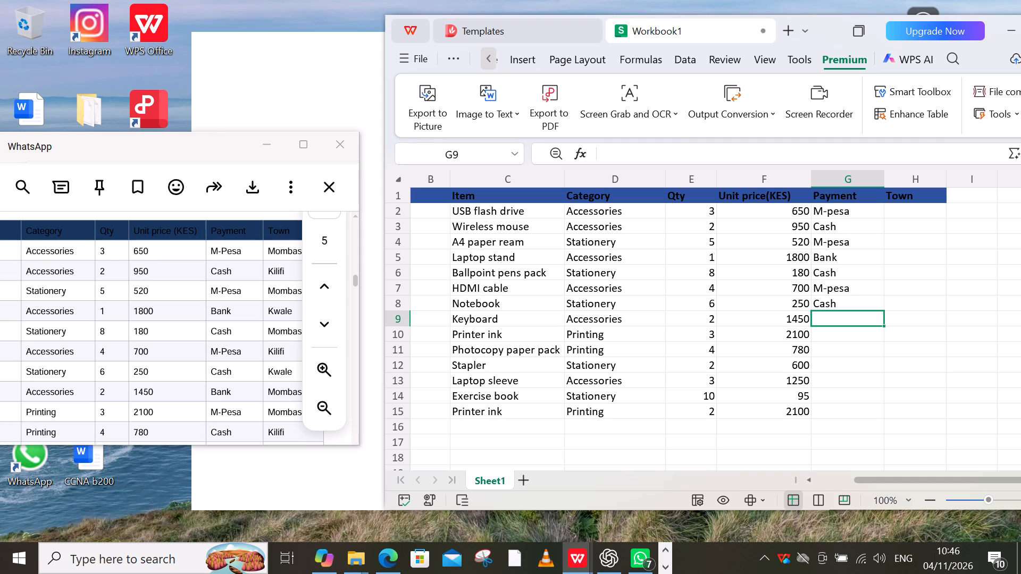
key(b)
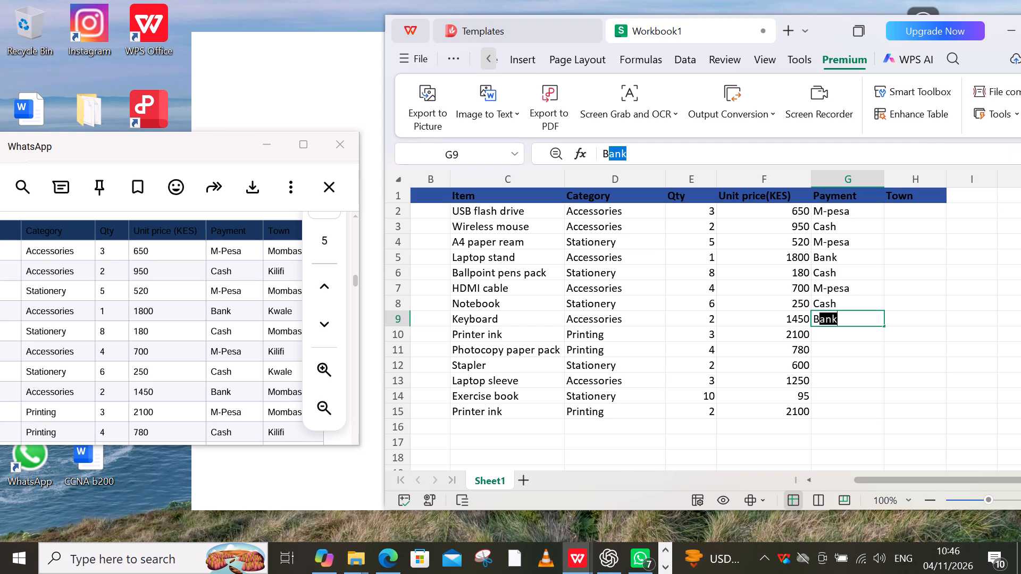
key(Return)
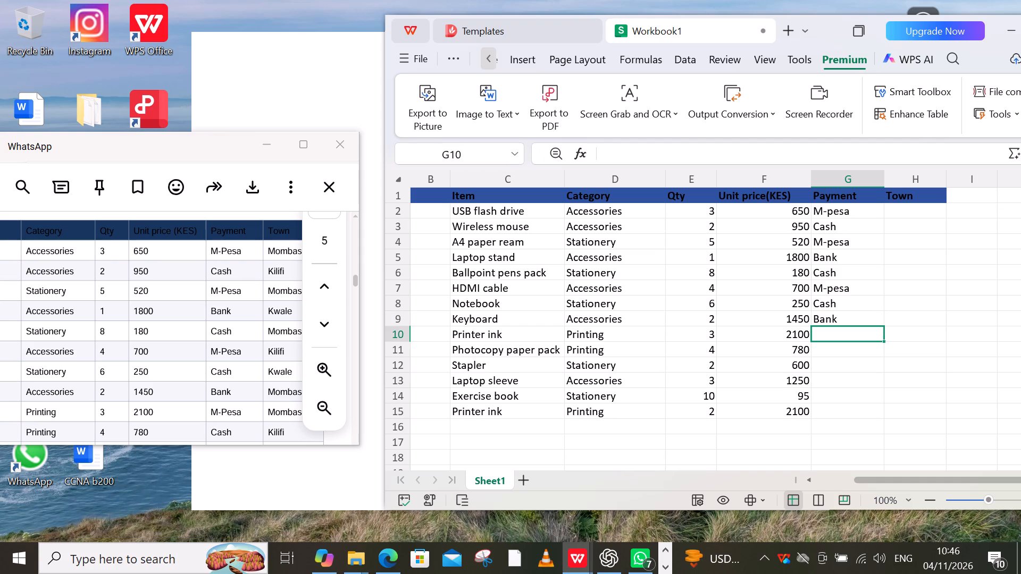
Enter payment methods M-pesa and Cash in Payment cells G10 and G11 for Printer ink and Photocopy paper pack.
key(m)
key(Down)
key(Return)
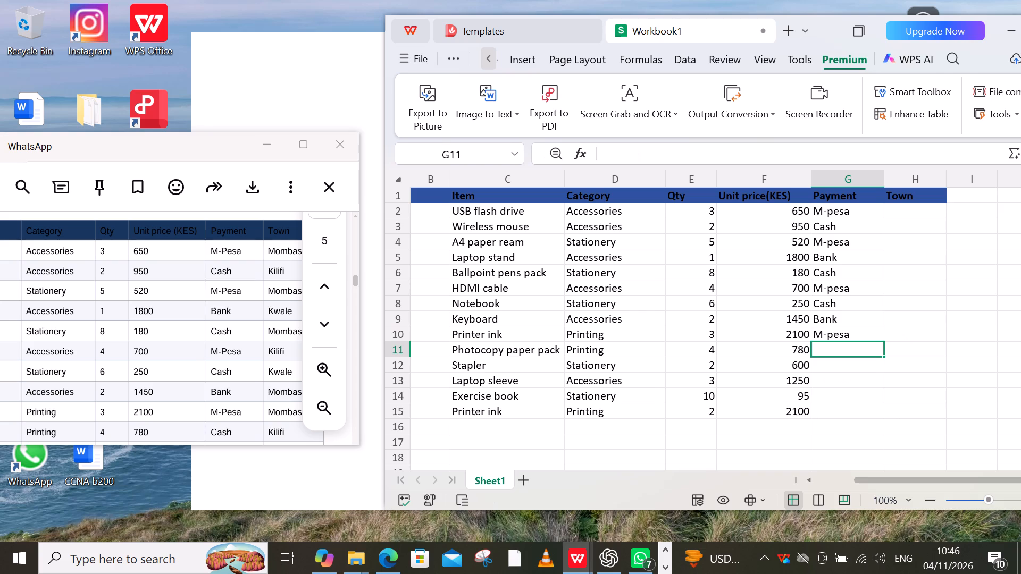
key(c)
key(Return)
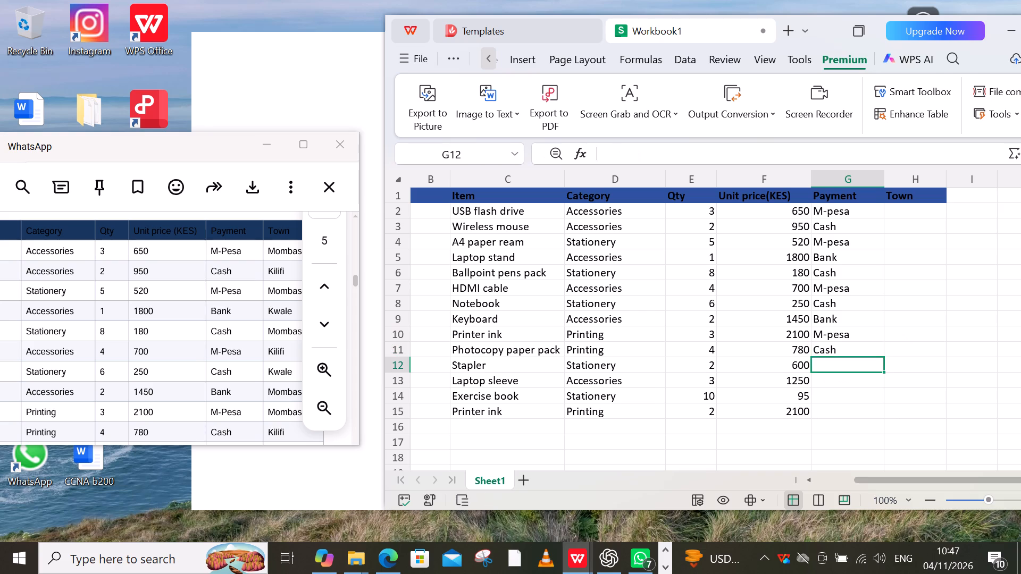
Enter payment methods Bank, M-pesa, Cash and Bank in cells G12 to G15 for Stapler, Laptop sleeve, Exercise book and Printer ink.
scroll(272, 327, down, 1)
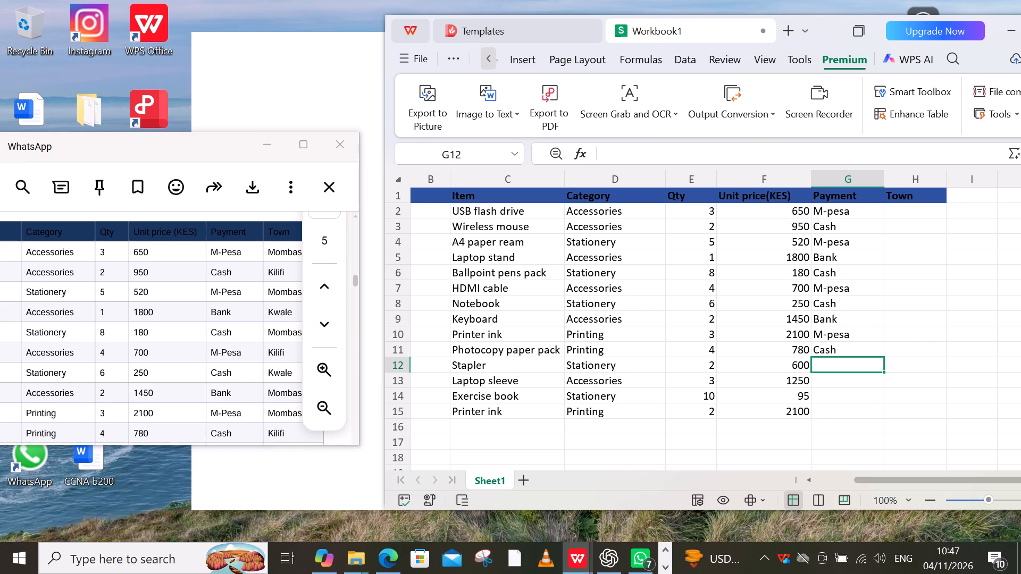
scroll(272, 327, down, 2)
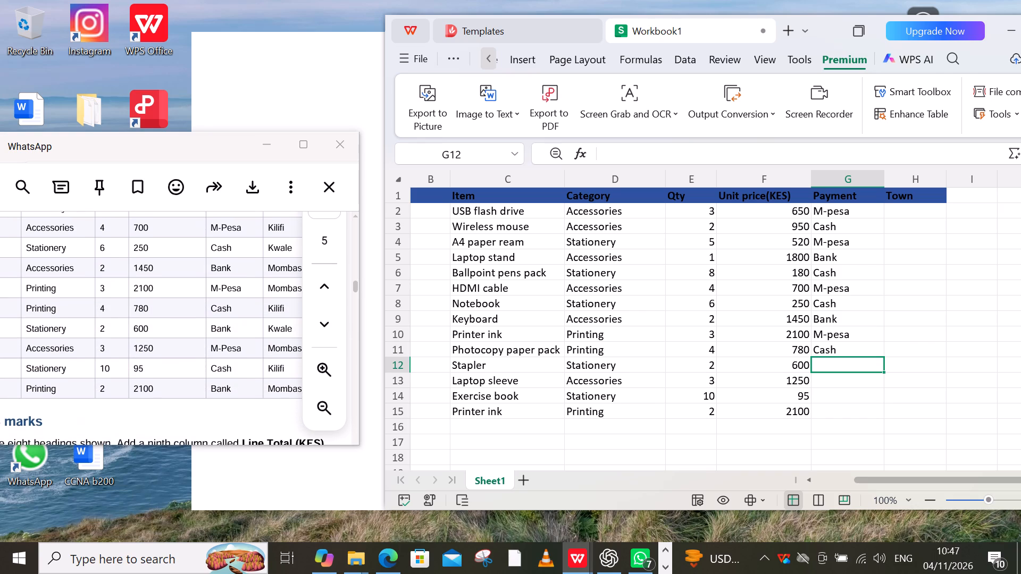
scroll(272, 327, down, 1)
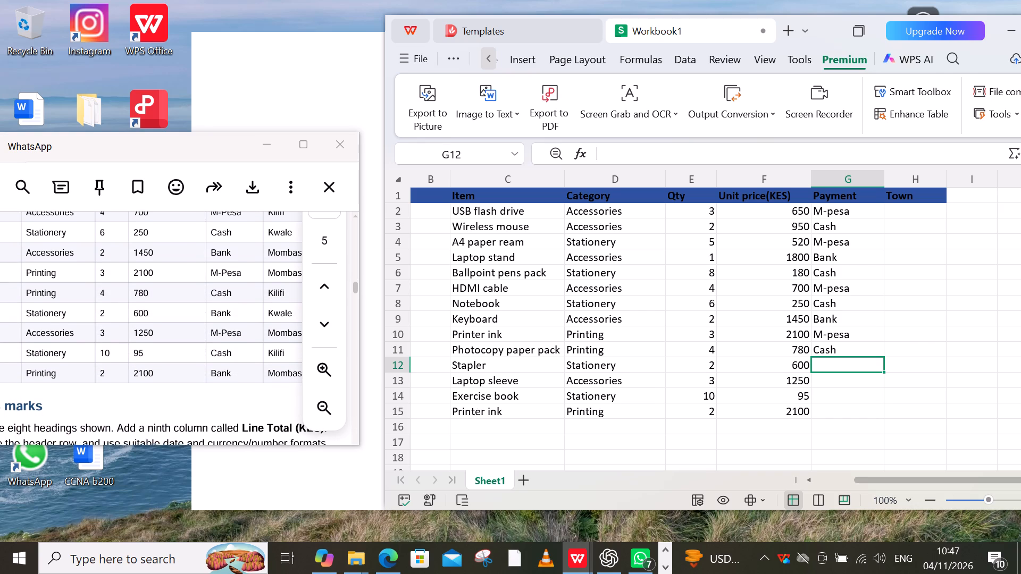
click(824, 365)
key(b)
key(Return)
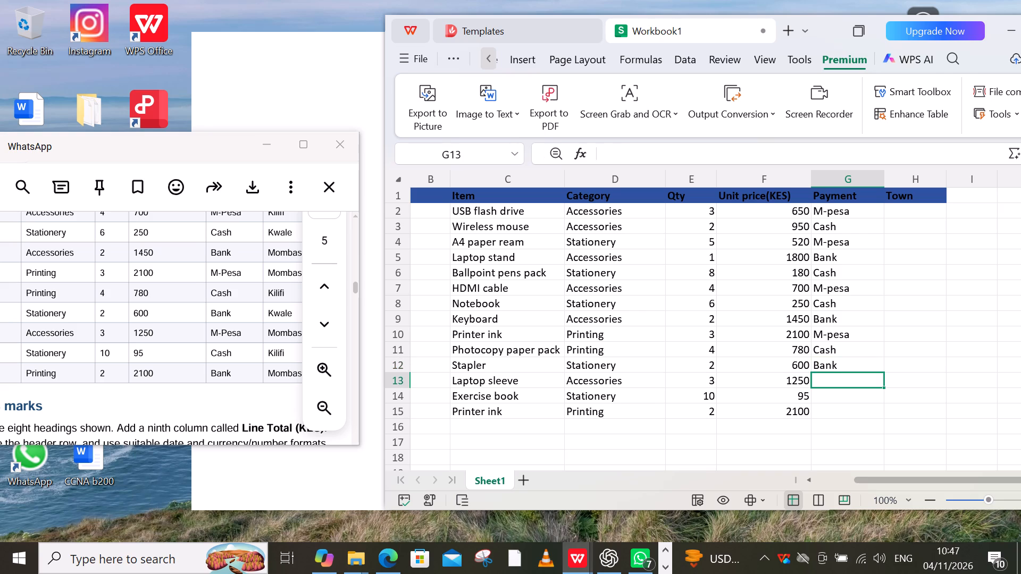
key(m)
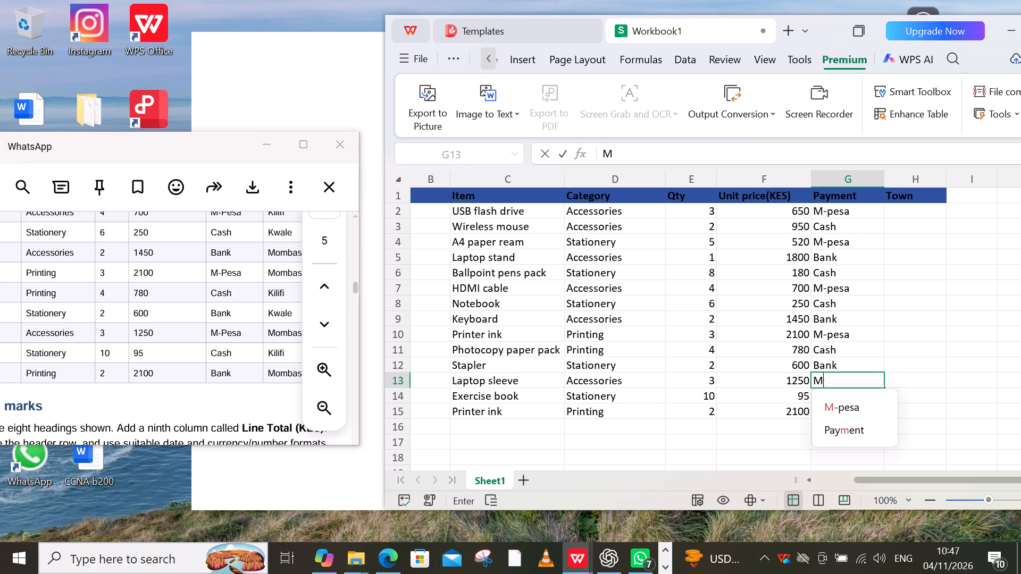
key(Down)
key(Return)
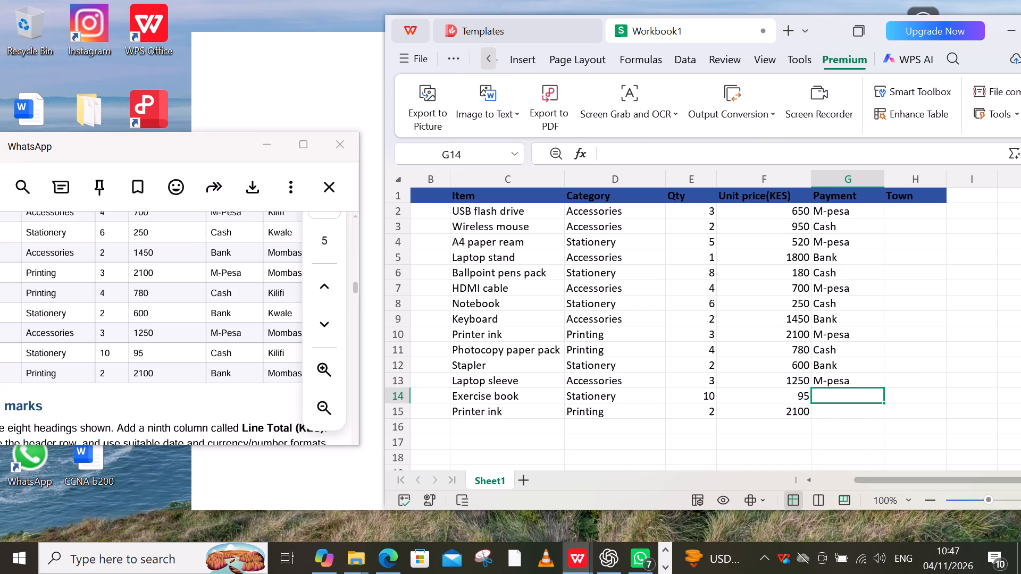
text(CA)
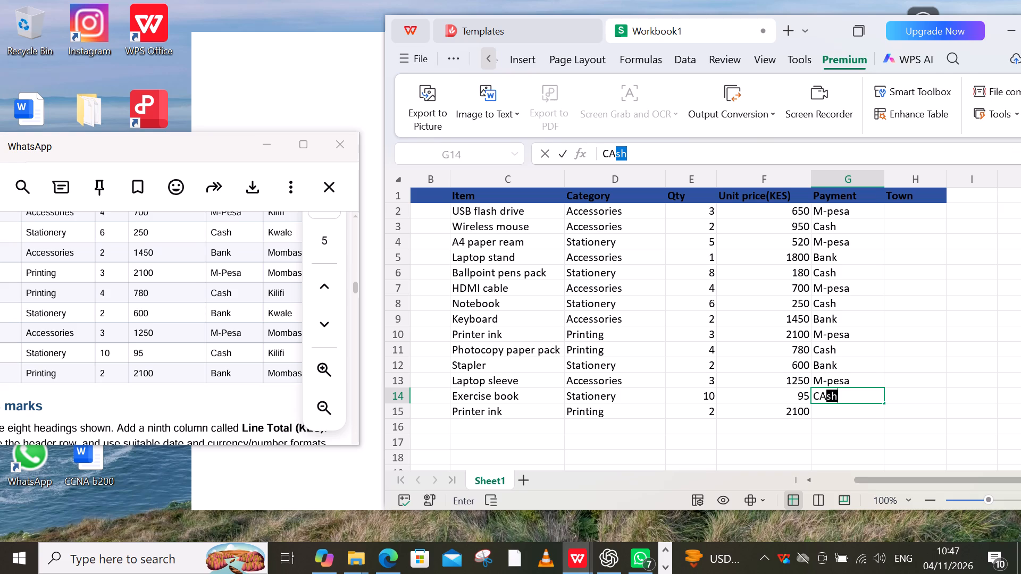
key(Return)
key(b)
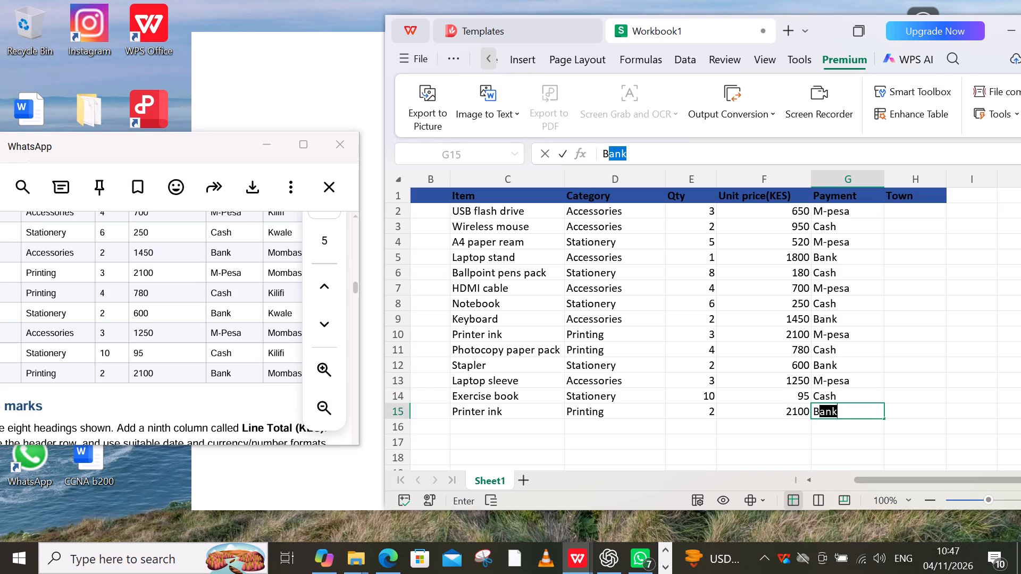
key(Return)
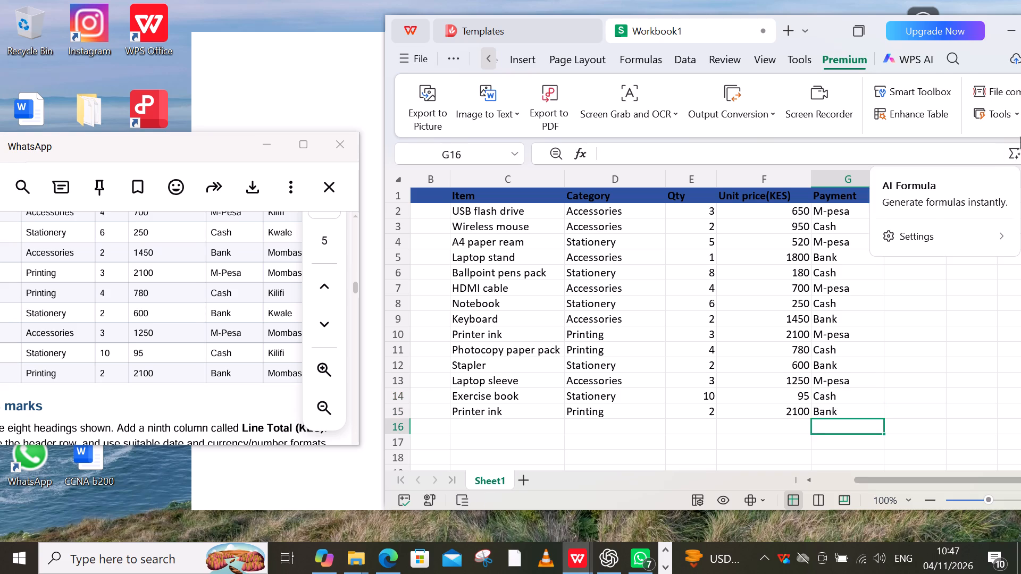
Enter Mombasa as the town for USB flash drive in cell H2, following the reference table.
click(900, 210)
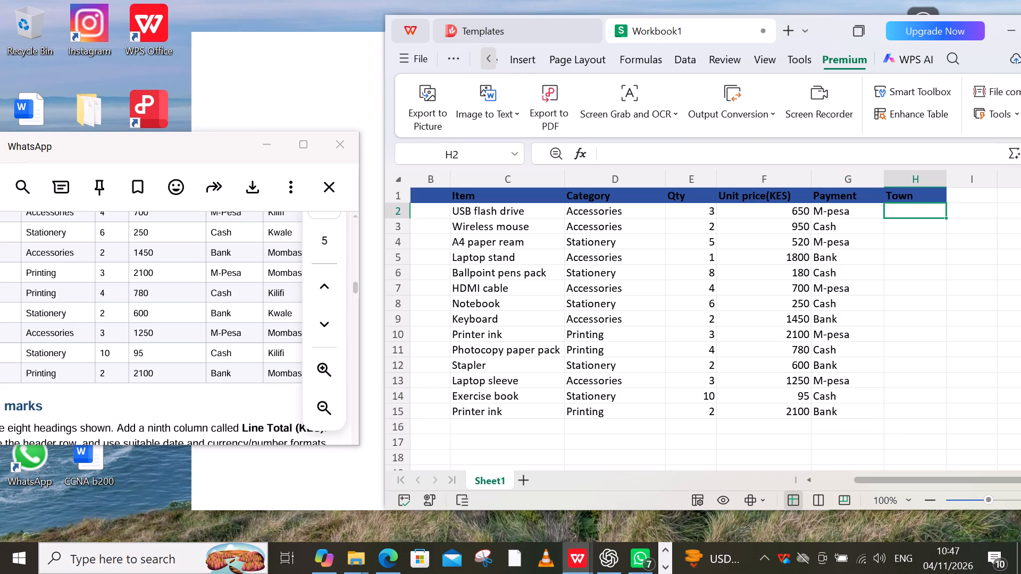
scroll(139, 297, left, 2)
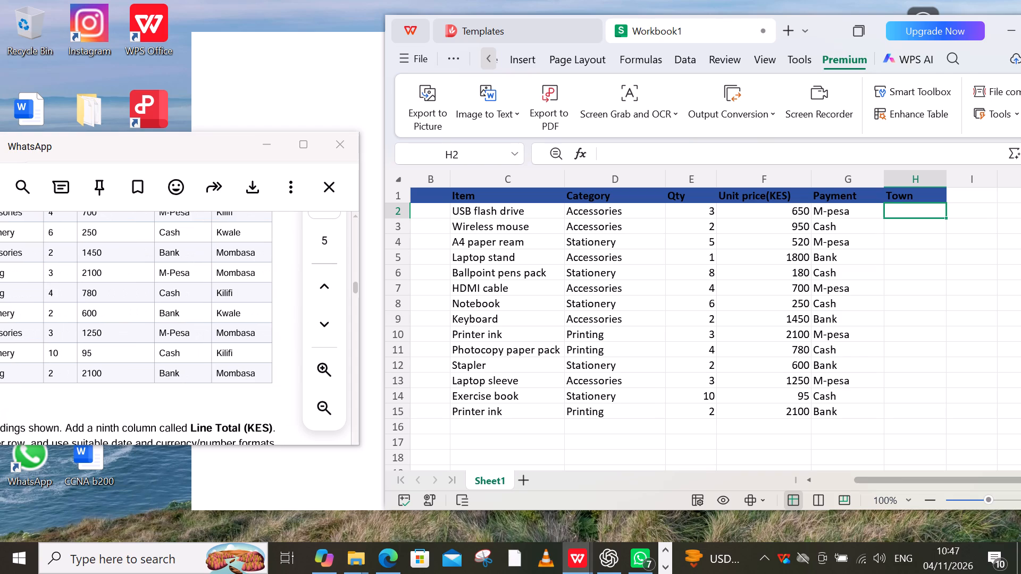
click(912, 418)
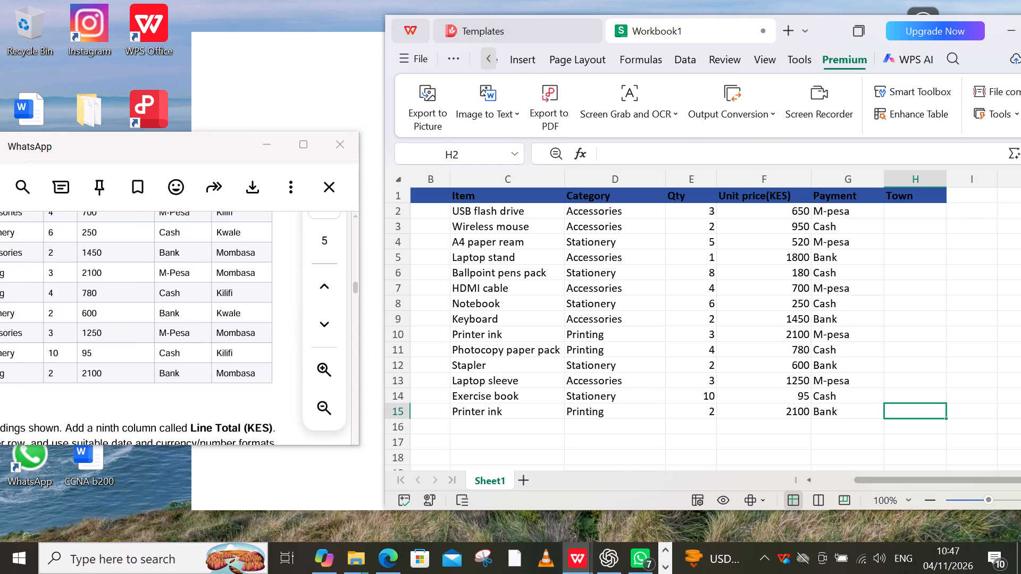
click(914, 218)
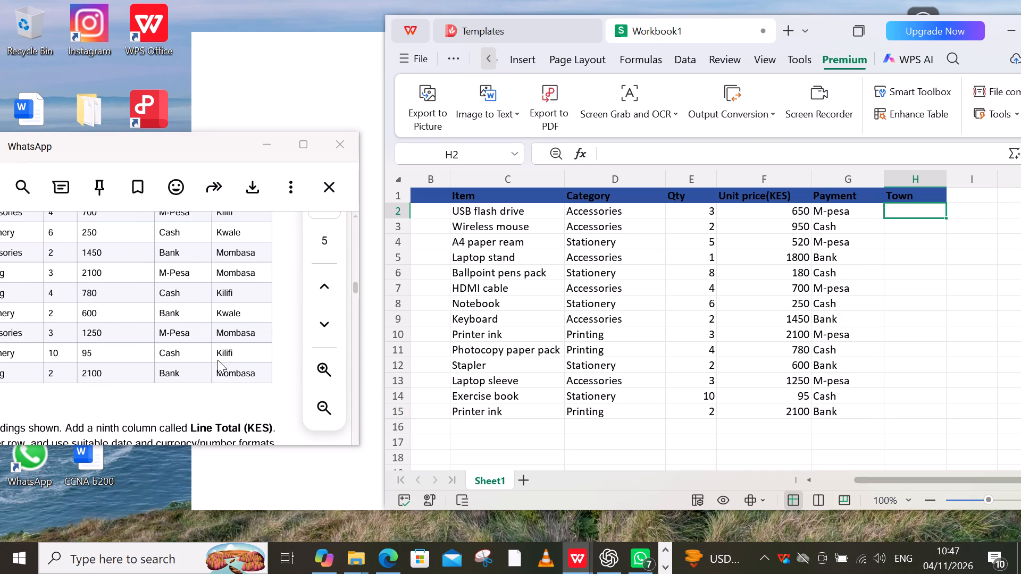
scroll(217, 360, up, 1)
scroll(217, 360, down, 1)
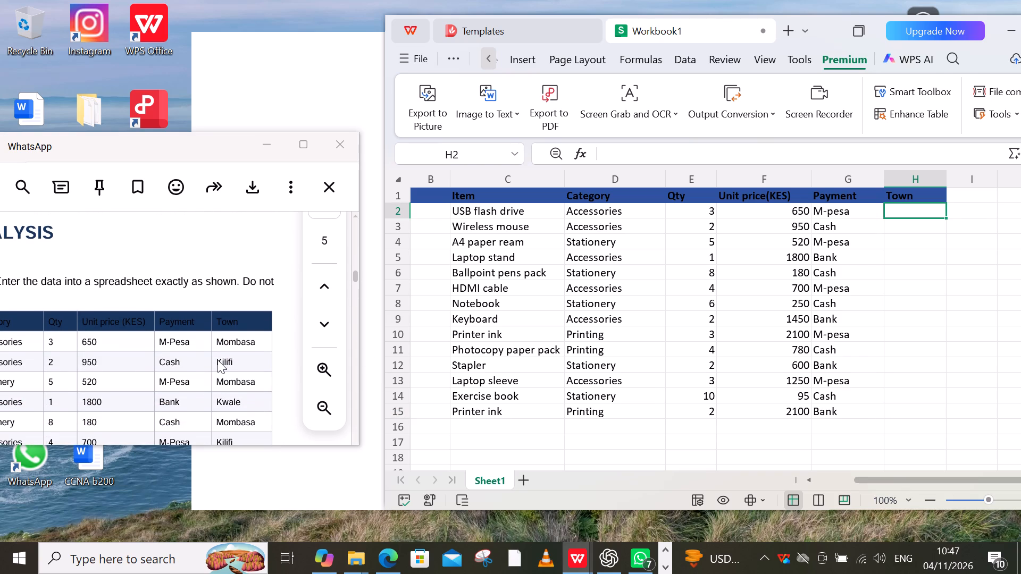
text(MO)
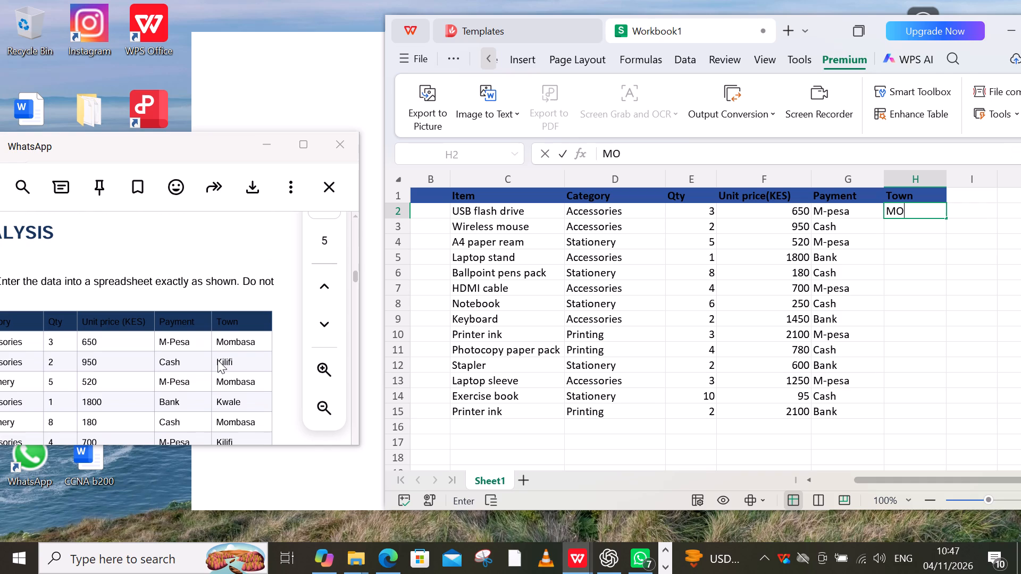
key(BackSpace)
text(om)
text(basa)
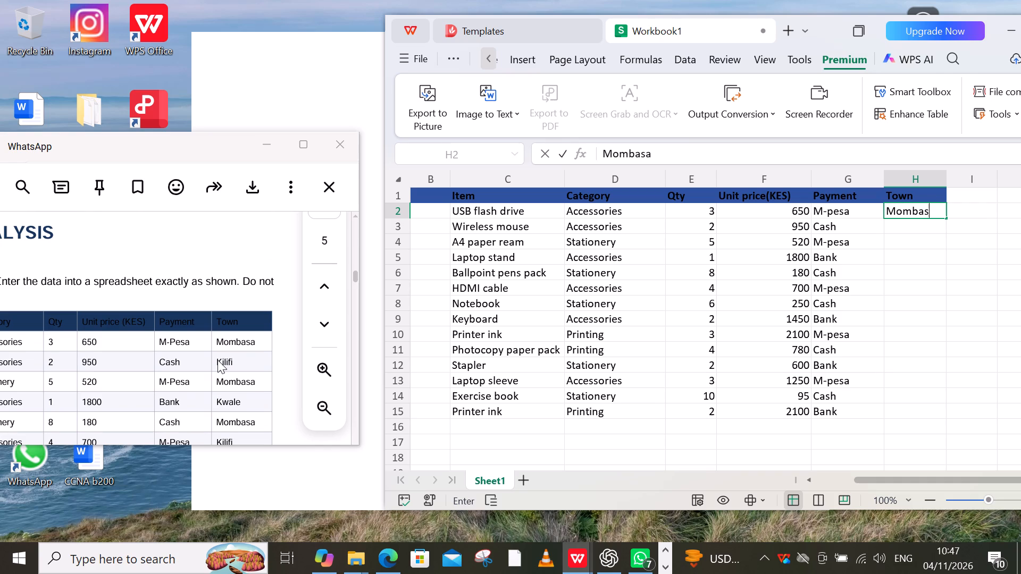
key(Return)
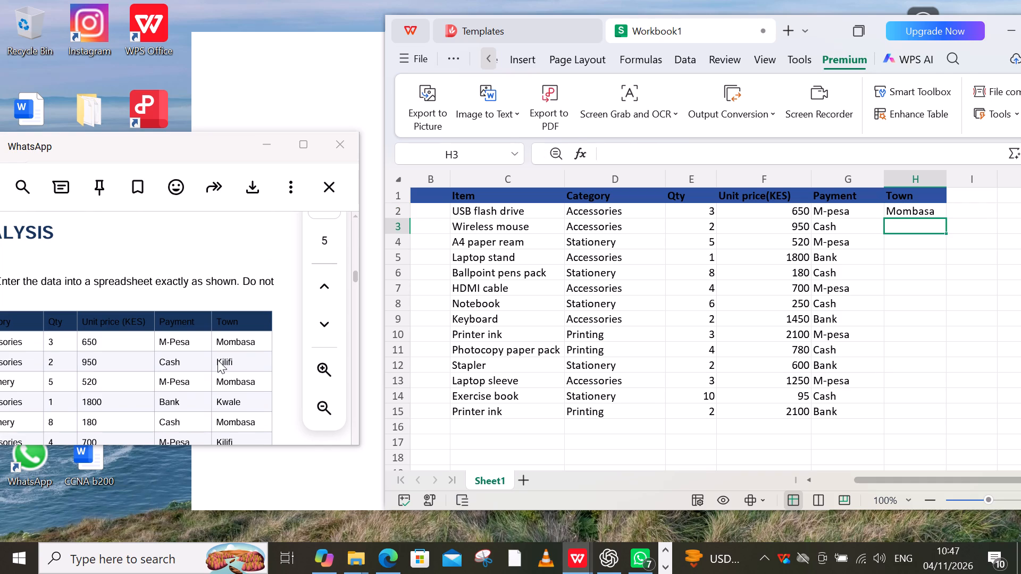
Enter towns Kilifi, Mombasa and Kwale in cells H3 to H5 for Wireless mouse, A4 paper ream and Laptop stand.
key(k)
text(ili)
text(fi)
key(Return)
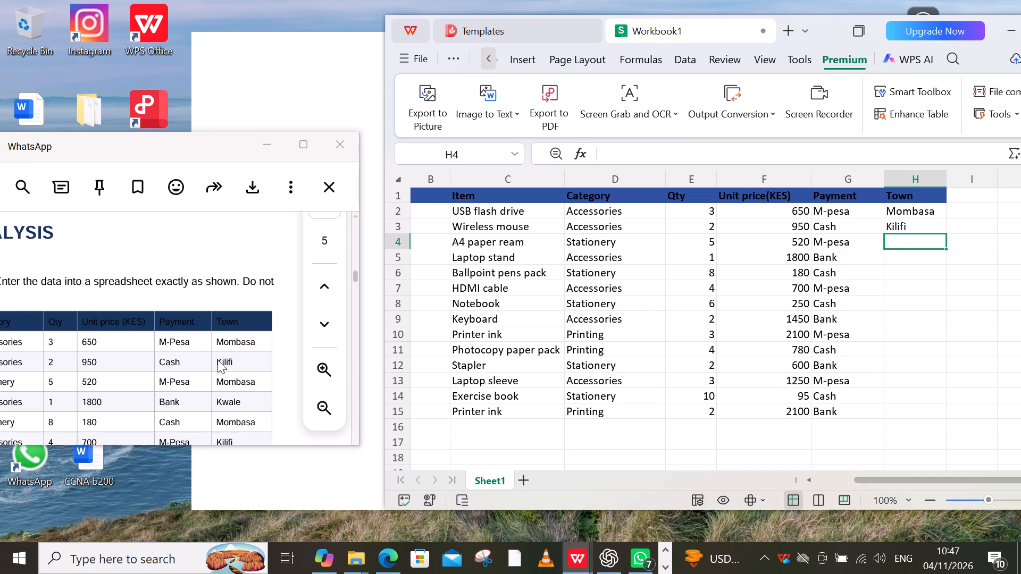
key(m)
key(Return)
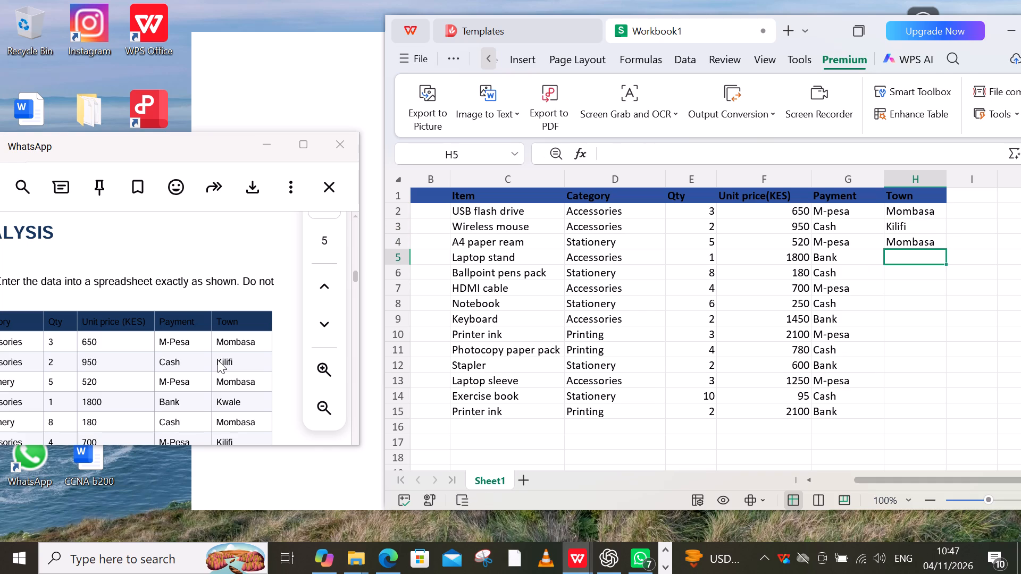
key(k)
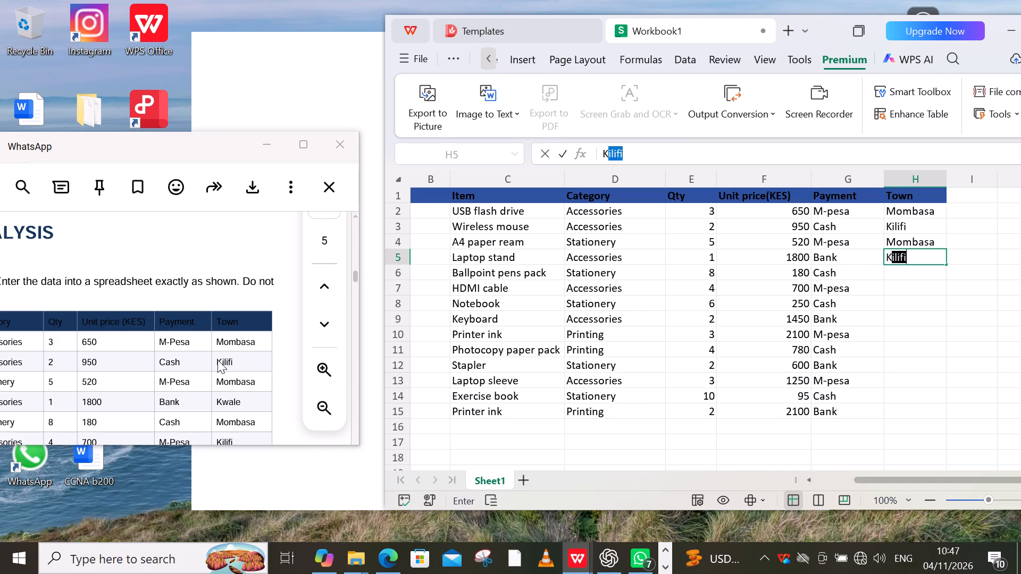
text(wa)
key(k)
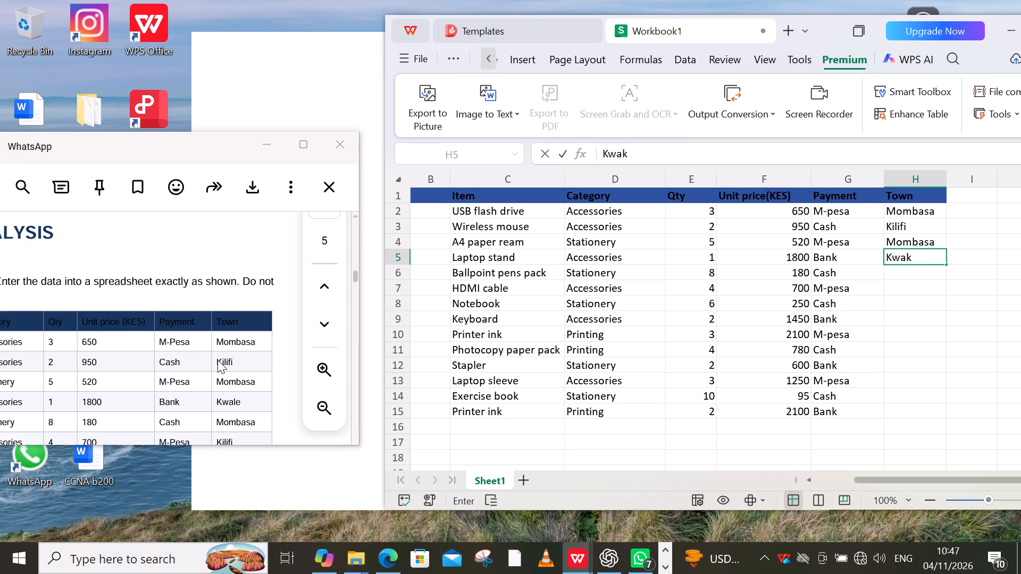
key(BackSpace)
text(le)
key(Return)
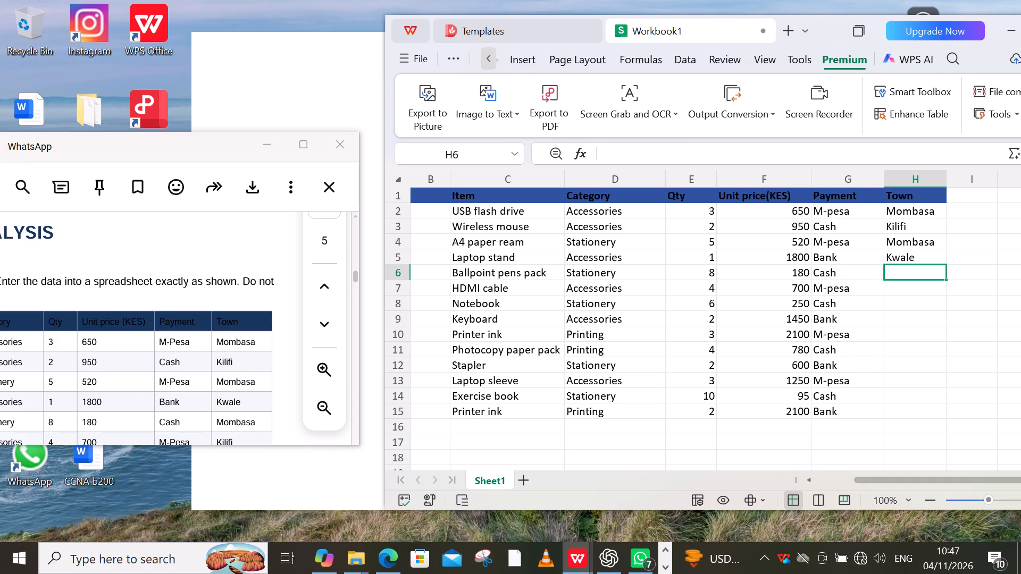
Enter towns Mombasa, Kilifi, Kwale and Mombasa in cells H6 to H9 for Ballpoint pens pack, HDMI cable, Notebook and Keyboard.
scroll(188, 383, down, 1)
key(m)
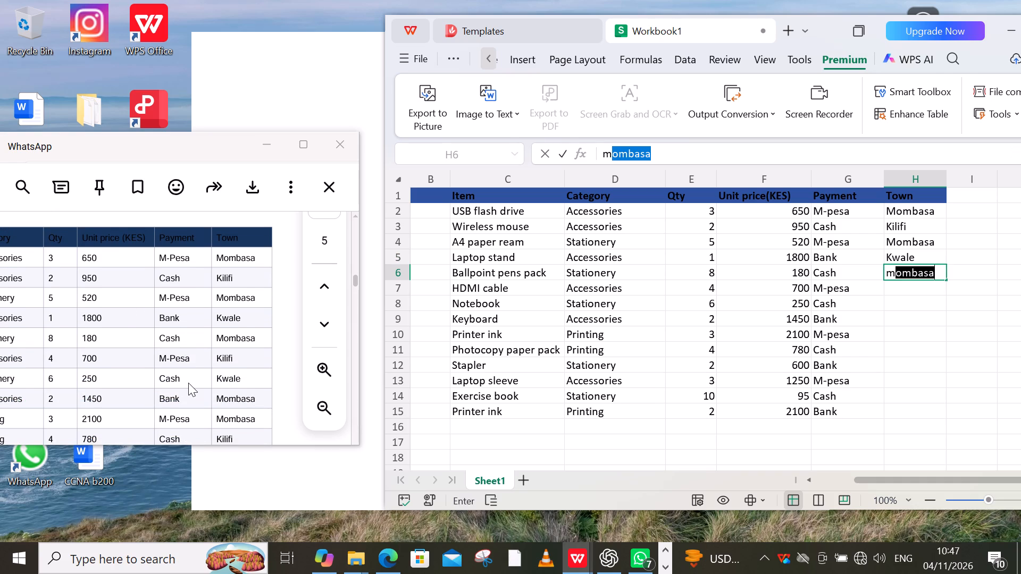
key(Return)
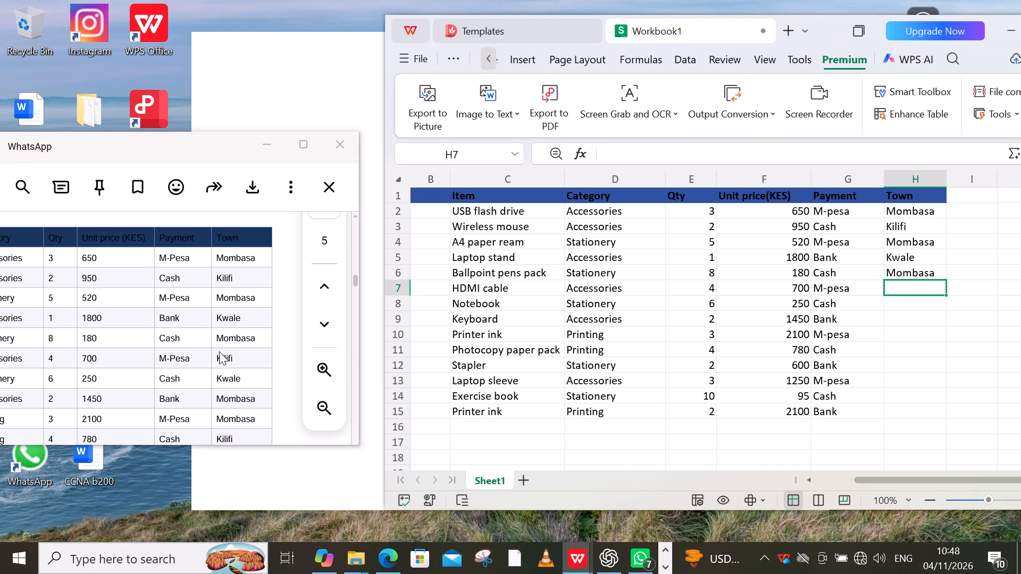
key(k)
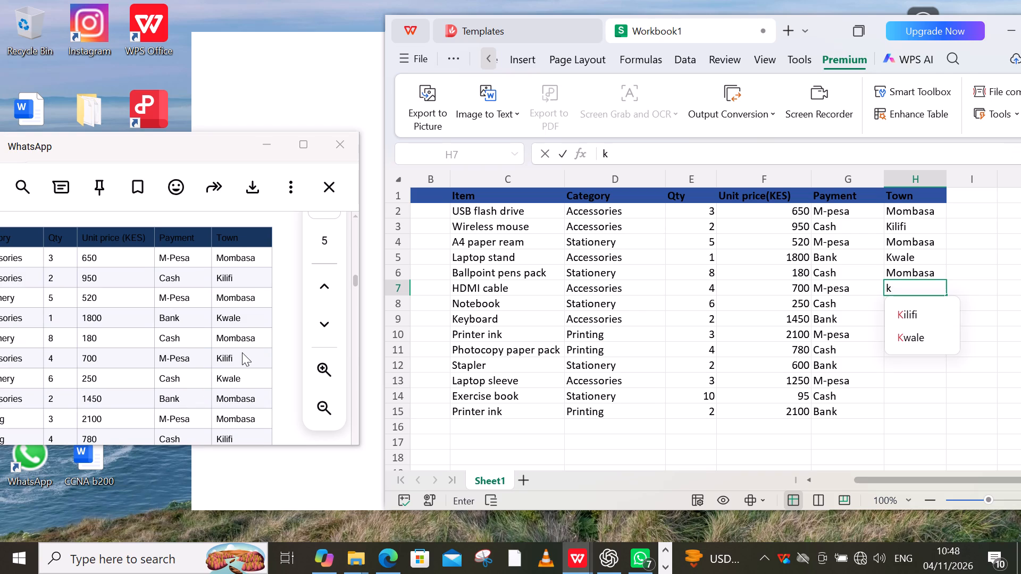
key(Down)
key(Return)
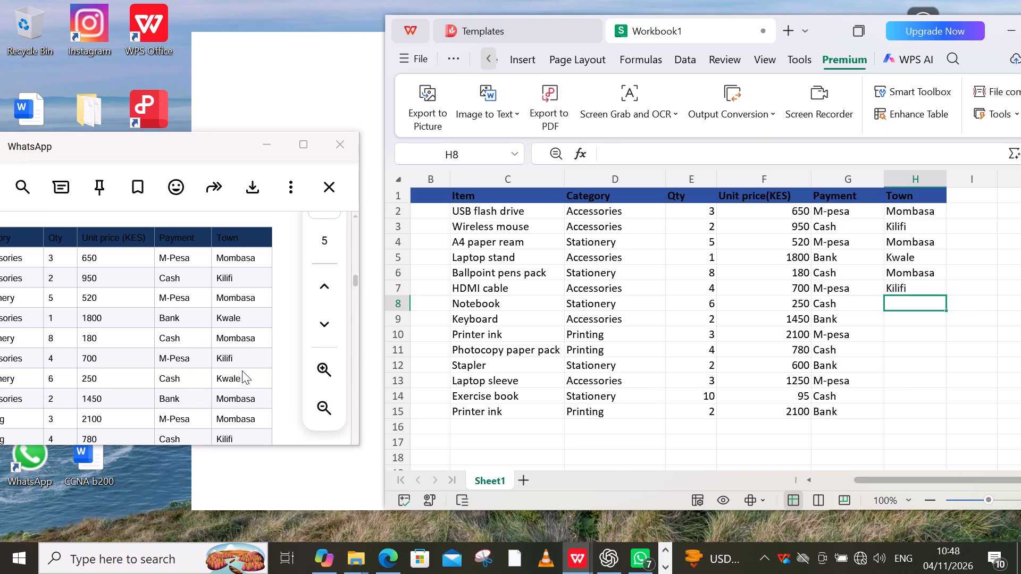
key(k)
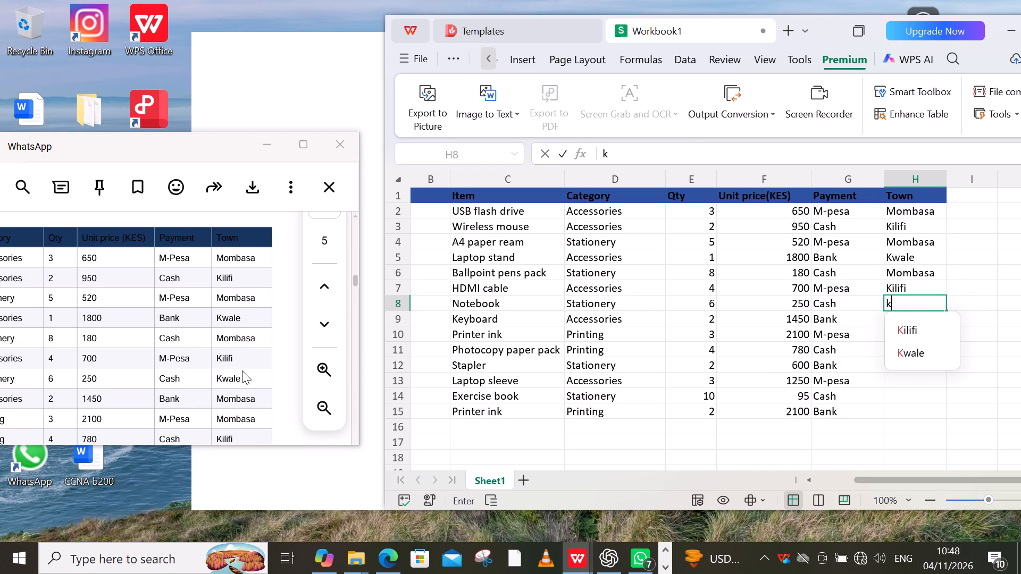
key(Down)
key(Down)
key(Return)
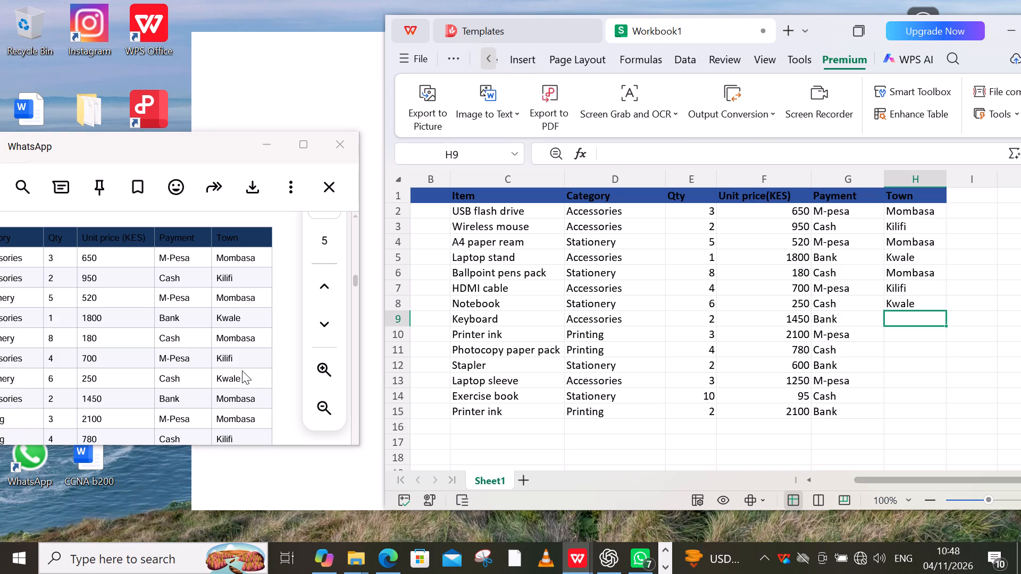
key(m)
key(Return)
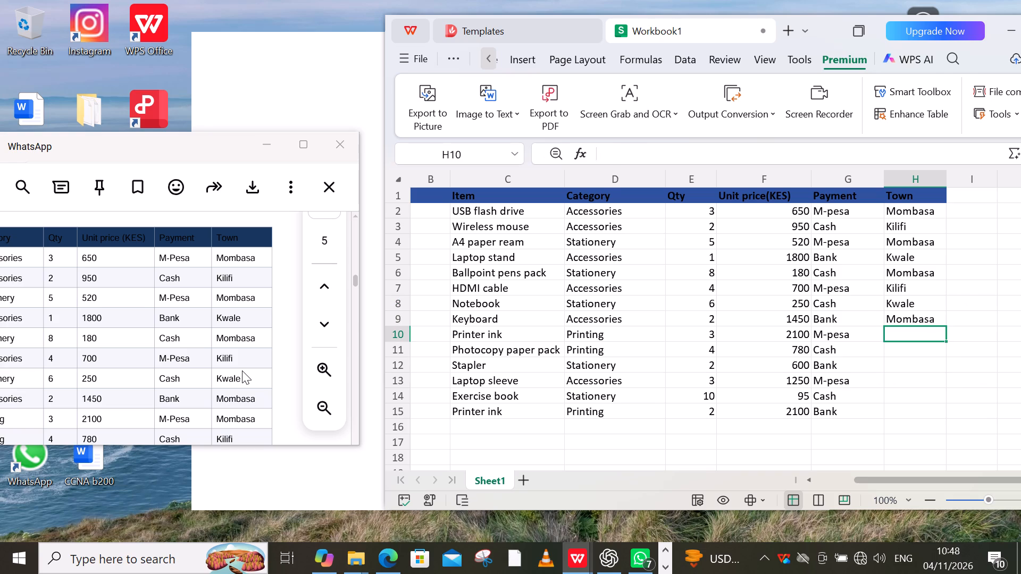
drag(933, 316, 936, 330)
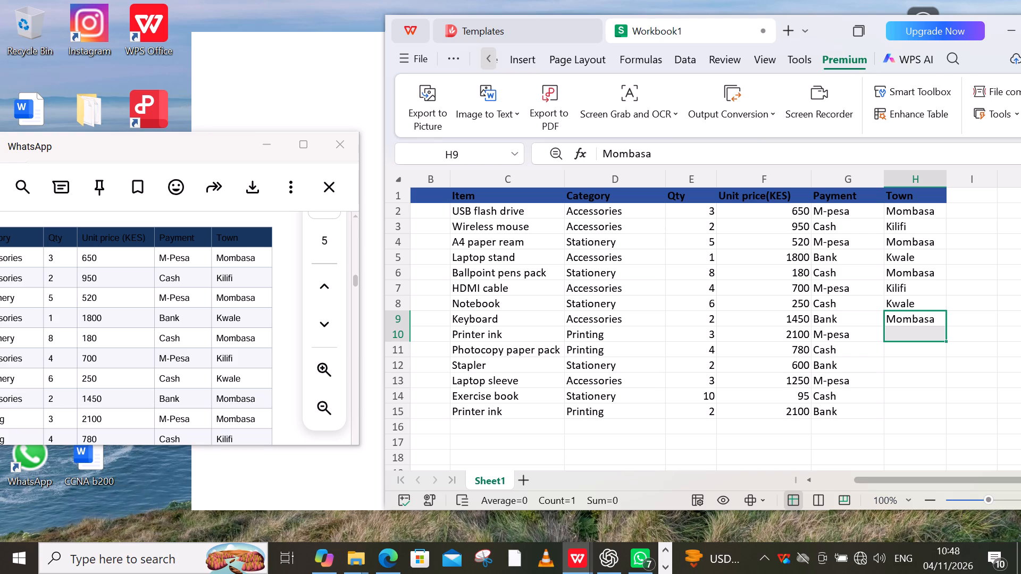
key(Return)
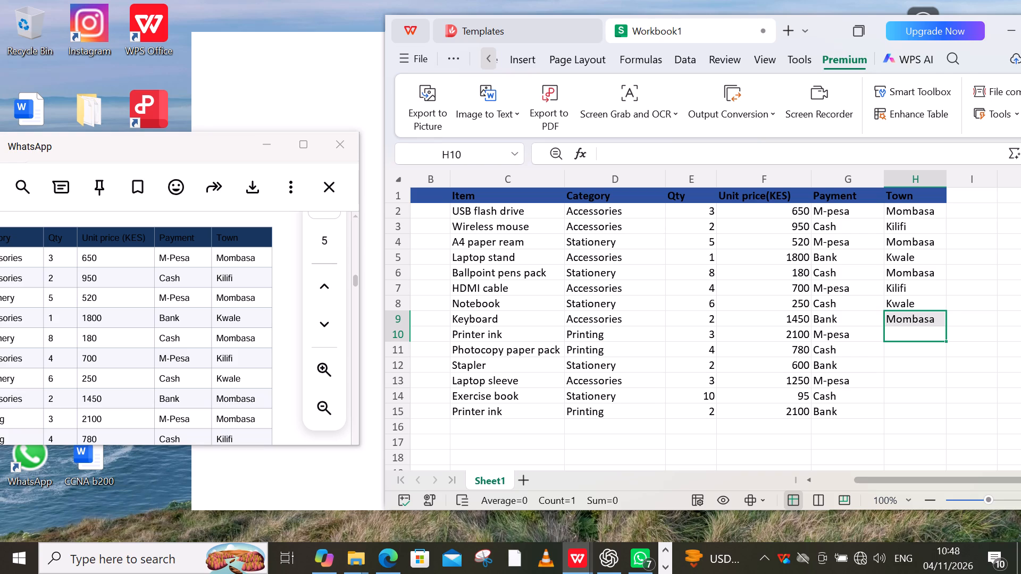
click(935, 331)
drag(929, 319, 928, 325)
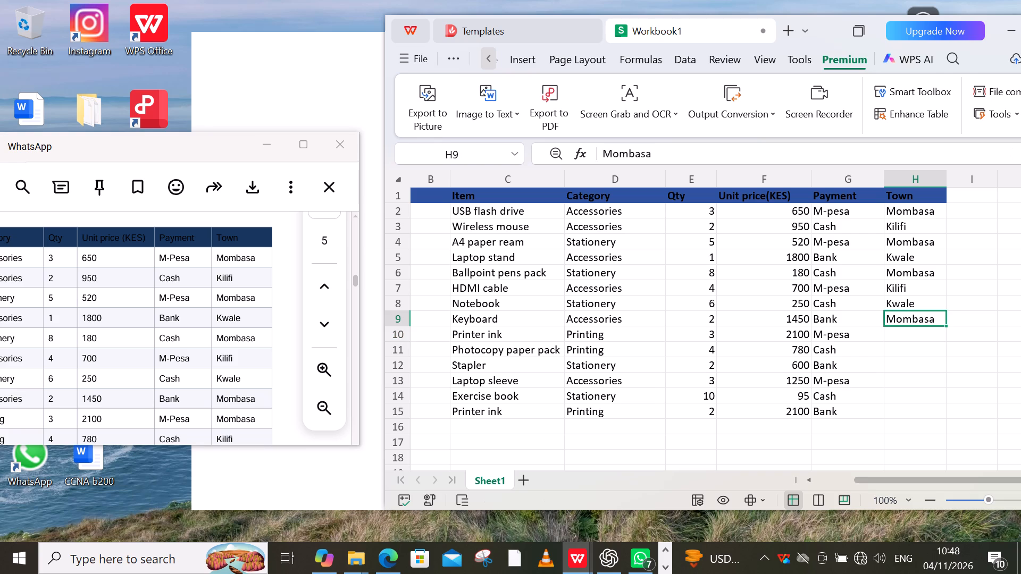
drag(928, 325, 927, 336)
Enter towns Mombasa and Kilifi in cells H10 and H11 for Printer ink and Photocopy paper pack.
click(927, 336)
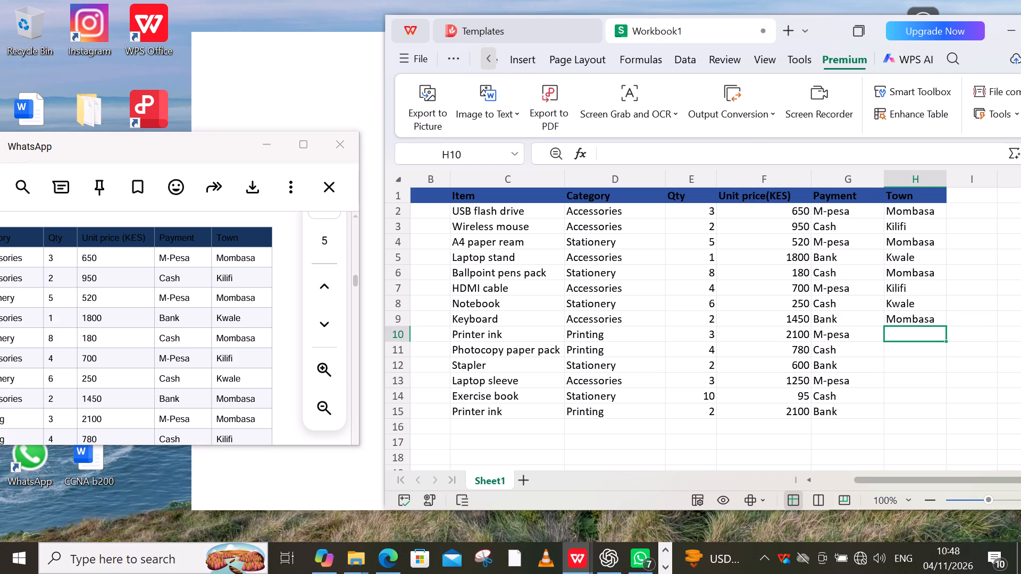
key(m)
key(Return)
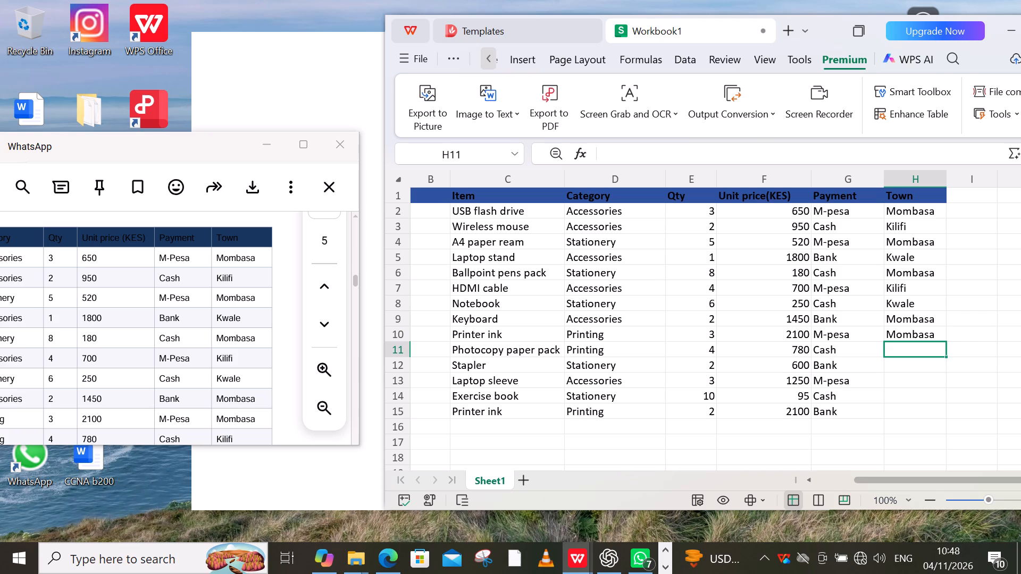
key(k)
key(Down)
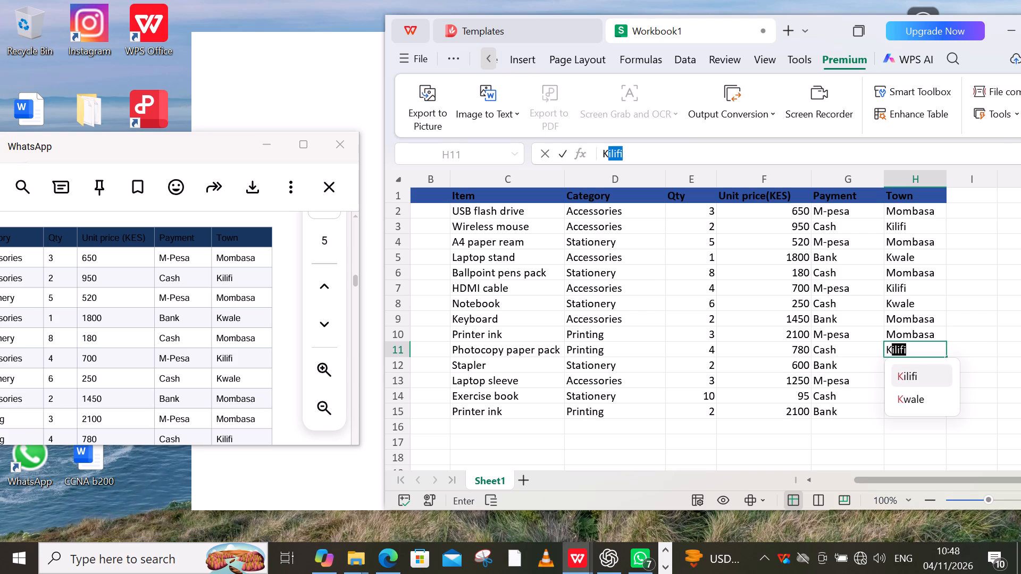
key(Return)
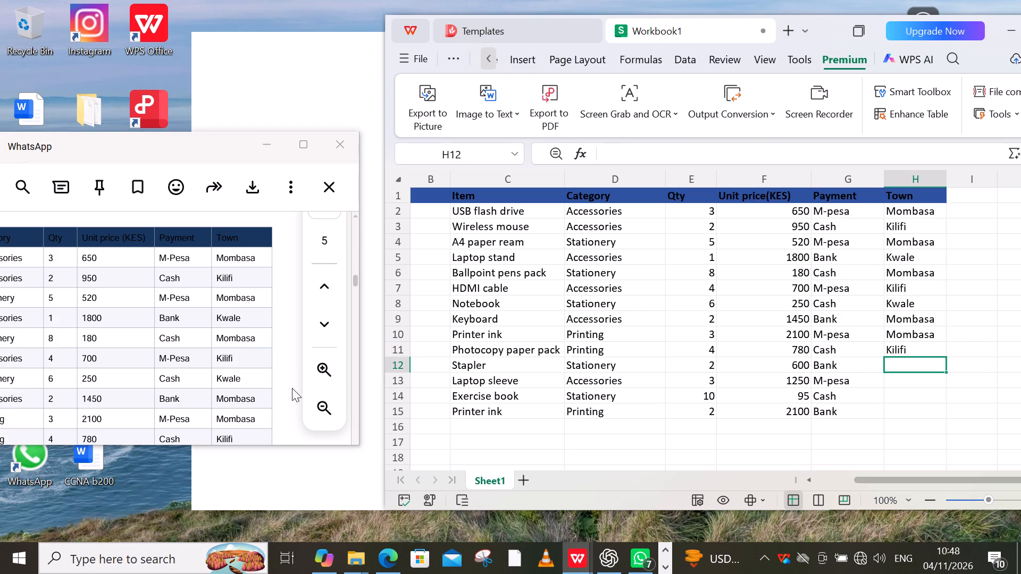
Enter towns Kwale and Mombasa in cells H12 and H13 for Stapler and Laptop sleeve.
scroll(213, 379, up, 1)
scroll(213, 379, down, 1)
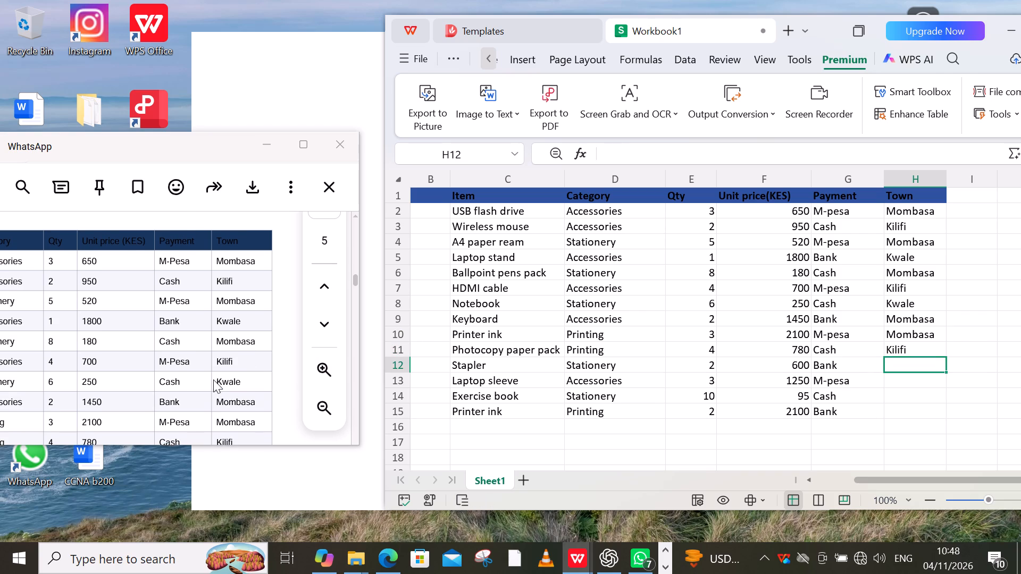
scroll(213, 379, down, 2)
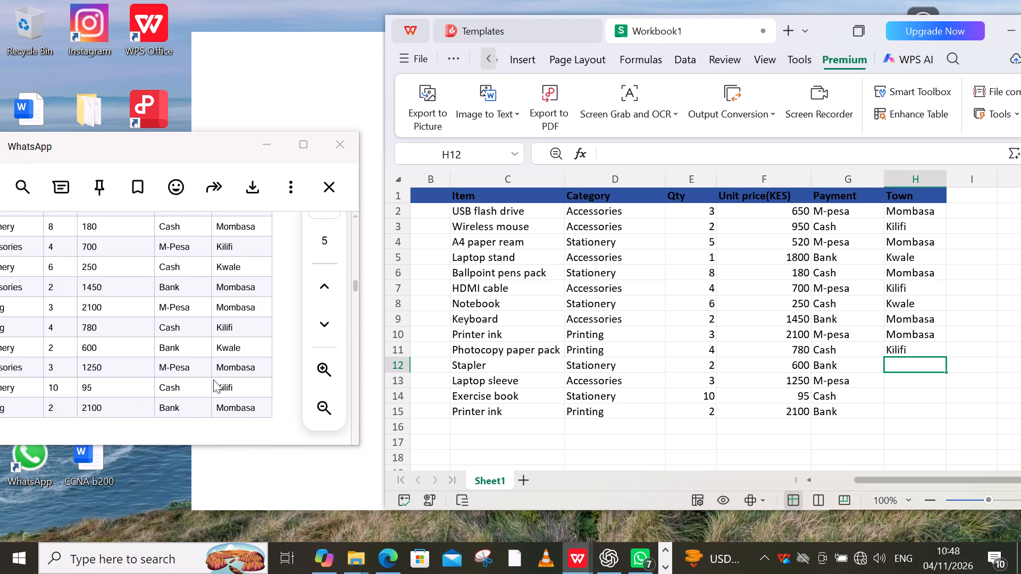
scroll(213, 379, down, 1)
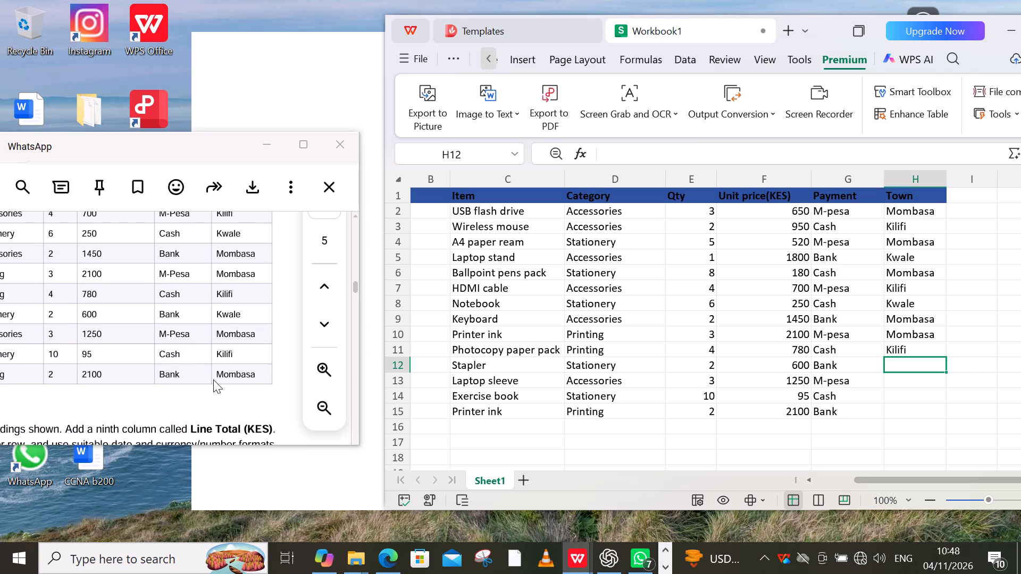
key(k)
key(Down)
key(Down)
key(Return)
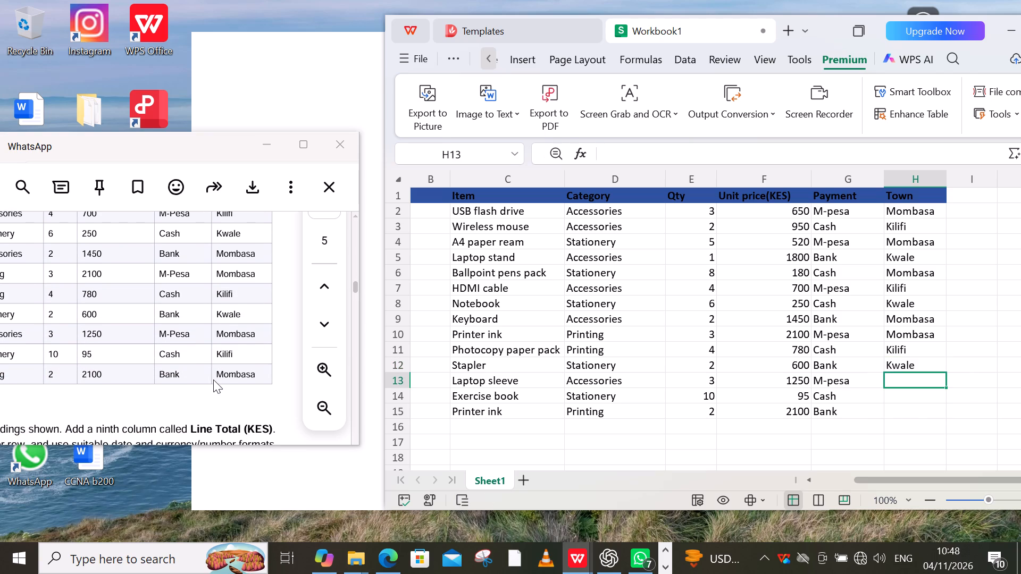
key(m)
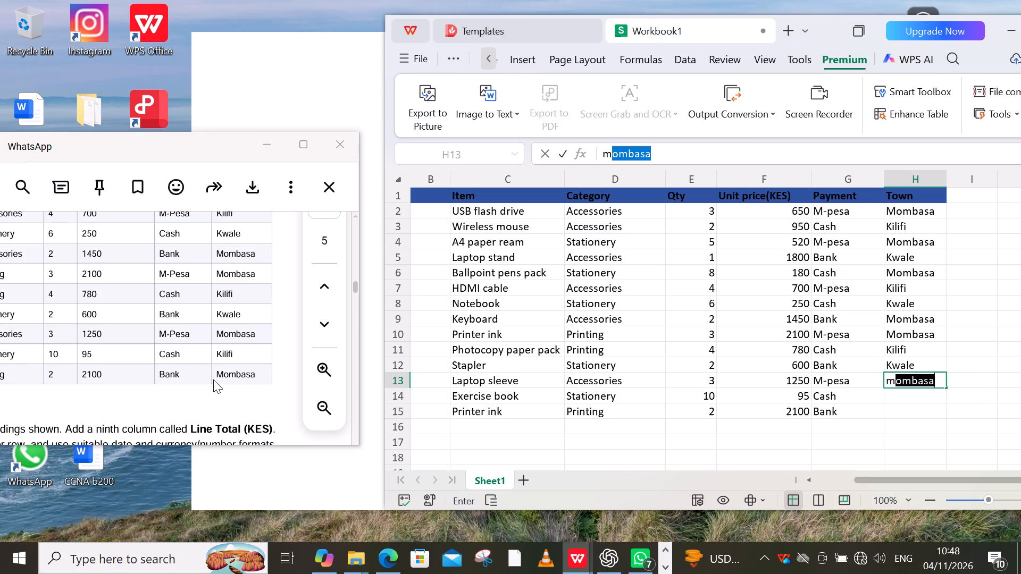
key(Return)
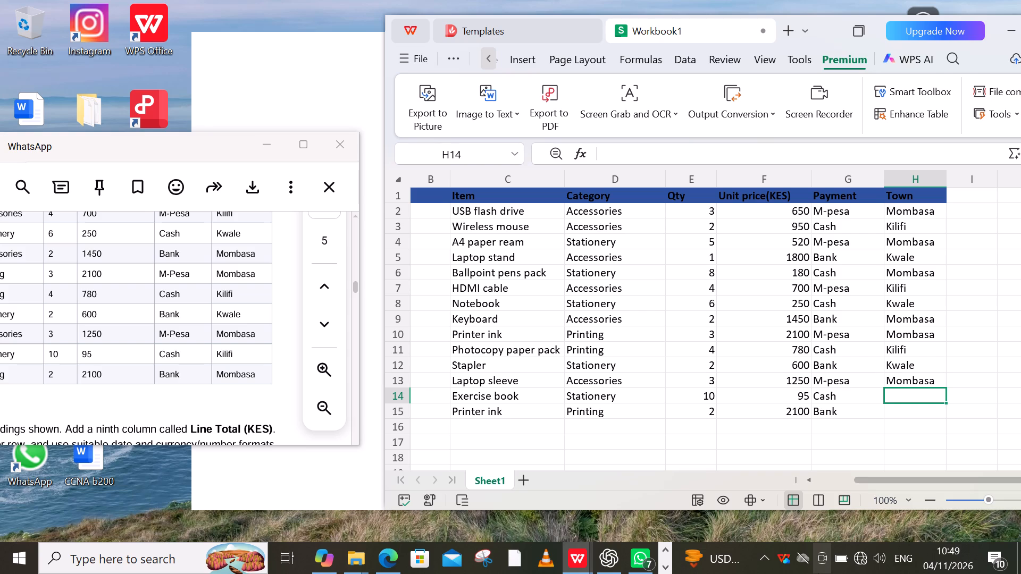
Enter towns Kilifi and Mombasa in cells H14 and H15 for Exercise book and Printer ink.
text(ki)
key(Return)
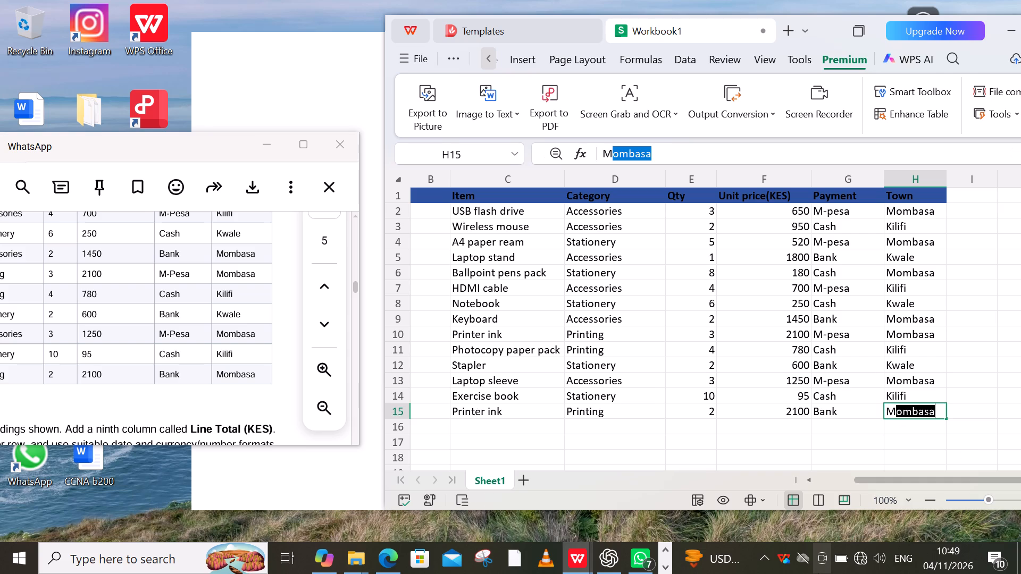
key(Return)
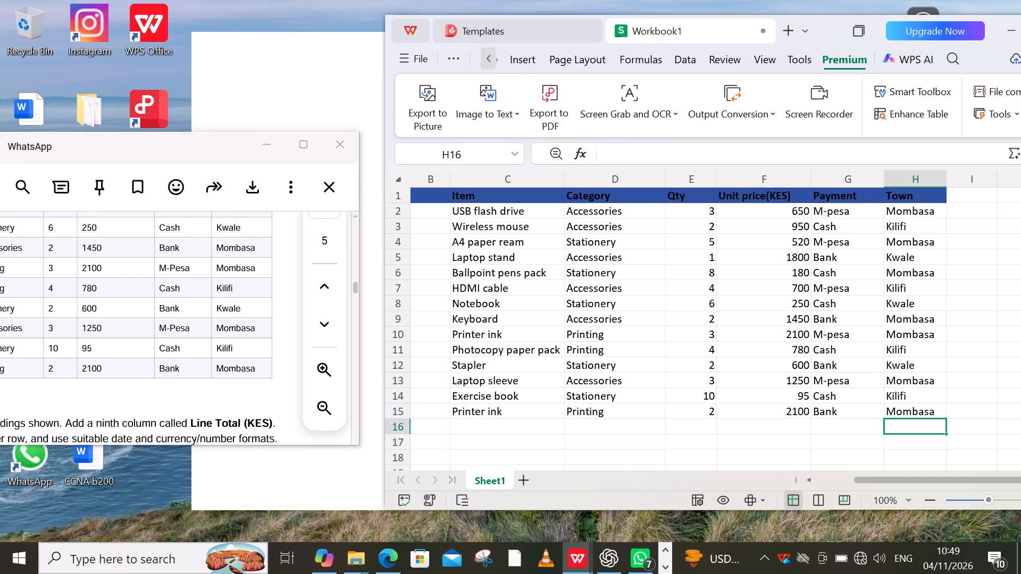
Review the sales table in the WhatsApp document and read the workbook formatting and formula instructions below it.
scroll(165, 268, up, 2)
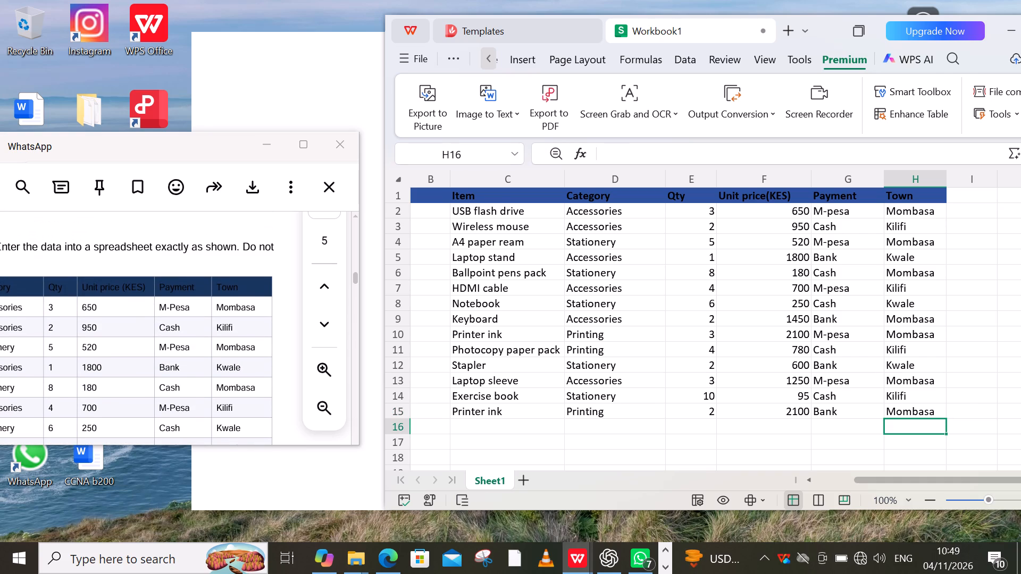
scroll(700, 308, down, 1)
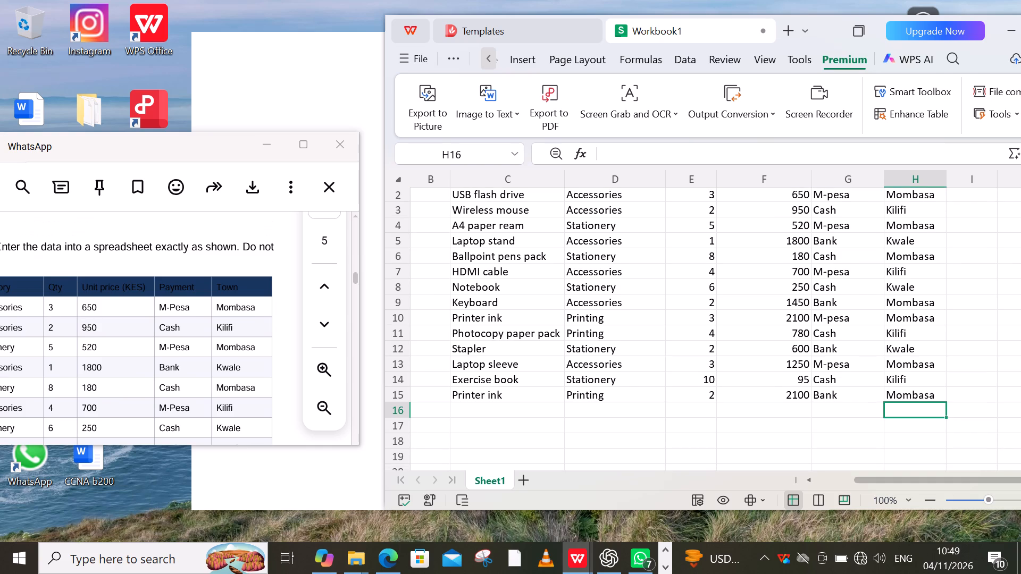
scroll(700, 308, up, 1)
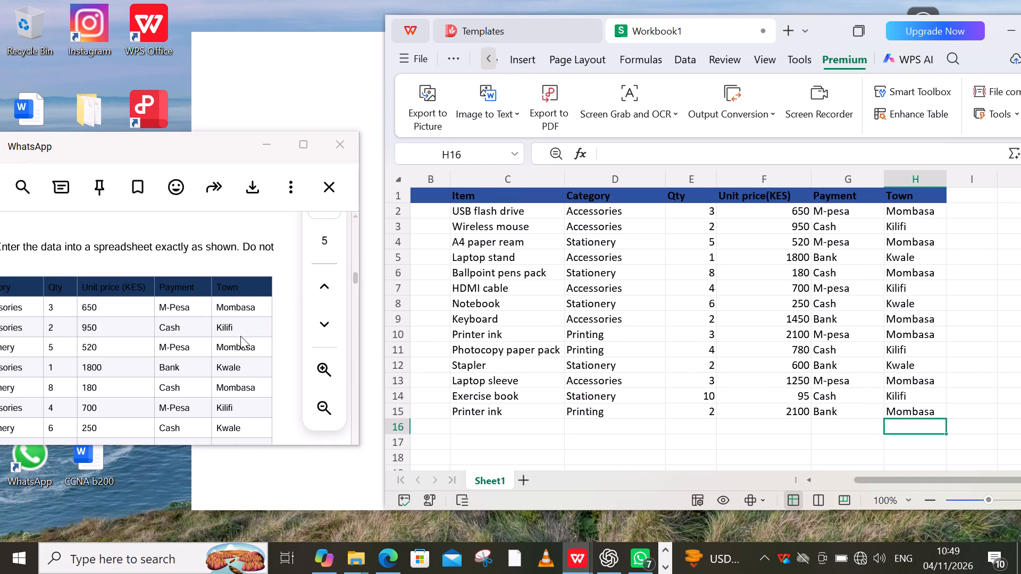
scroll(240, 336, down, 1)
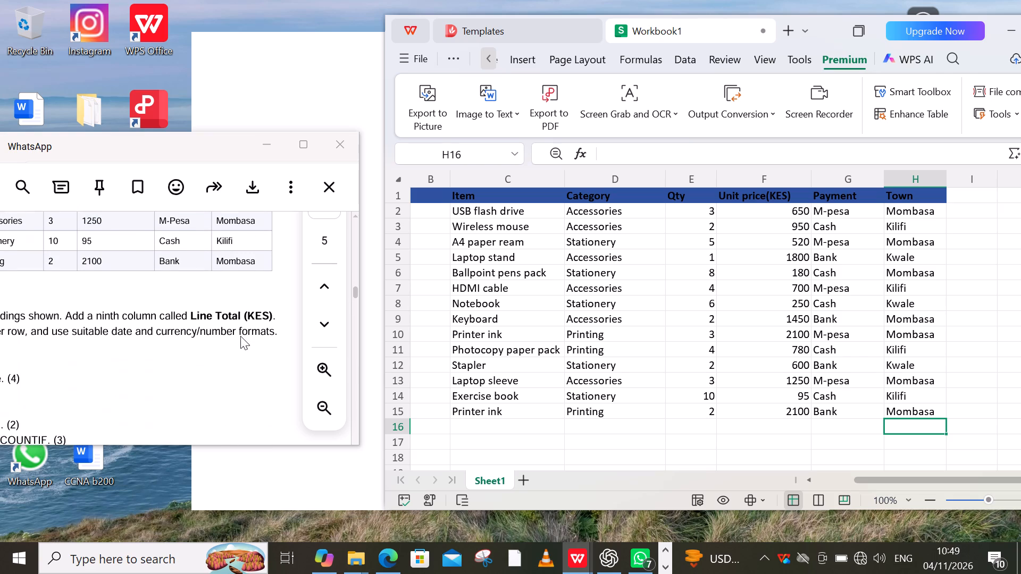
scroll(240, 336, down, 1)
scroll(240, 336, right, 1)
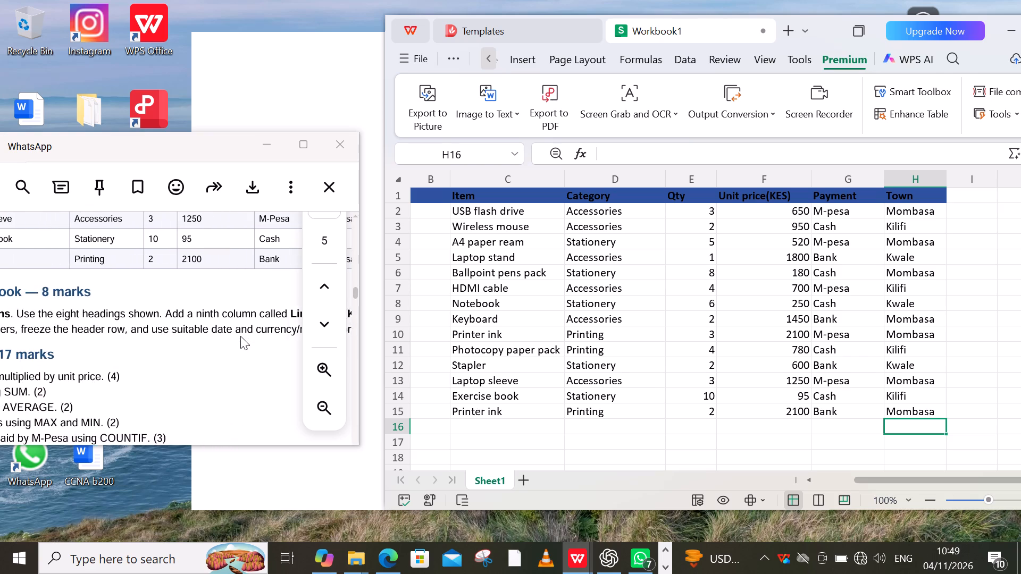
scroll(240, 336, right, 1)
scroll(240, 336, left, 1)
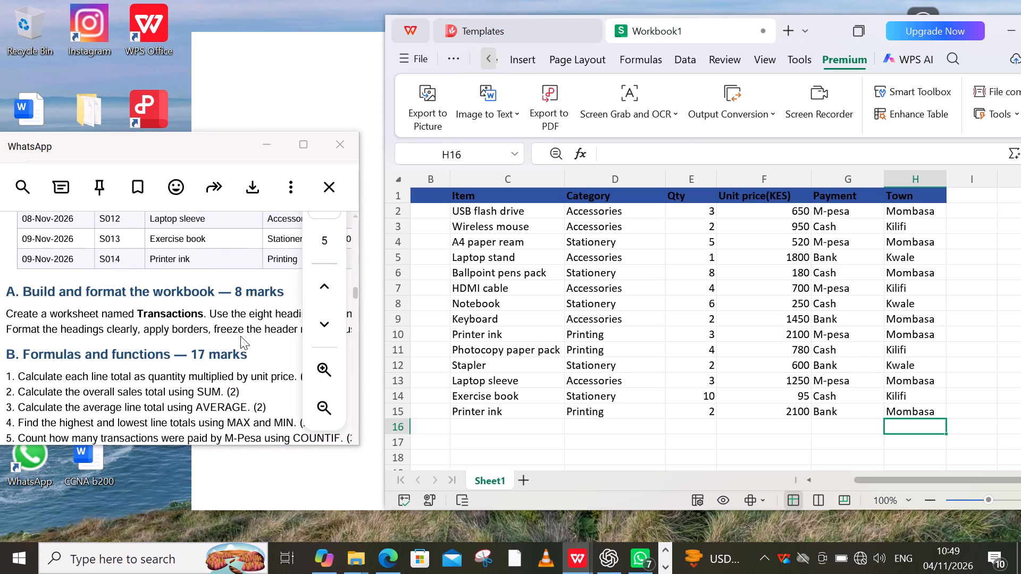
scroll(240, 336, left, 3)
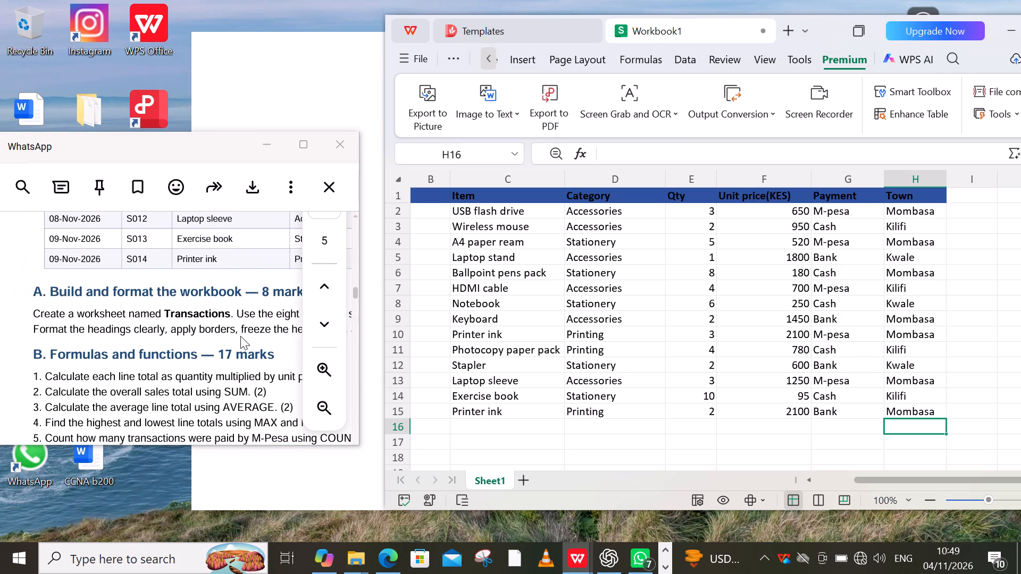
scroll(240, 336, left, 1)
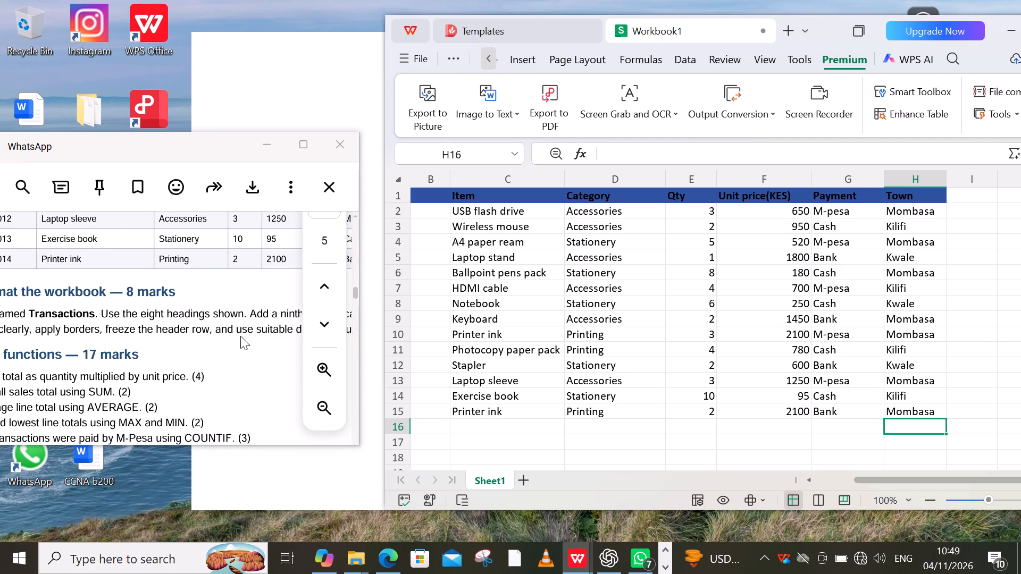
scroll(240, 336, left, 2)
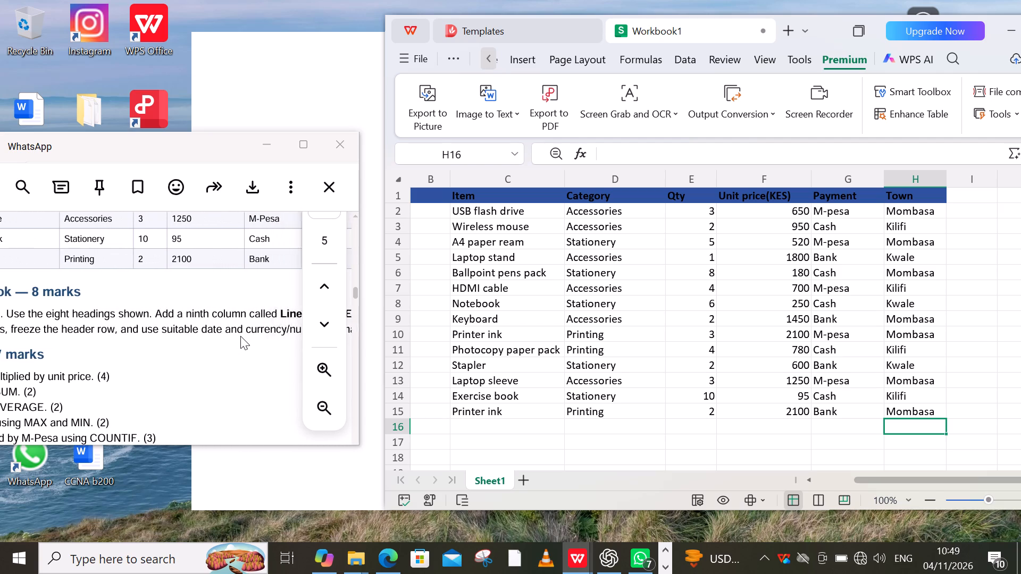
scroll(240, 336, left, 2)
scroll(240, 336, right, 1)
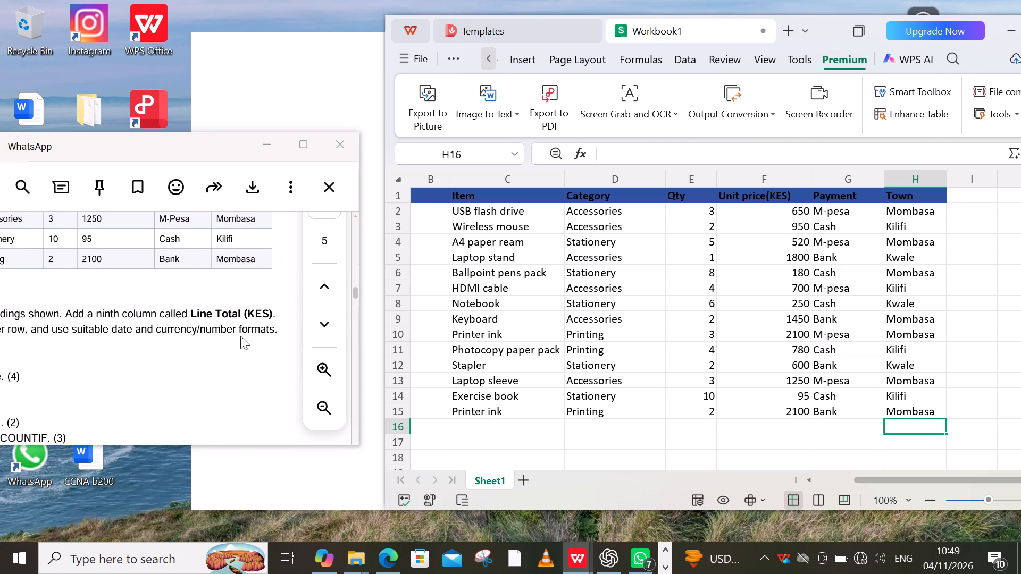
scroll(240, 336, right, 3)
scroll(240, 336, left, 2)
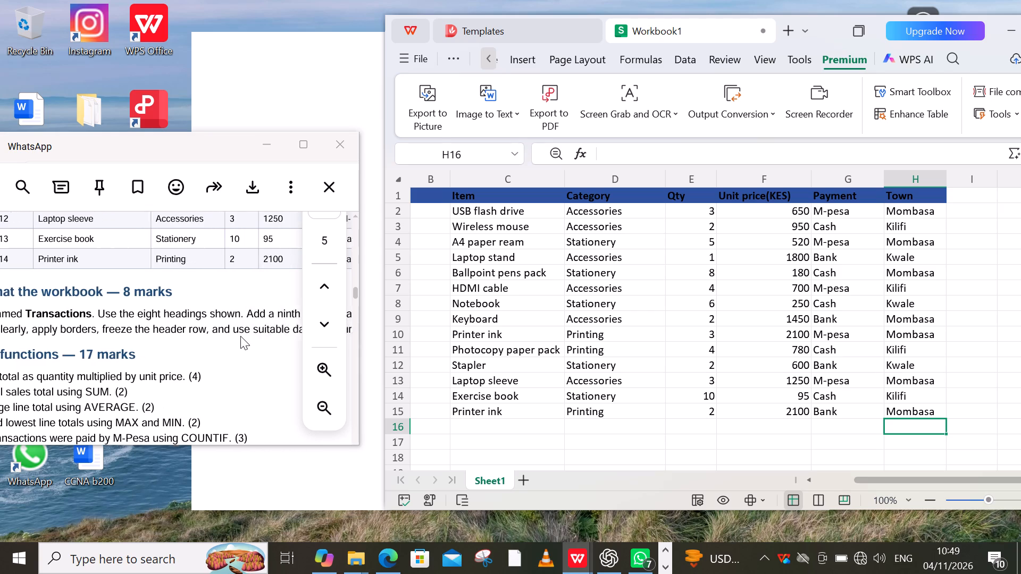
scroll(240, 336, left, 2)
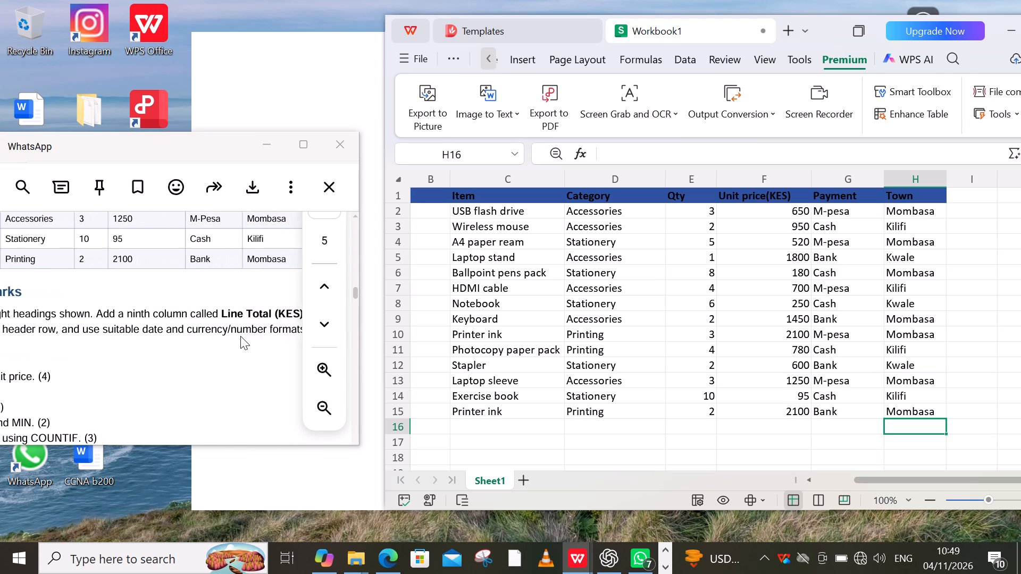
scroll(240, 336, left, 1)
scroll(240, 336, up, 1)
scroll(240, 336, right, 1)
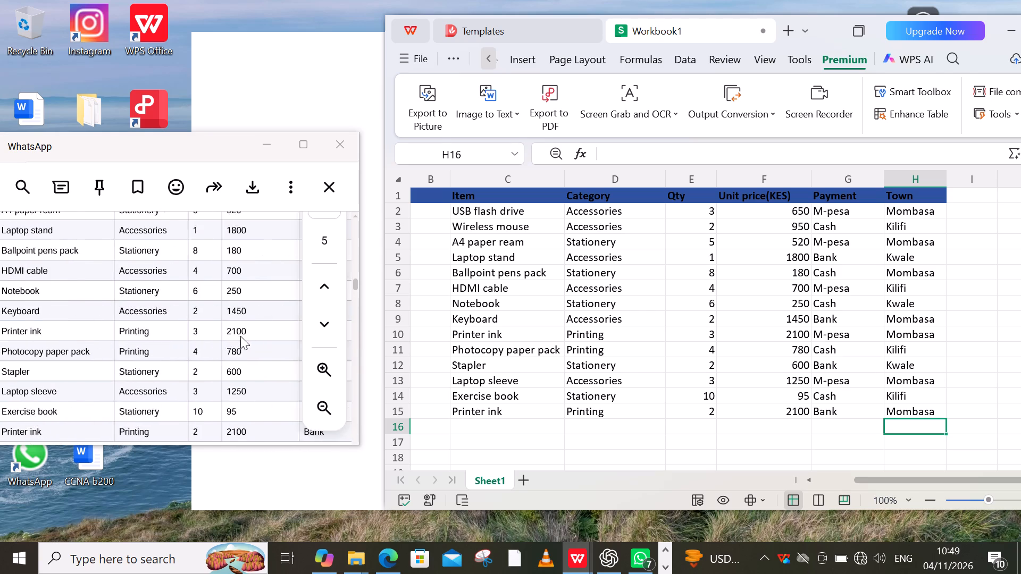
scroll(240, 336, up, 1)
scroll(240, 336, right, 2)
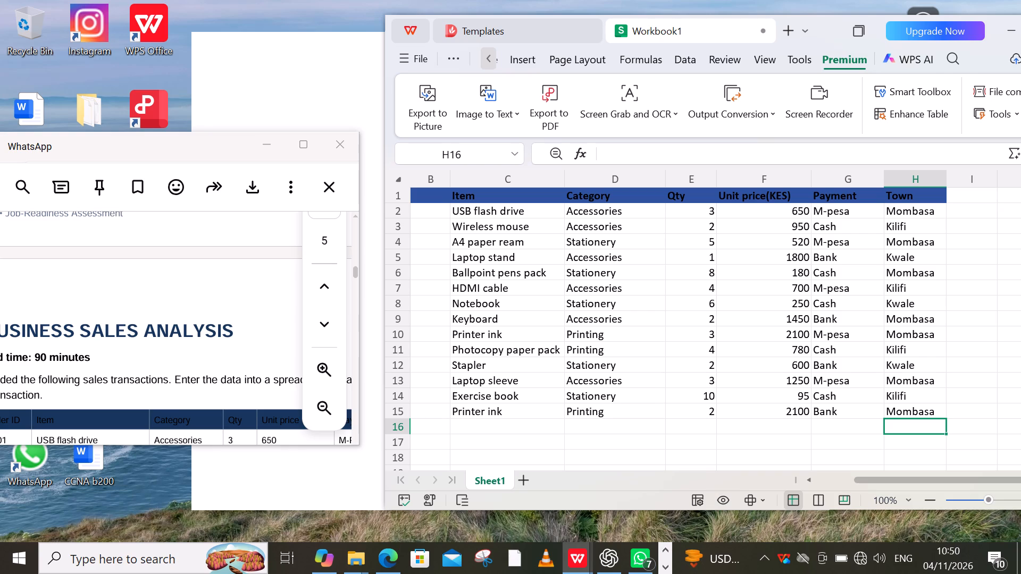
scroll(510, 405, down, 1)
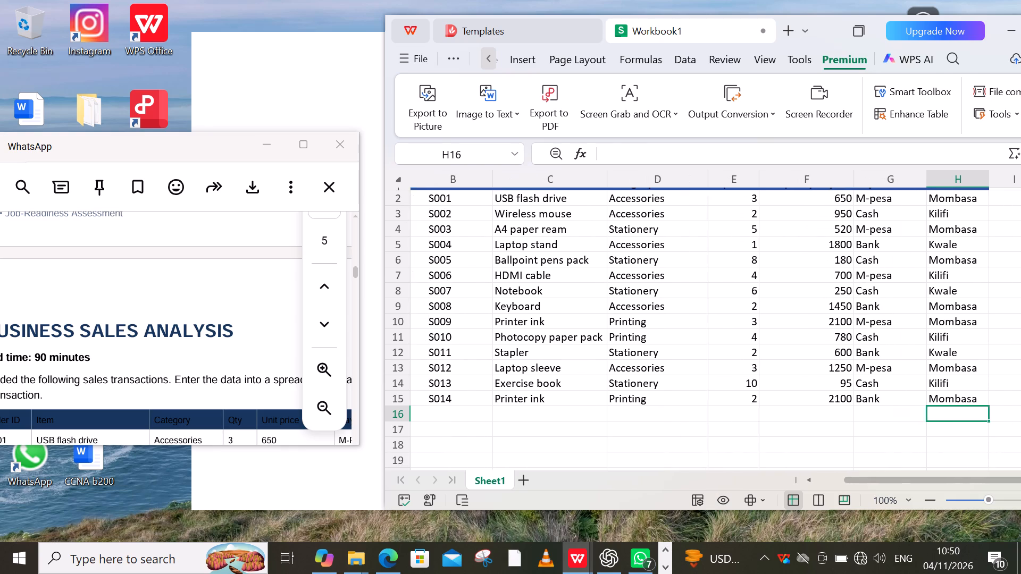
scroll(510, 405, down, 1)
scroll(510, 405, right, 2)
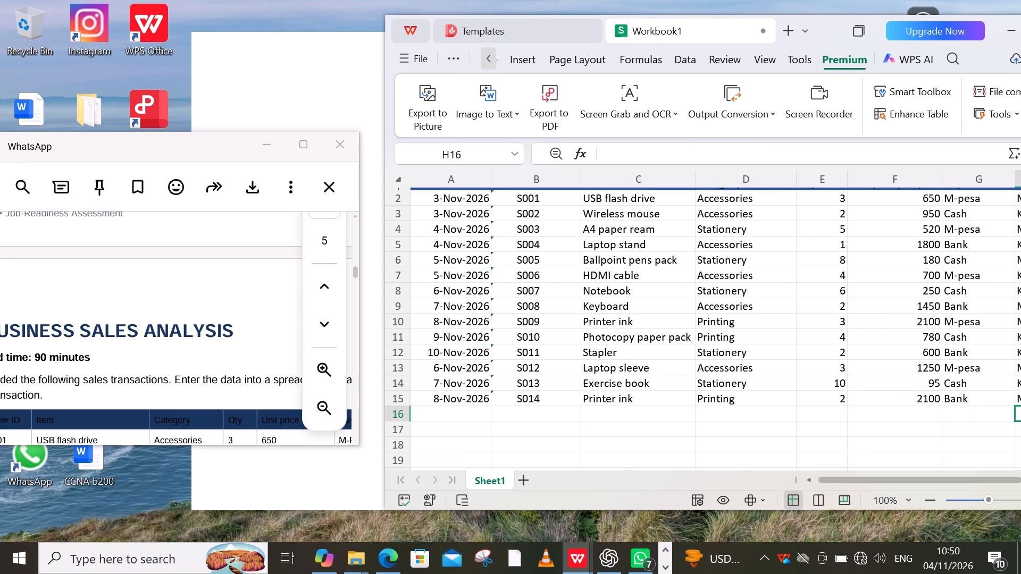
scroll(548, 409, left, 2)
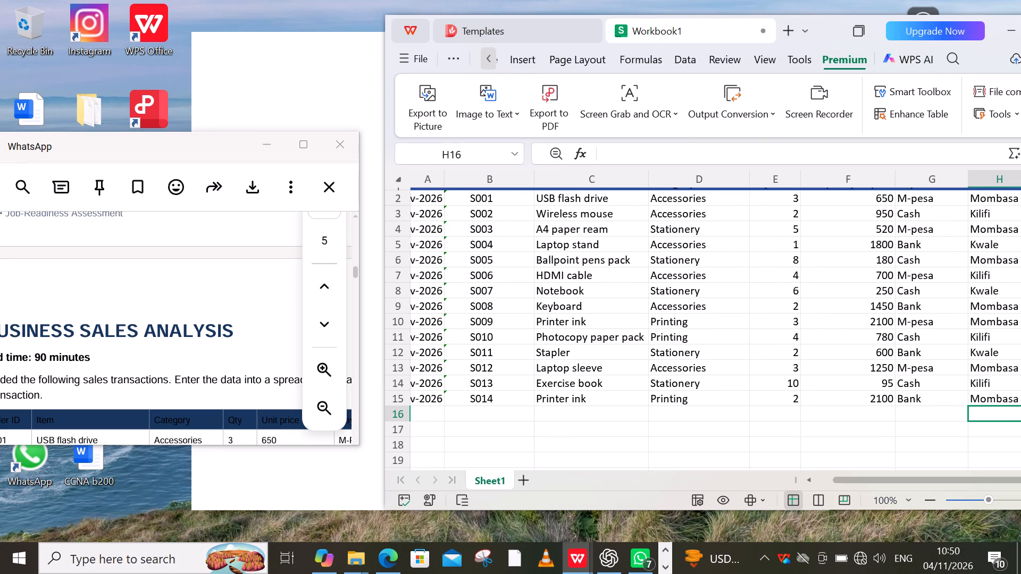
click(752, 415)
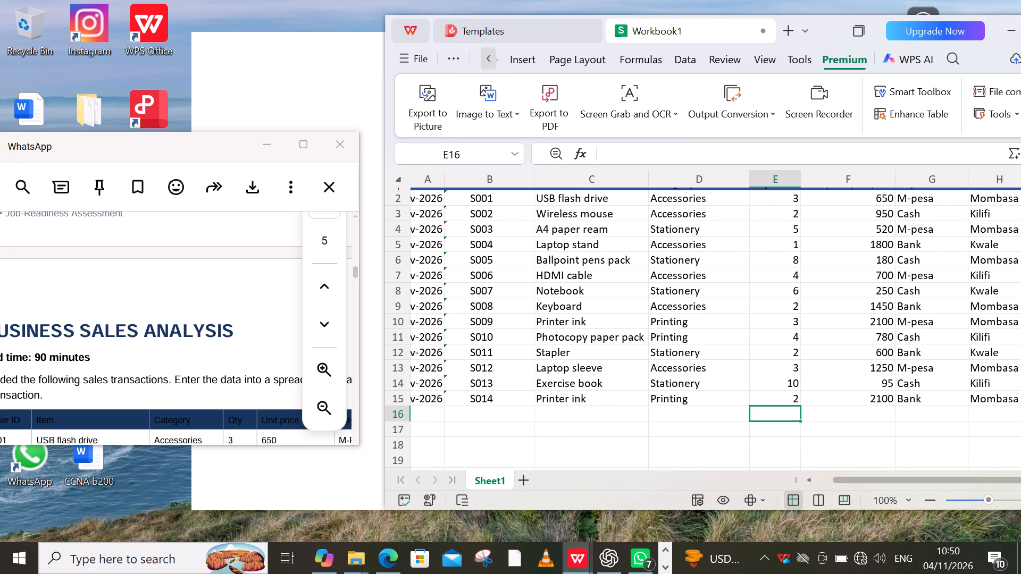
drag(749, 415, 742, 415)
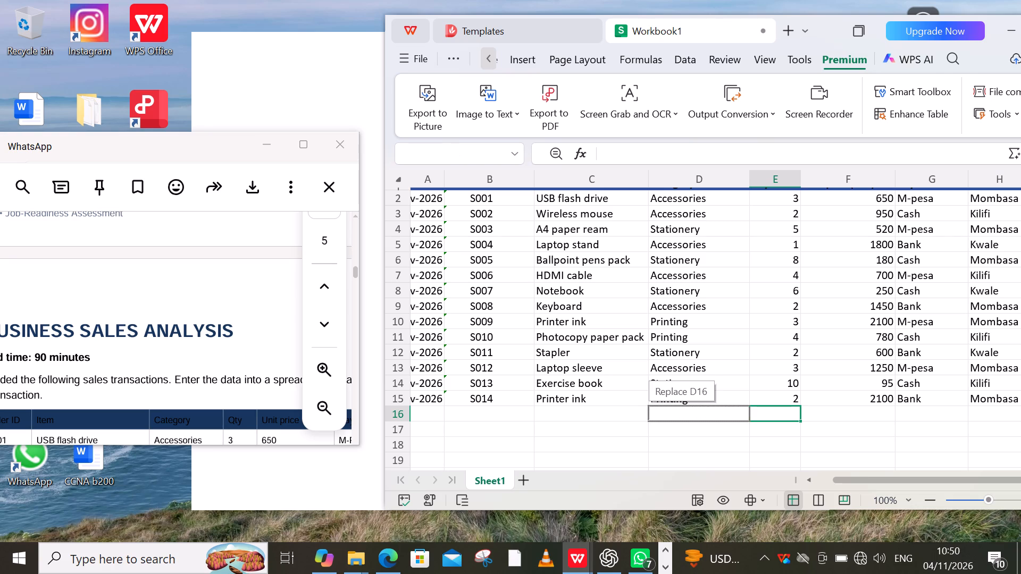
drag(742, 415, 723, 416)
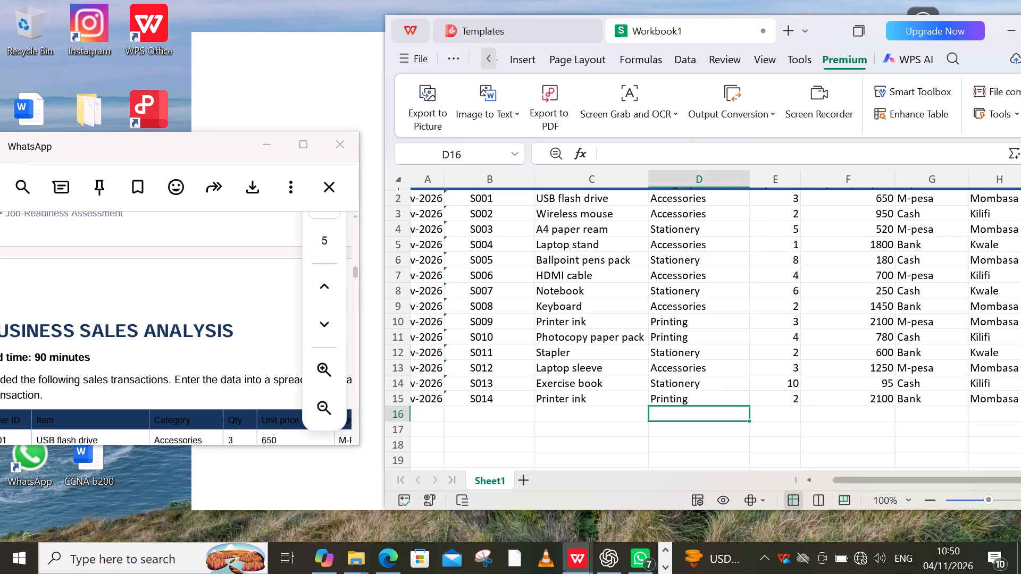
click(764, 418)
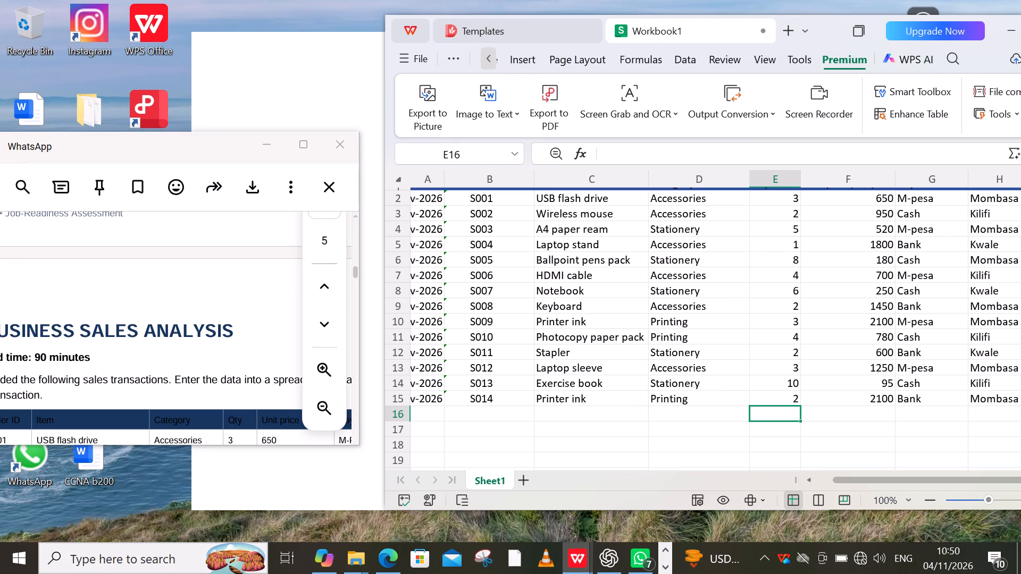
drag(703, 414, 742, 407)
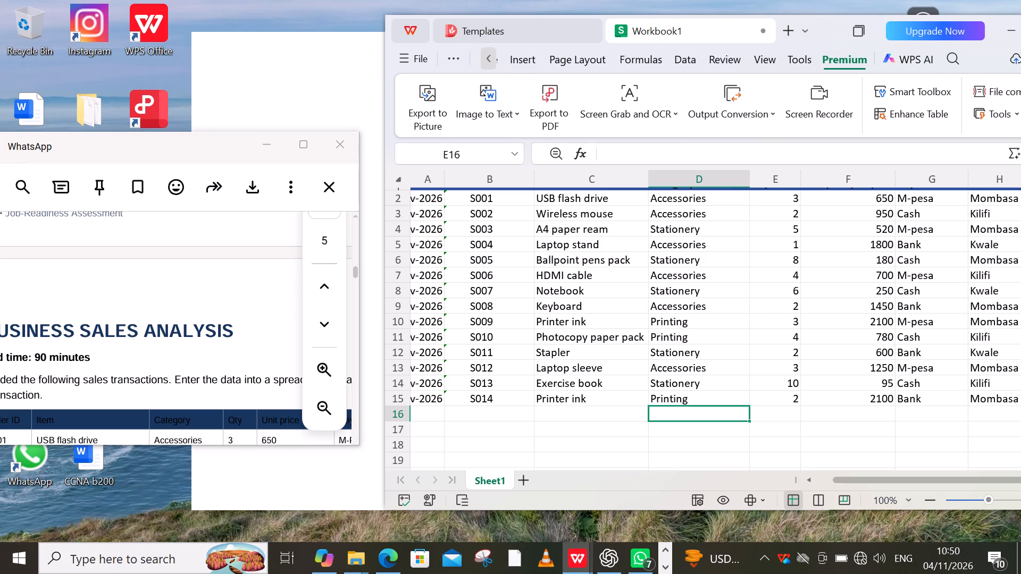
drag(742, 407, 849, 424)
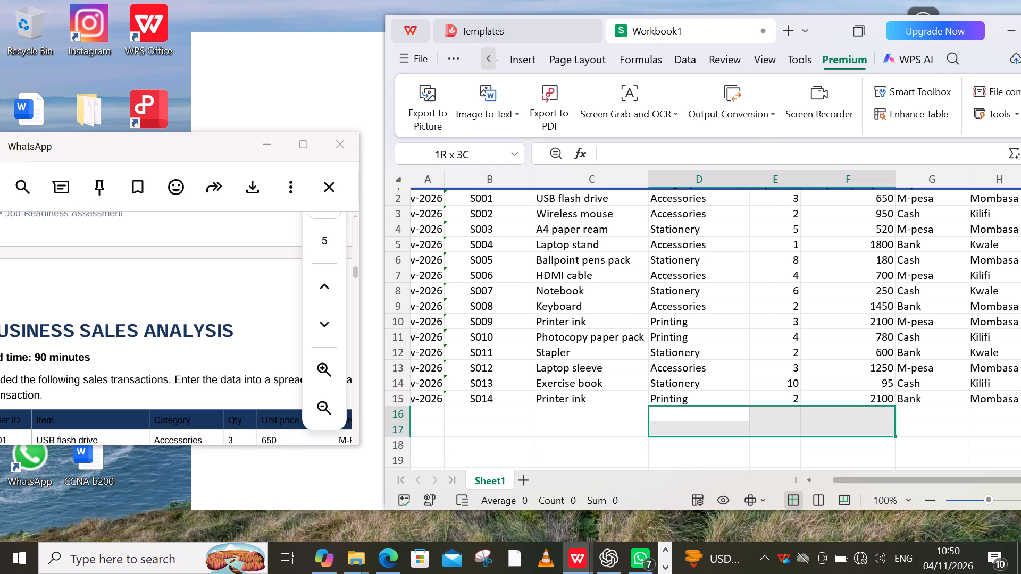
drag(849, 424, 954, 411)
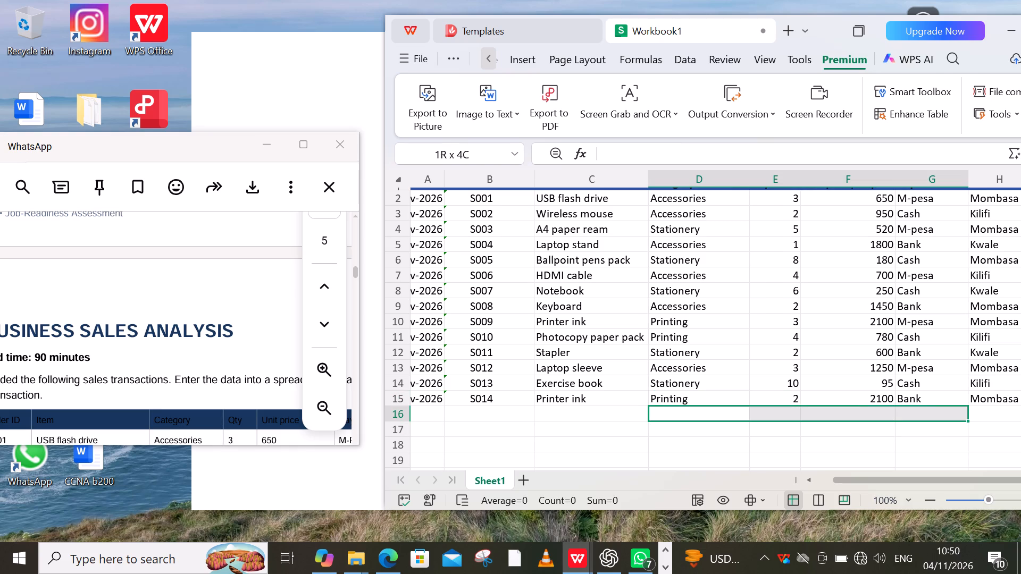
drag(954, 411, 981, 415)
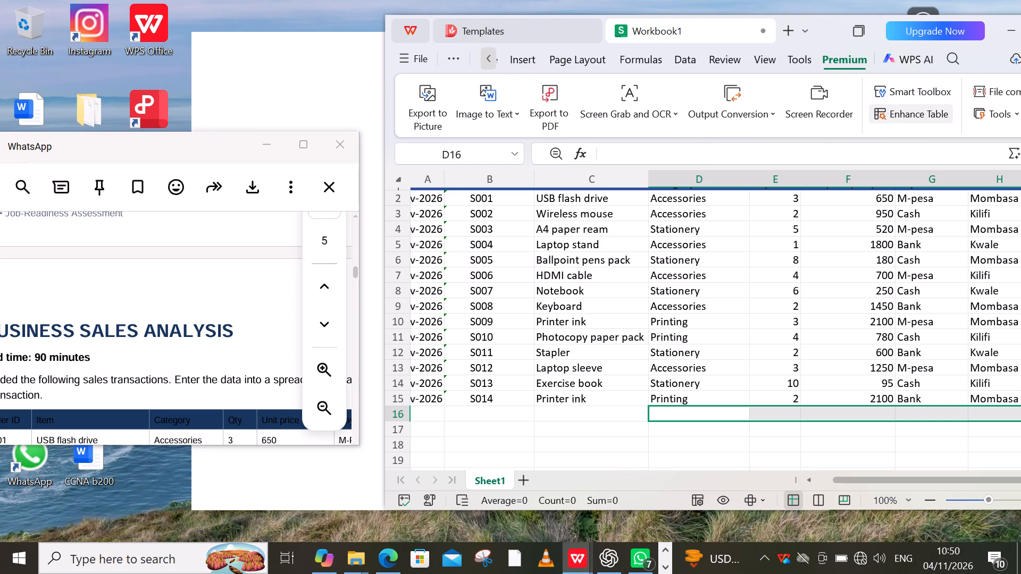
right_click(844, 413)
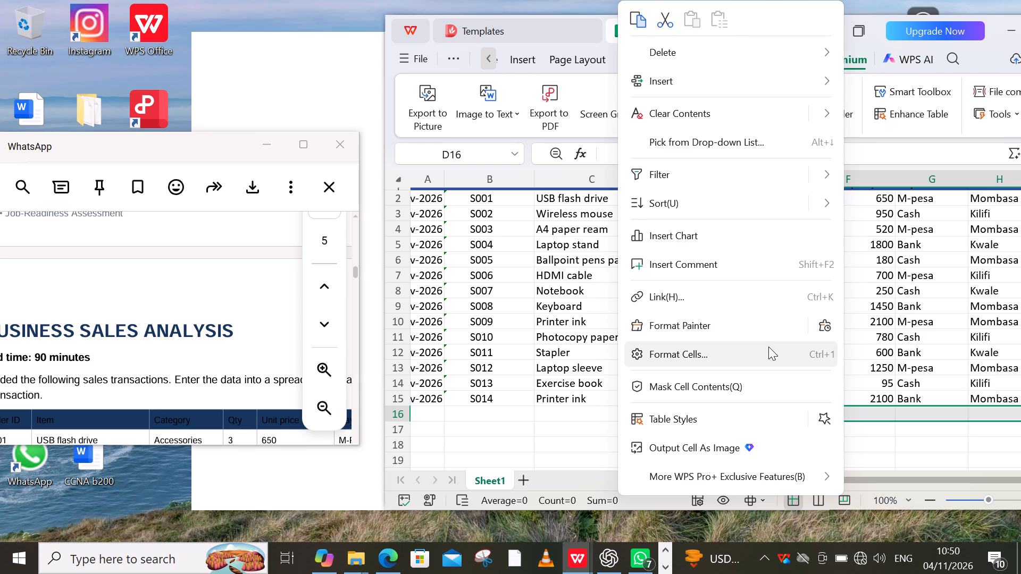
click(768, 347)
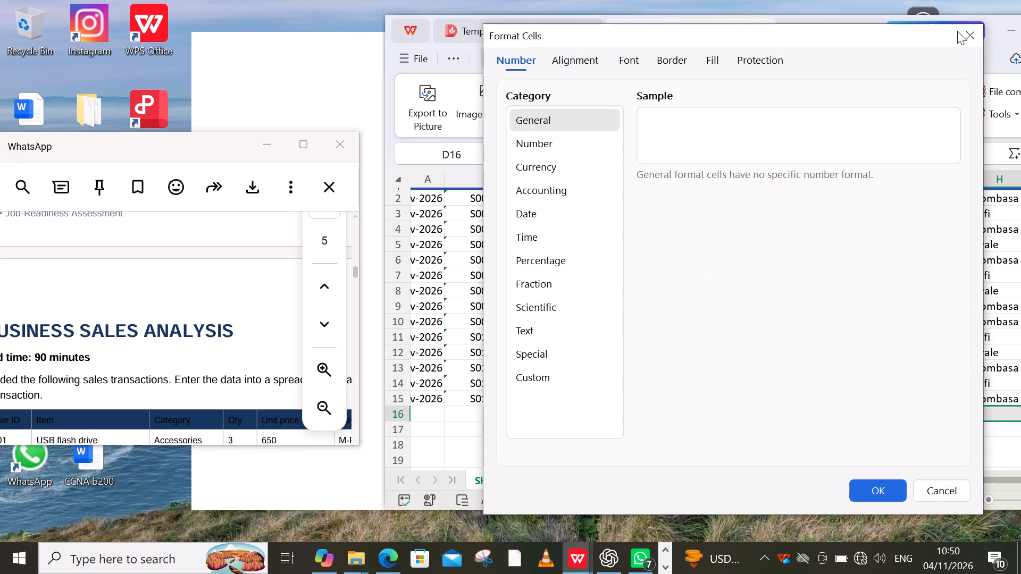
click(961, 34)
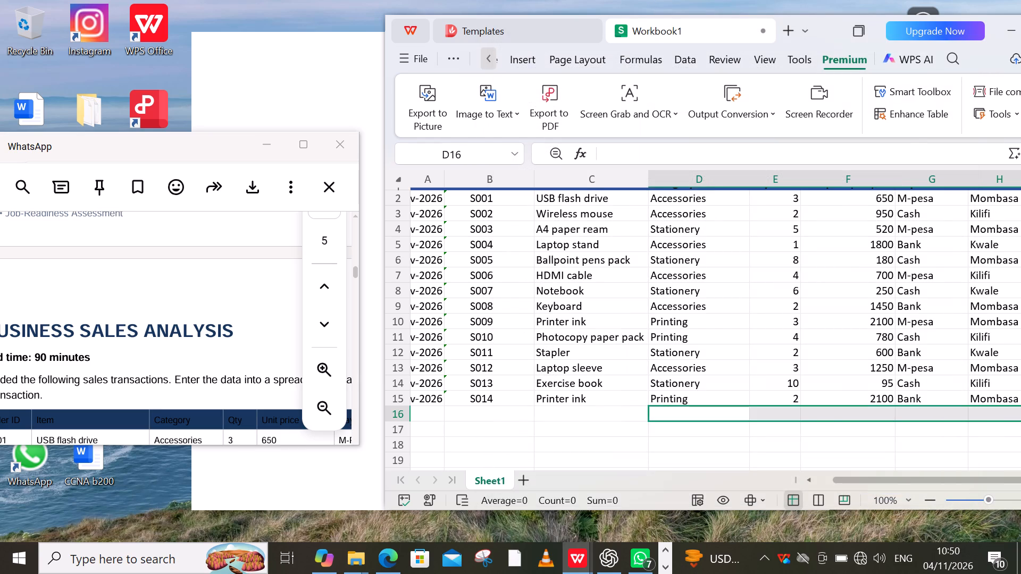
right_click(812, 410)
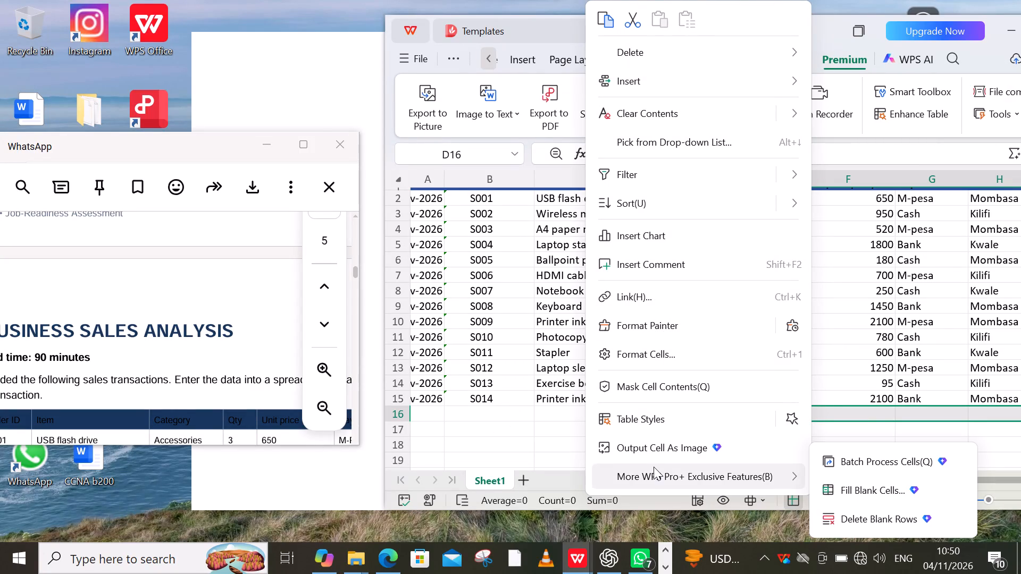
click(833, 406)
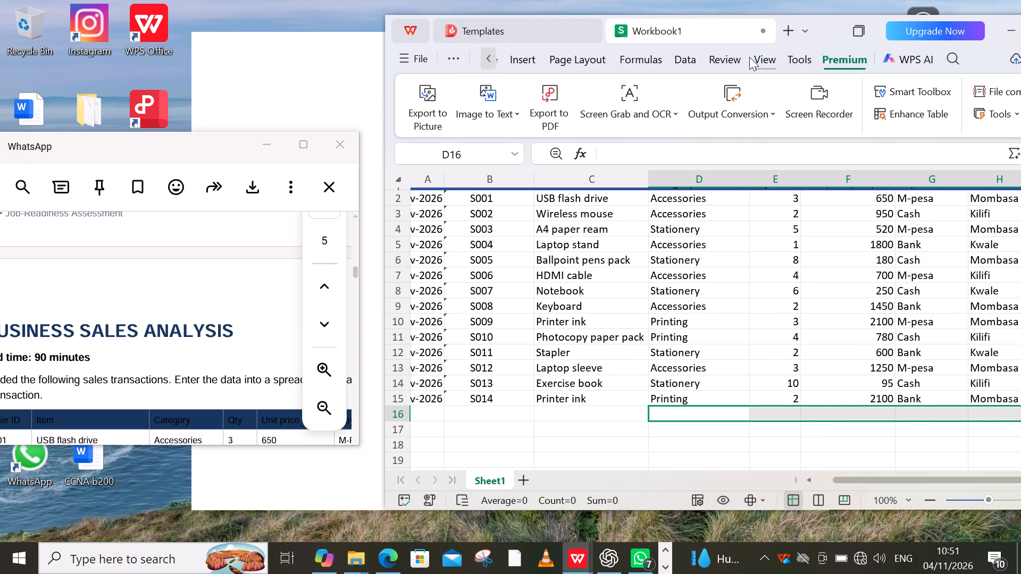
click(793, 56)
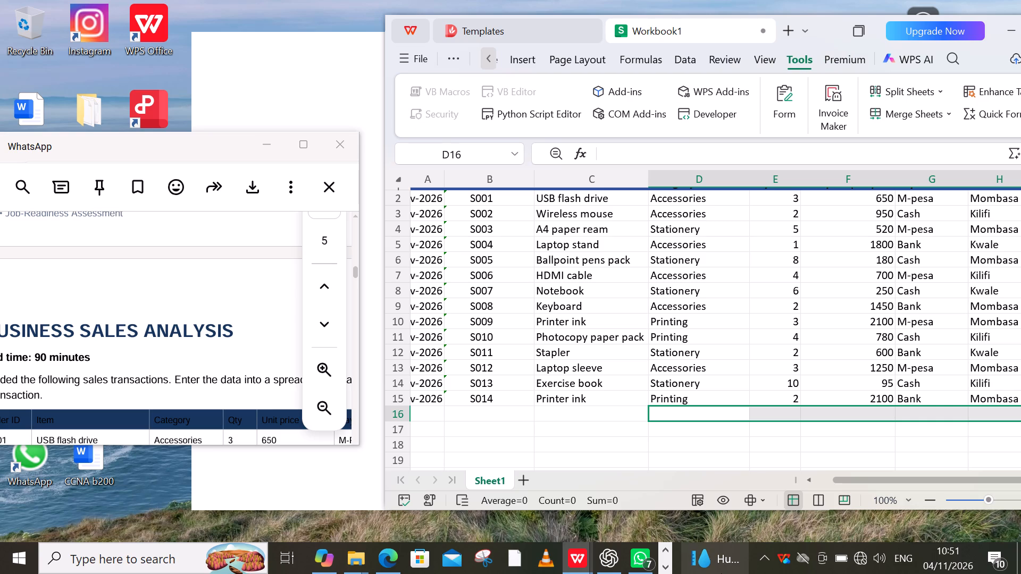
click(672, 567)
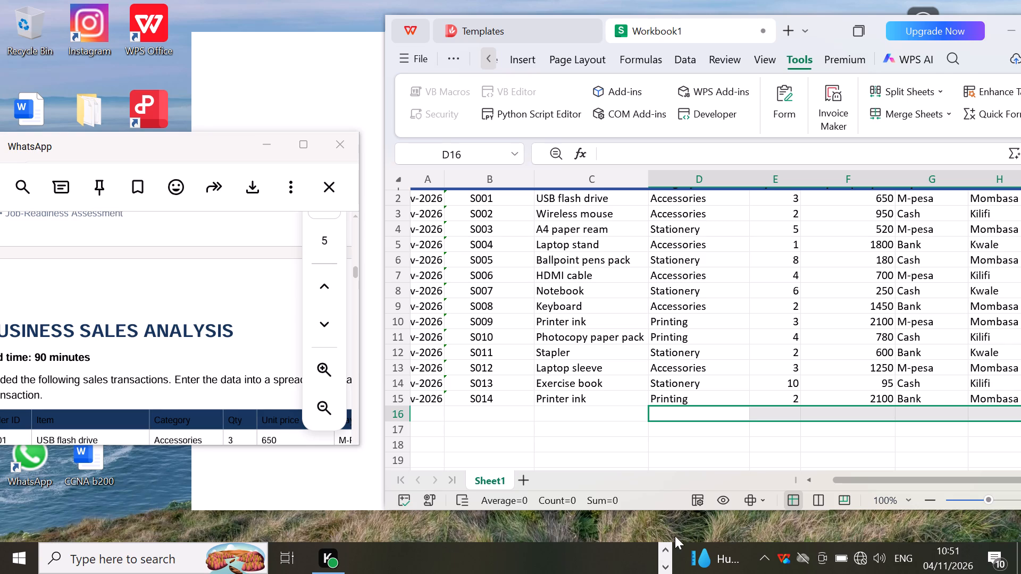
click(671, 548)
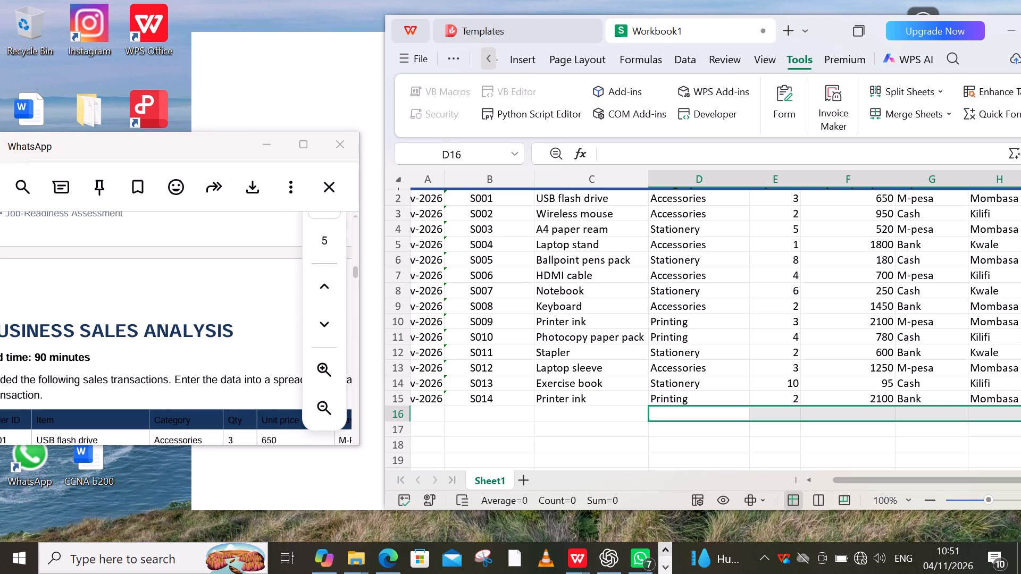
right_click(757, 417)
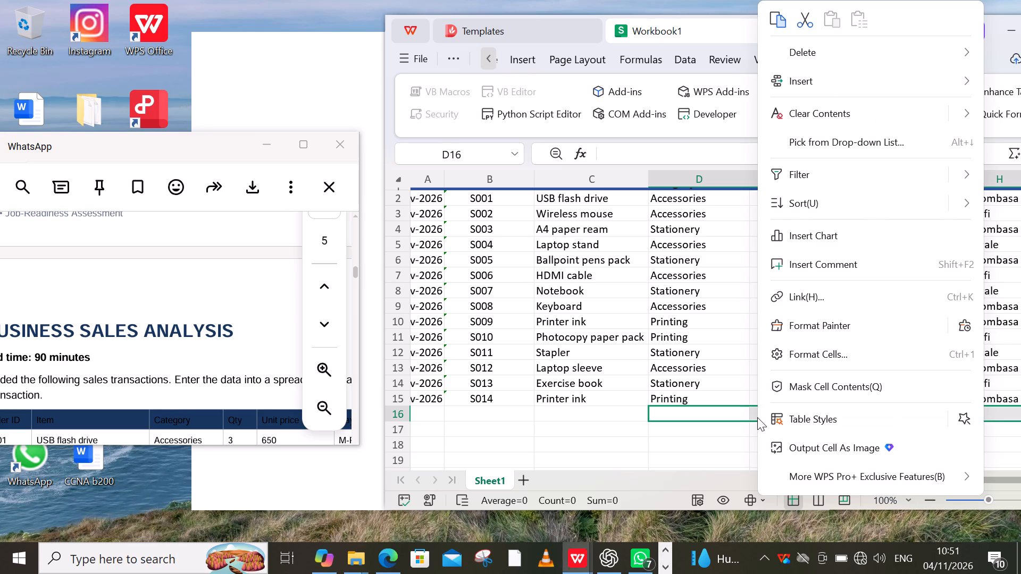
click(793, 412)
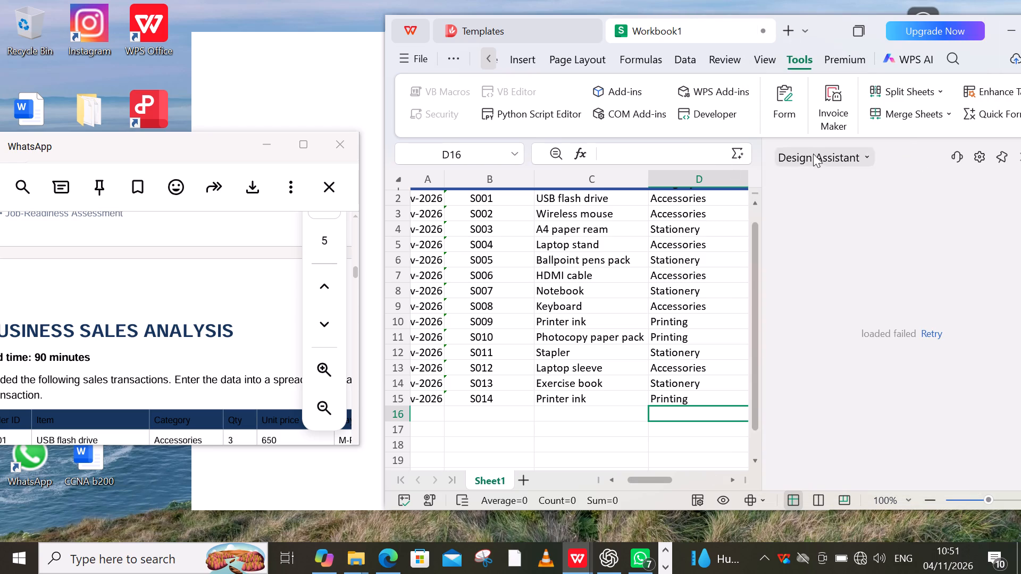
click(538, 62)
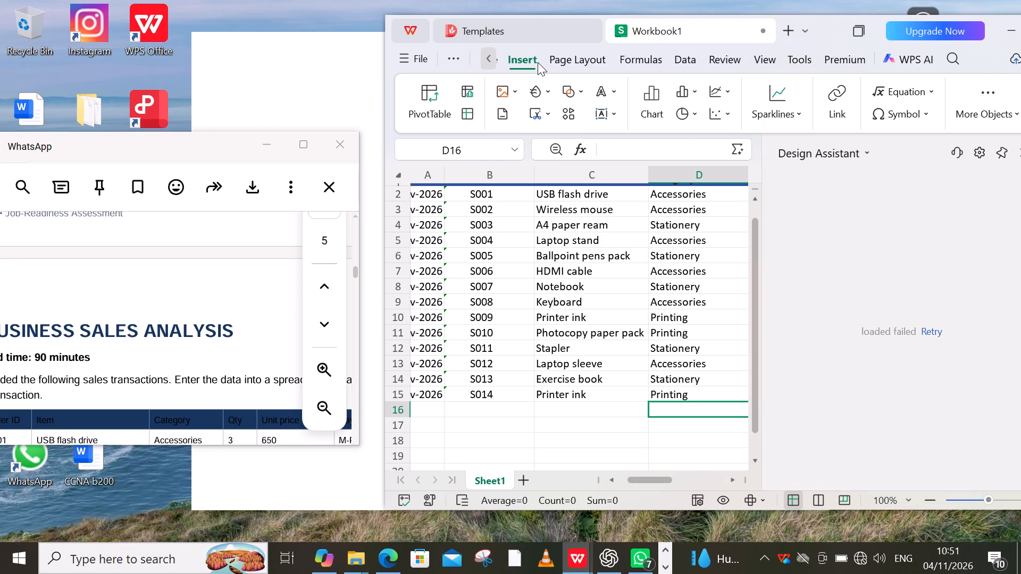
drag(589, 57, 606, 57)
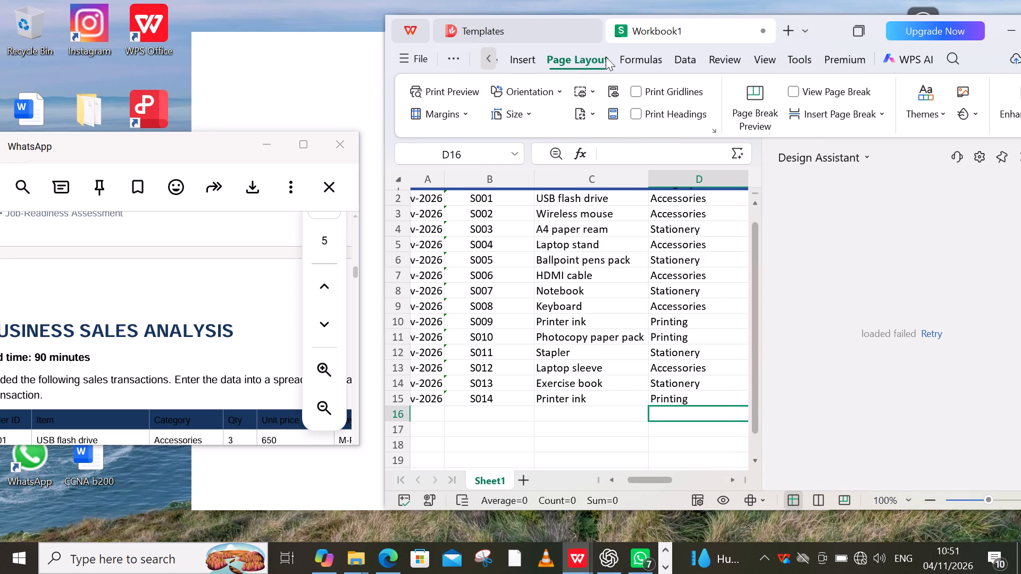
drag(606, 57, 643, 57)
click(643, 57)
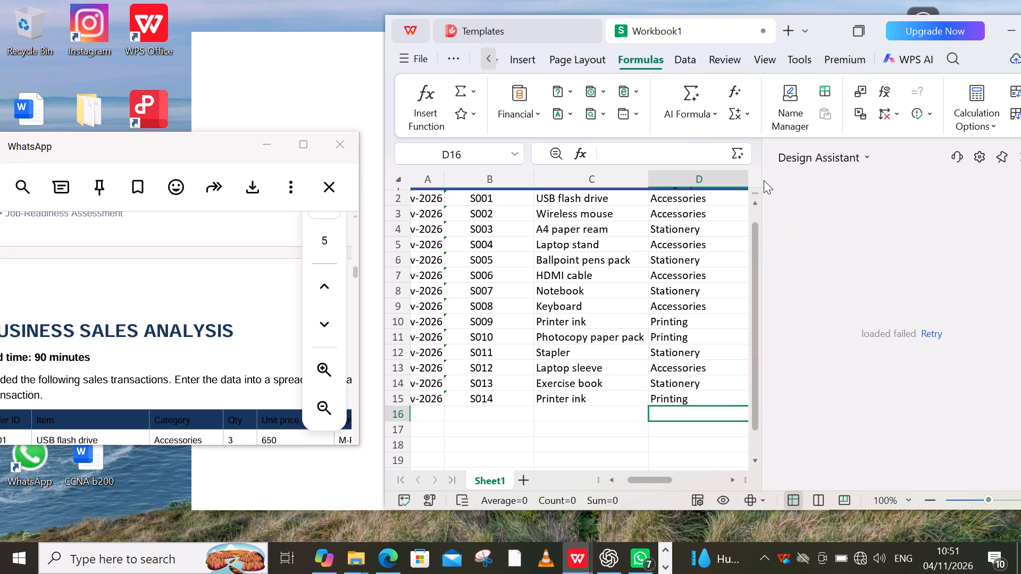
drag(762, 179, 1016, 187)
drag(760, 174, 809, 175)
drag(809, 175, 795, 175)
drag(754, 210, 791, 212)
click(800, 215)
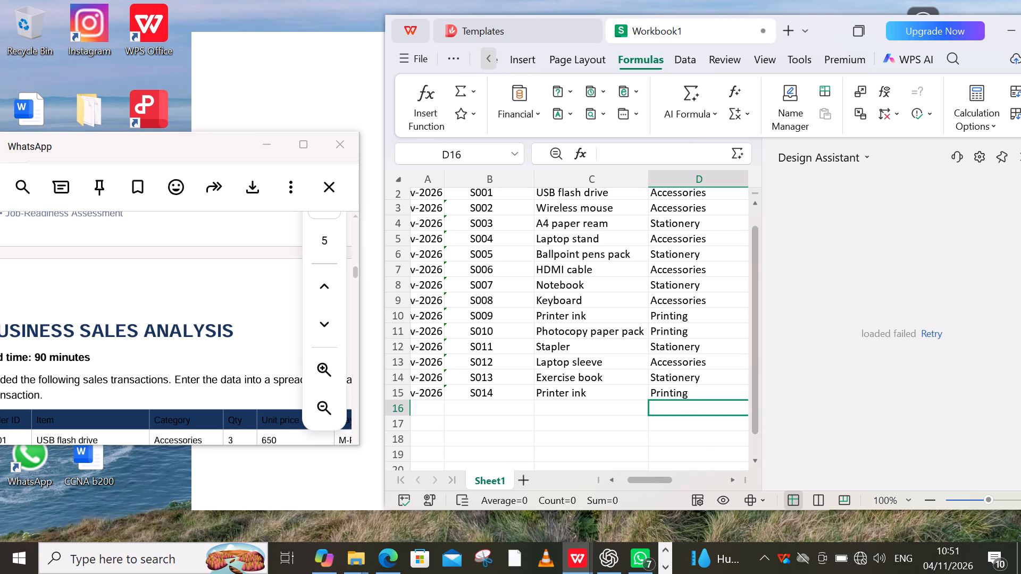
Select cells A16 to D16 in the empty row directly below the sales table.
click(596, 410)
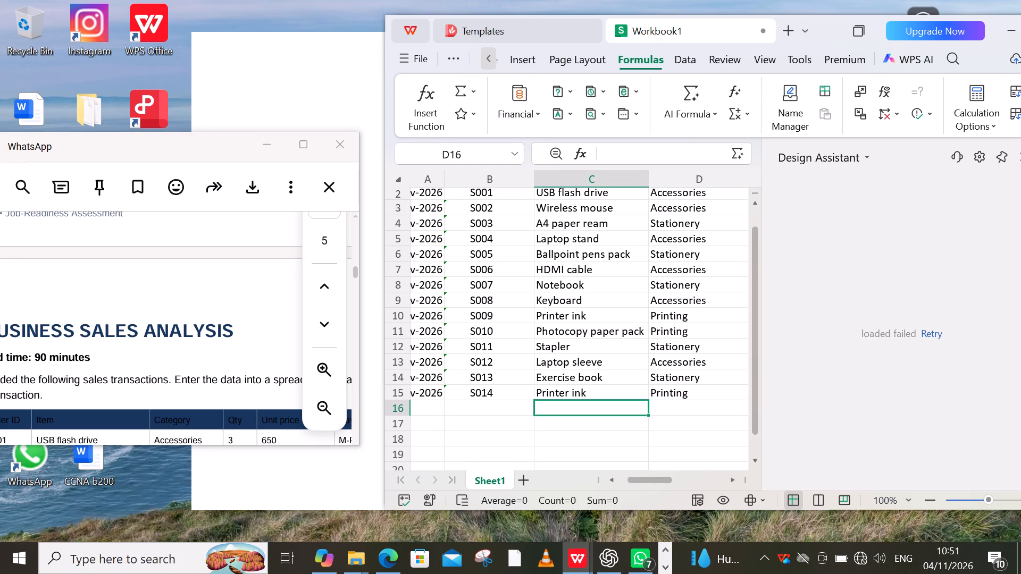
drag(435, 412, 570, 411)
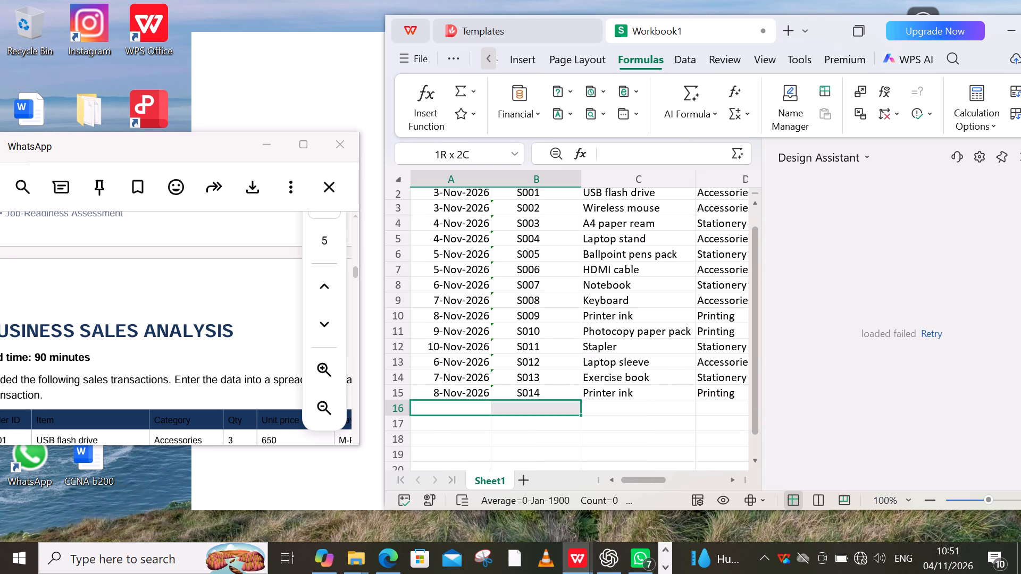
drag(570, 411, 716, 410)
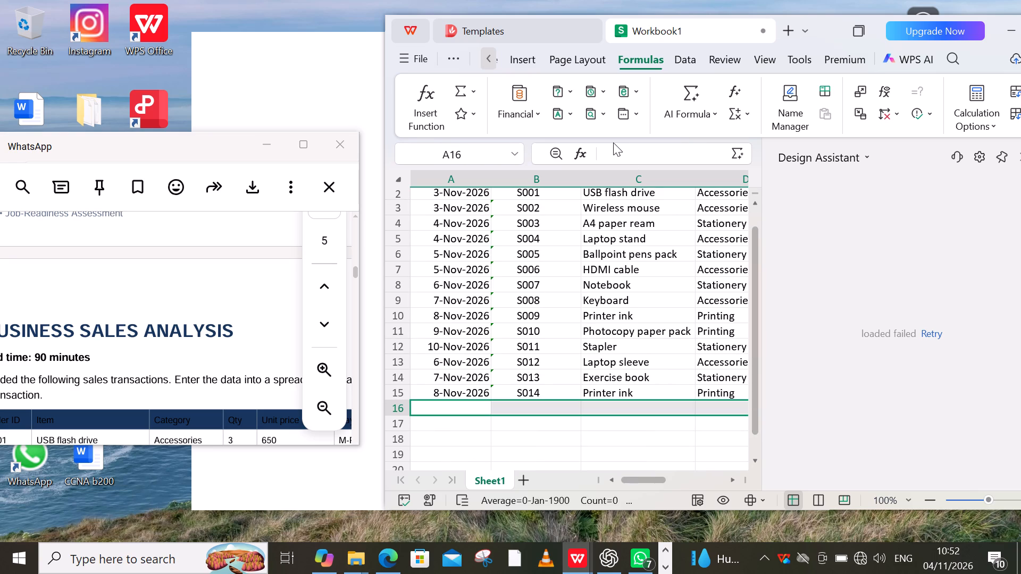
click(464, 57)
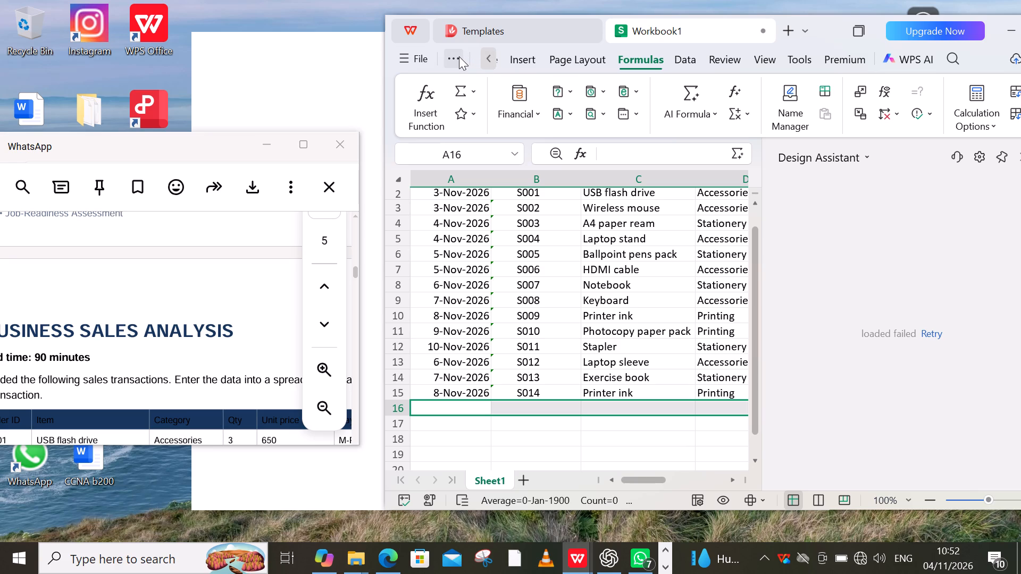
click(459, 56)
click(459, 56)
Maximize the workbook window and close the Design Assistant pane.
drag(831, 32, 817, 31)
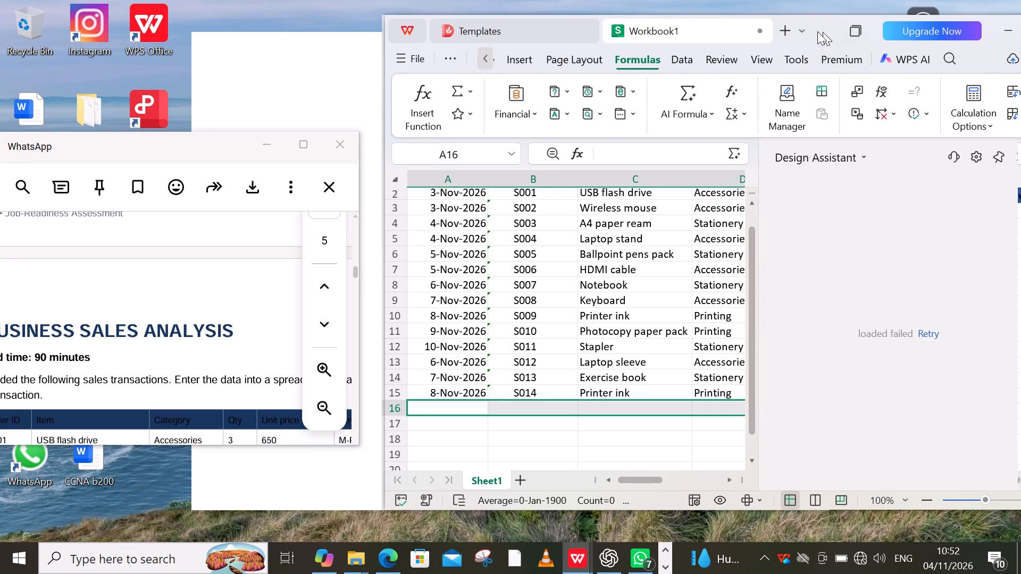
drag(817, 31, 716, 23)
click(938, 19)
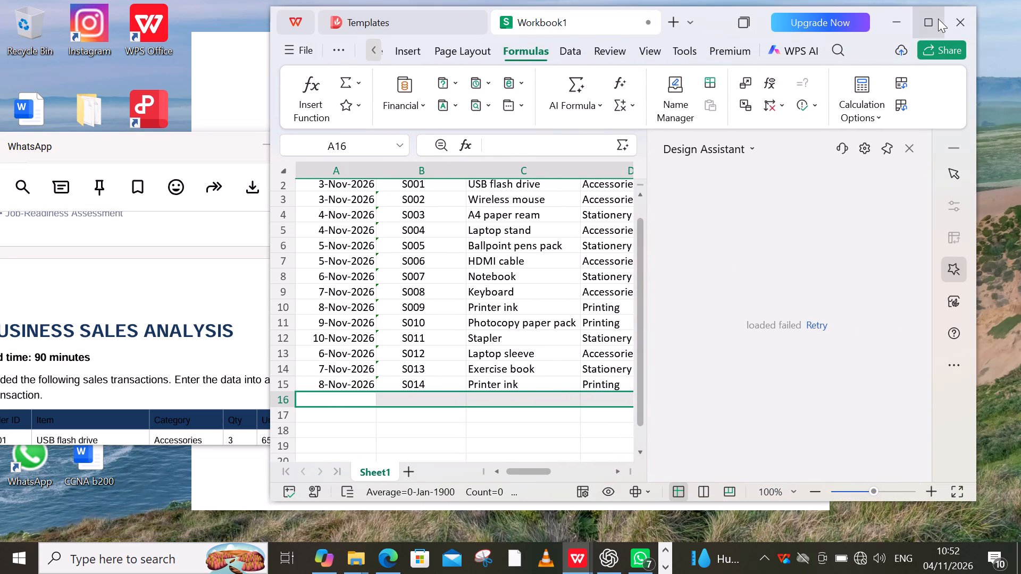
click(956, 147)
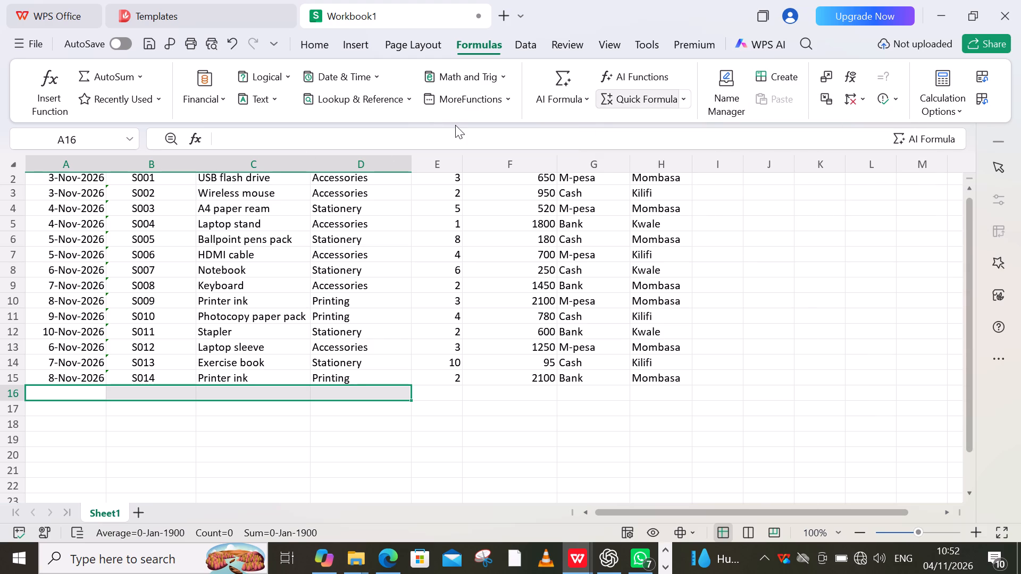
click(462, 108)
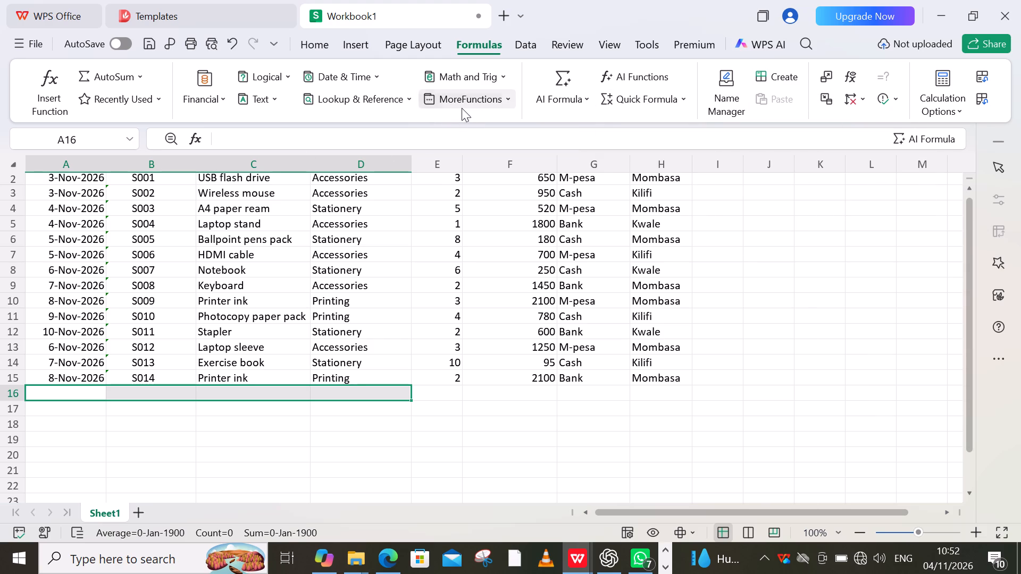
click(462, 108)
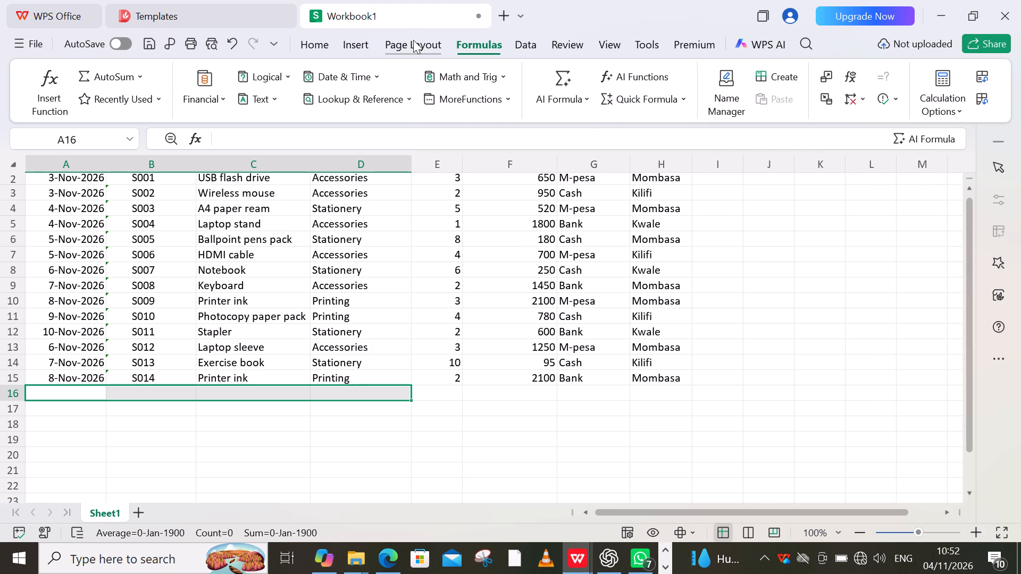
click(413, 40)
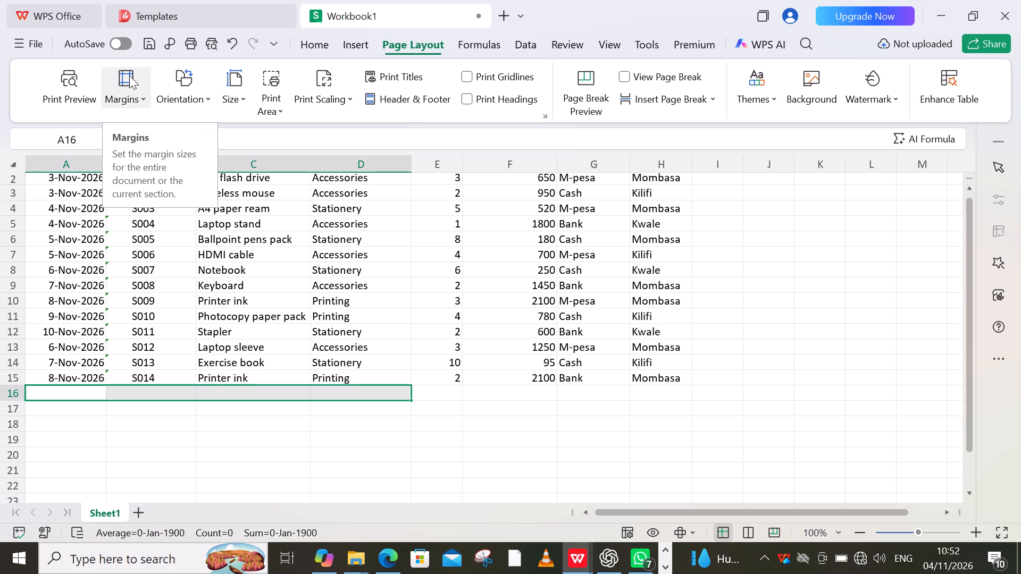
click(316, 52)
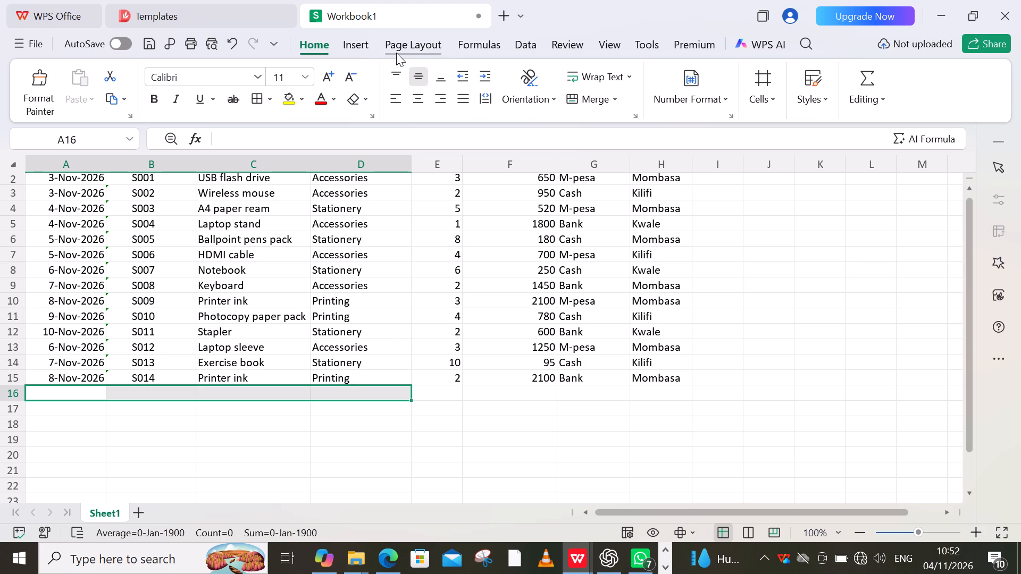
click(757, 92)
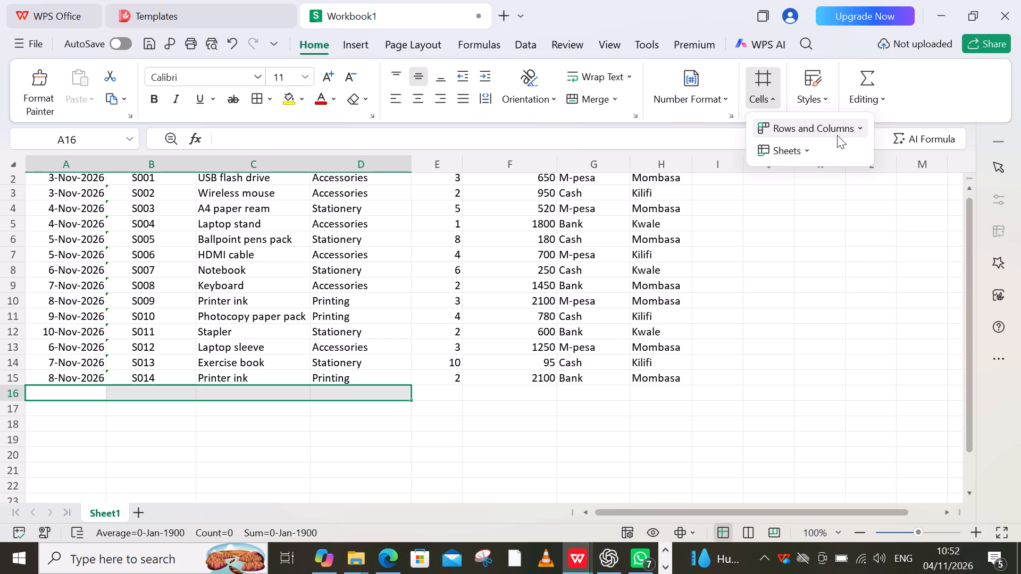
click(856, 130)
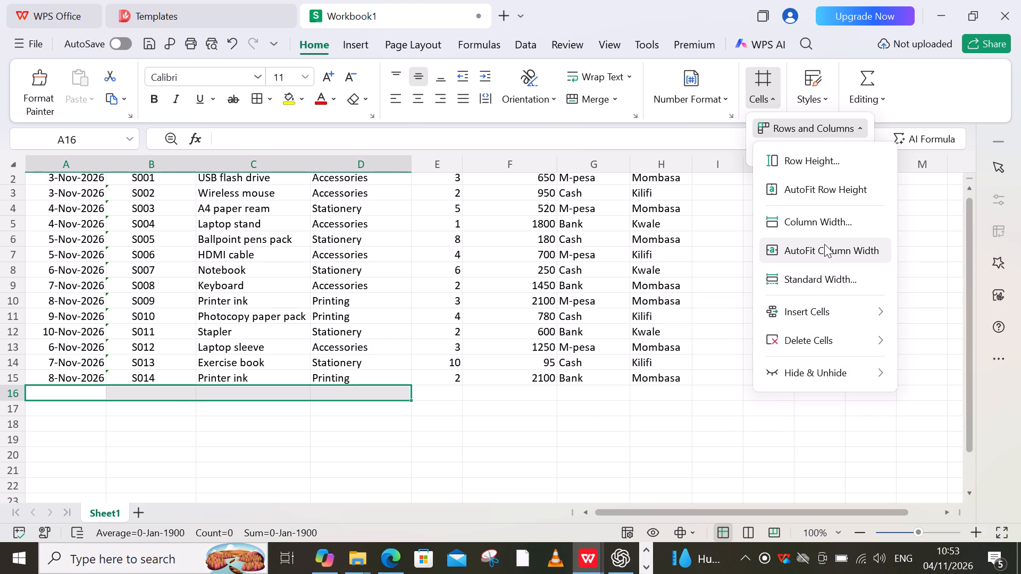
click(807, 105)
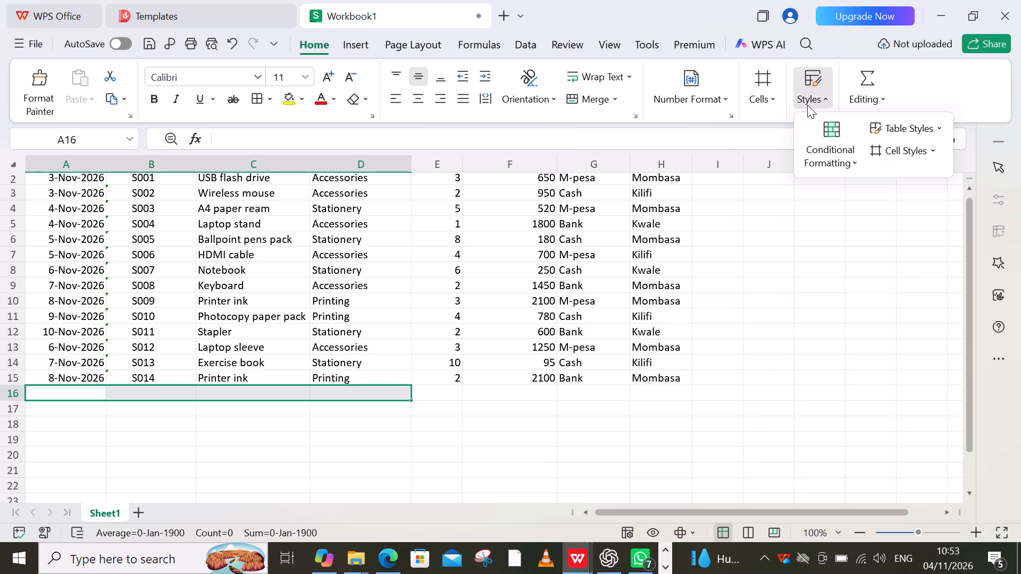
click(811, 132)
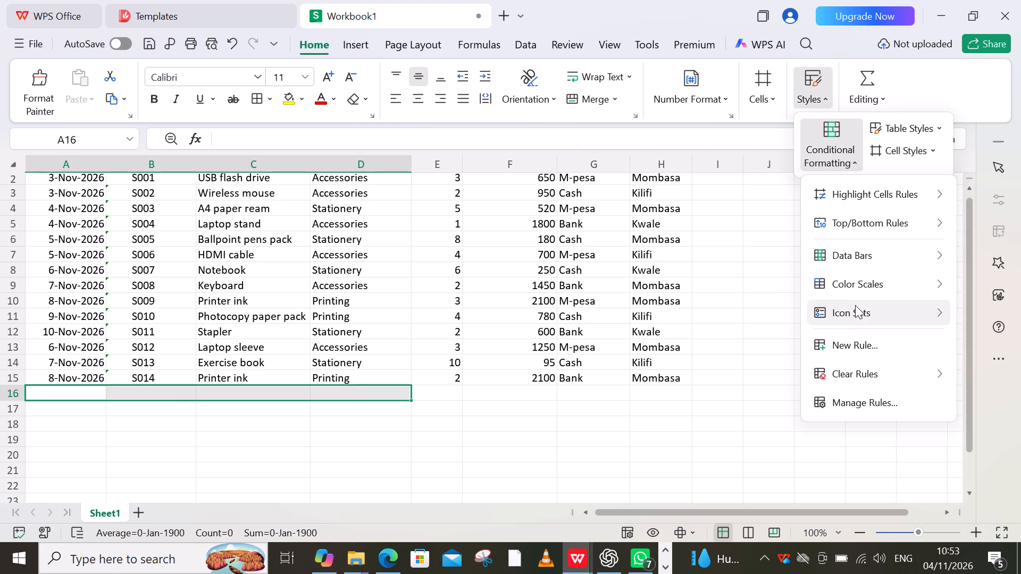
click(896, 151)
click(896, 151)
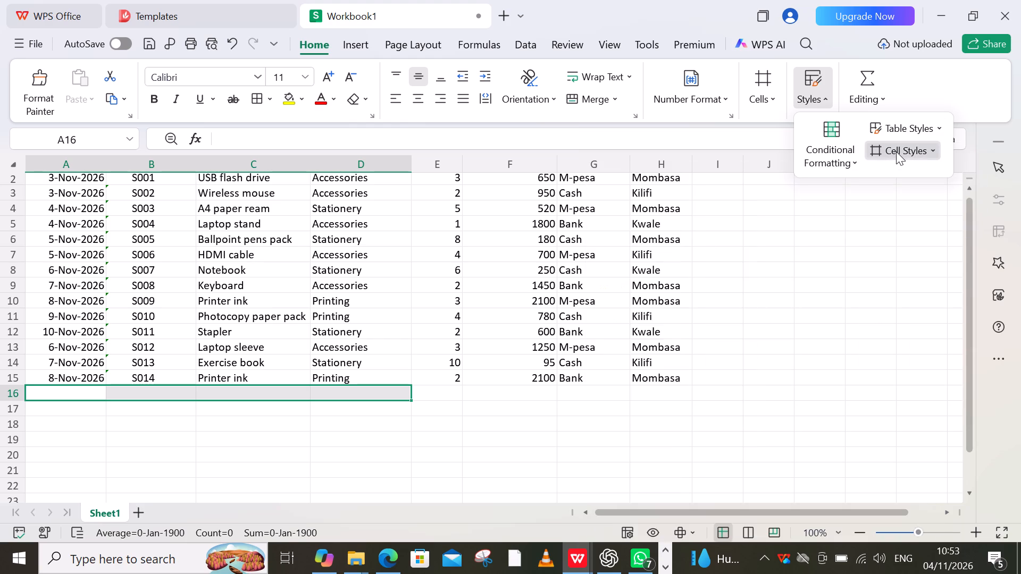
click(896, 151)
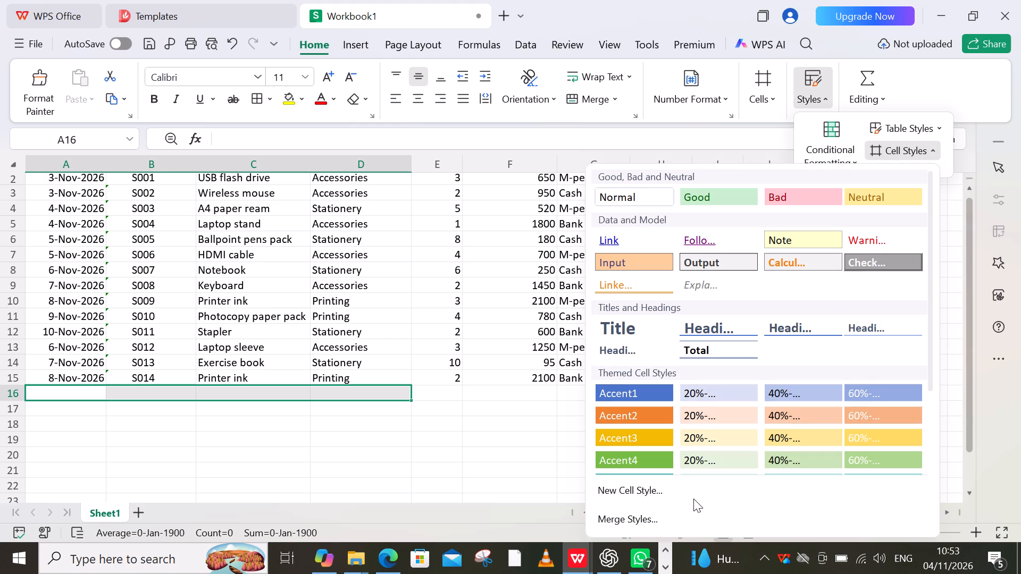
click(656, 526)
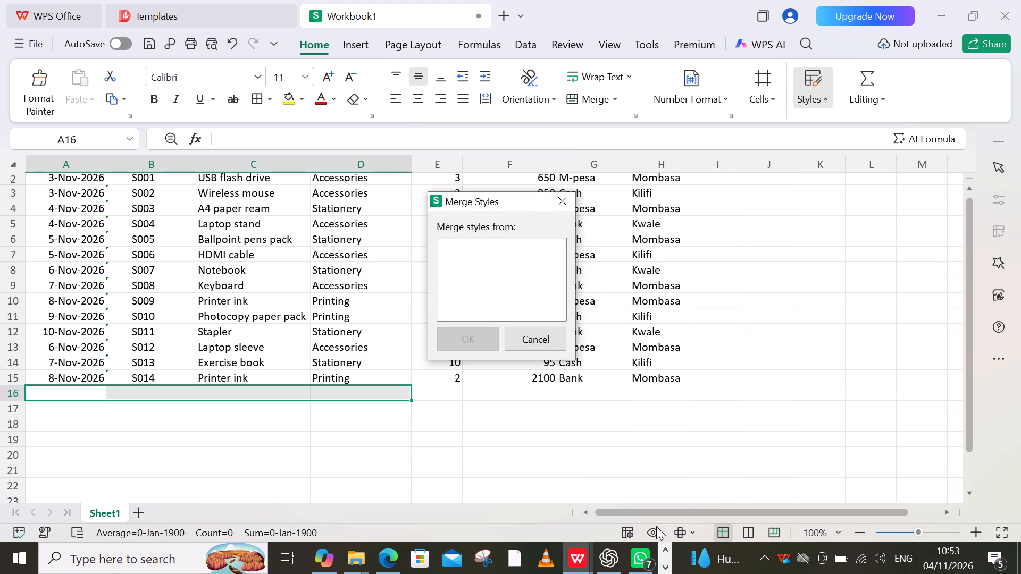
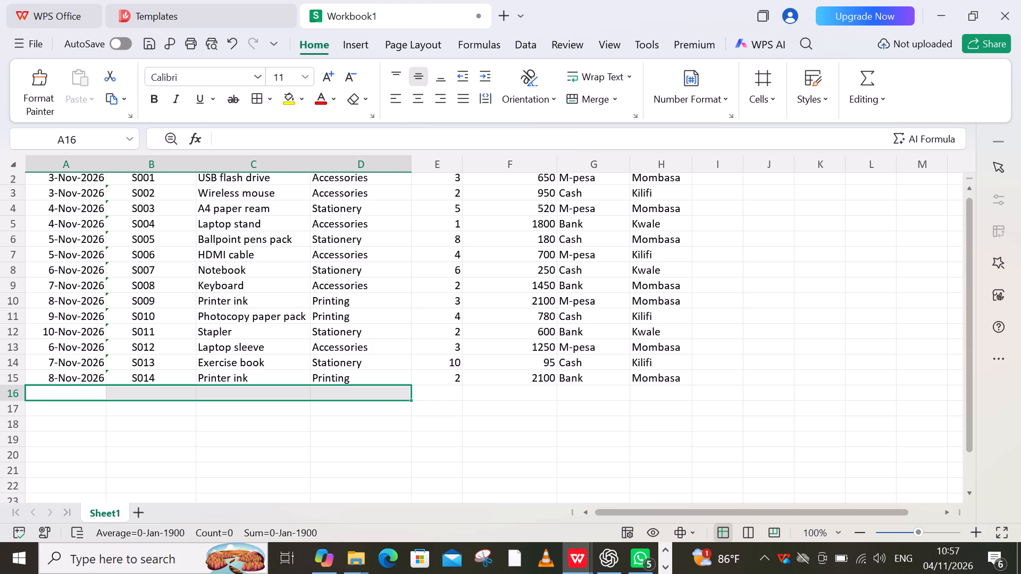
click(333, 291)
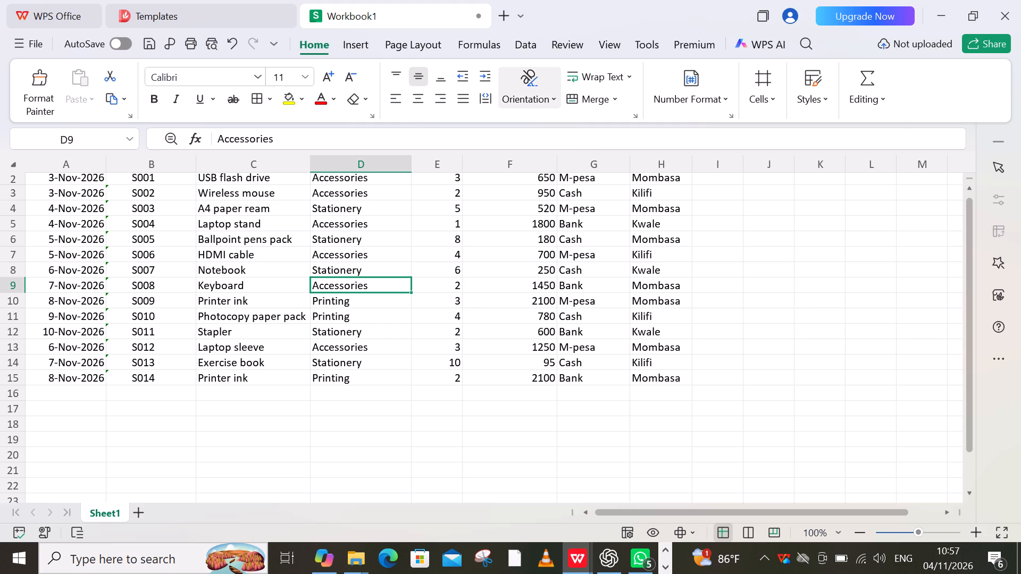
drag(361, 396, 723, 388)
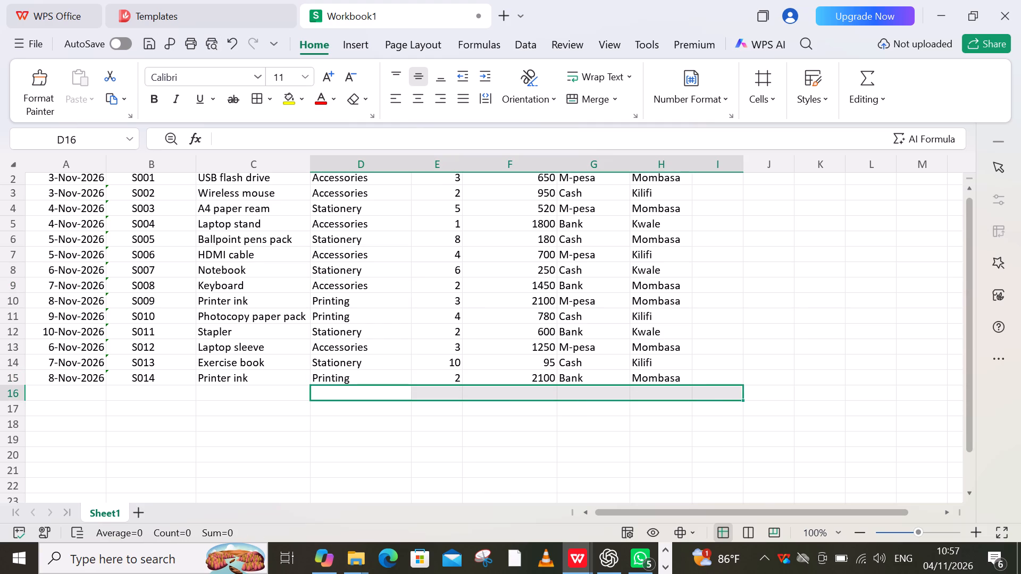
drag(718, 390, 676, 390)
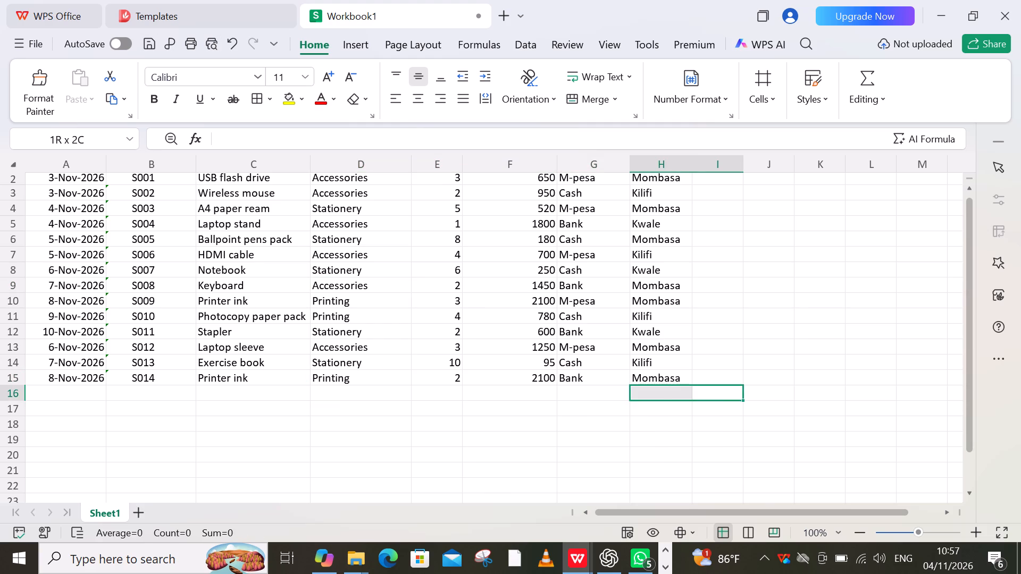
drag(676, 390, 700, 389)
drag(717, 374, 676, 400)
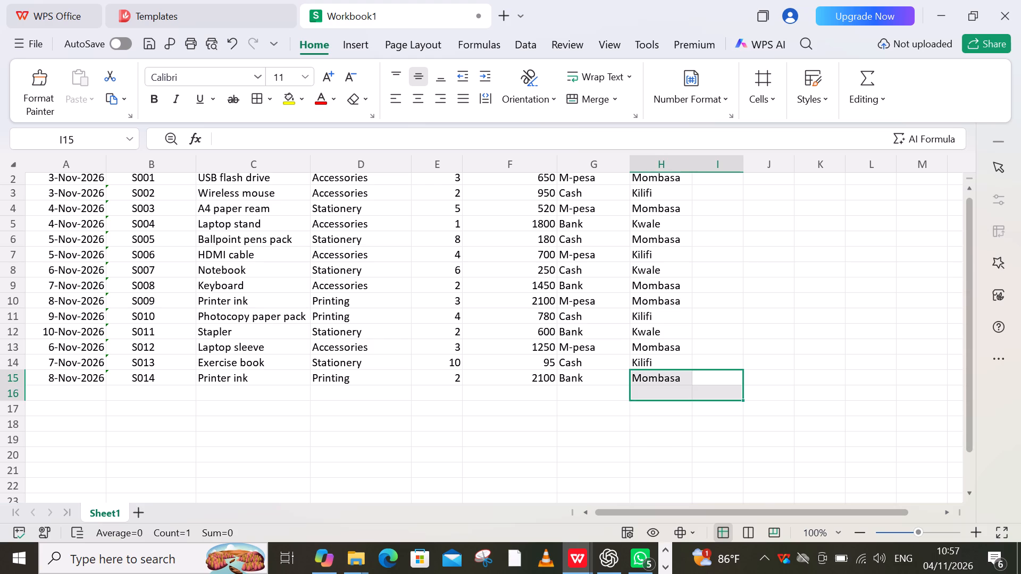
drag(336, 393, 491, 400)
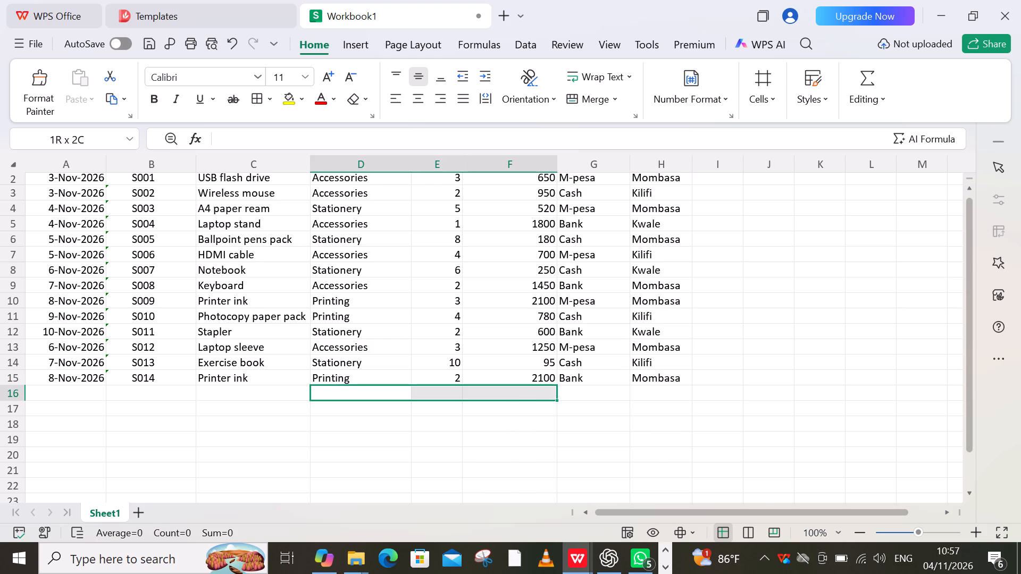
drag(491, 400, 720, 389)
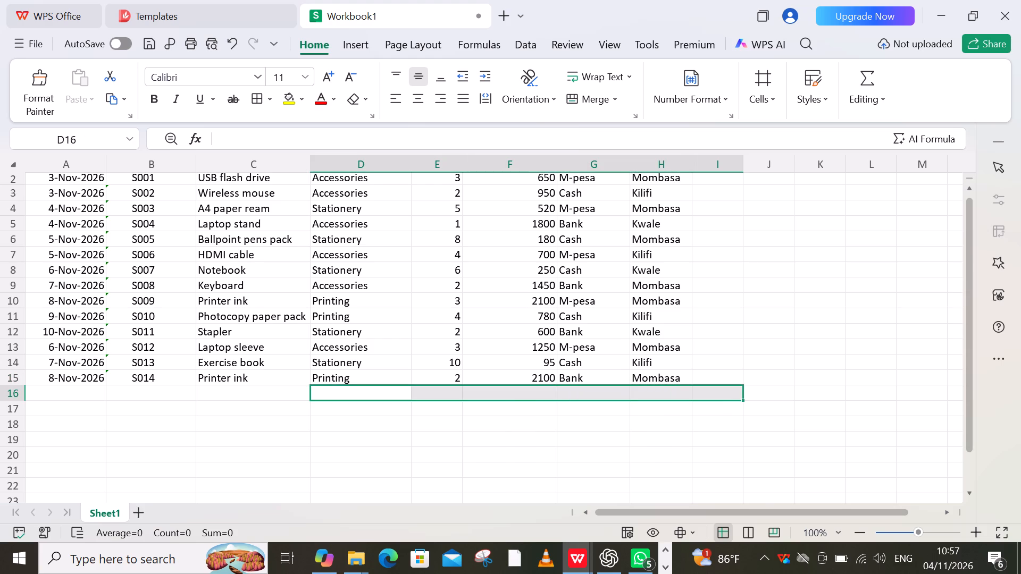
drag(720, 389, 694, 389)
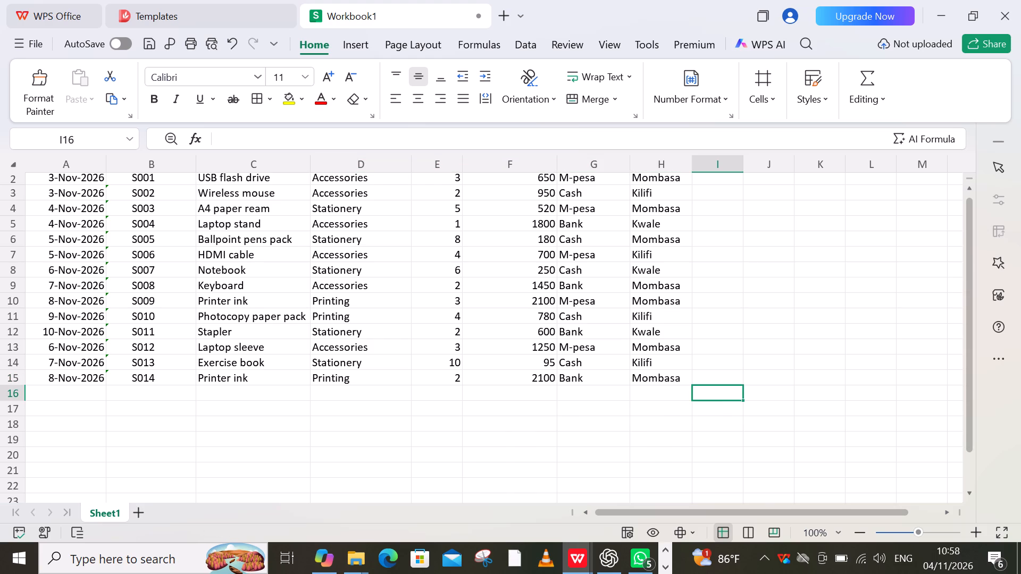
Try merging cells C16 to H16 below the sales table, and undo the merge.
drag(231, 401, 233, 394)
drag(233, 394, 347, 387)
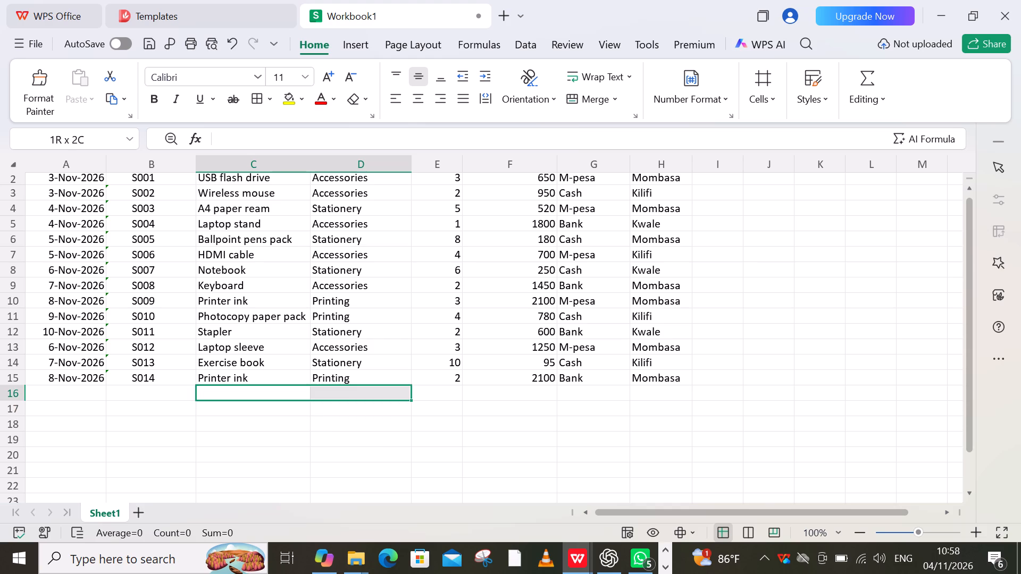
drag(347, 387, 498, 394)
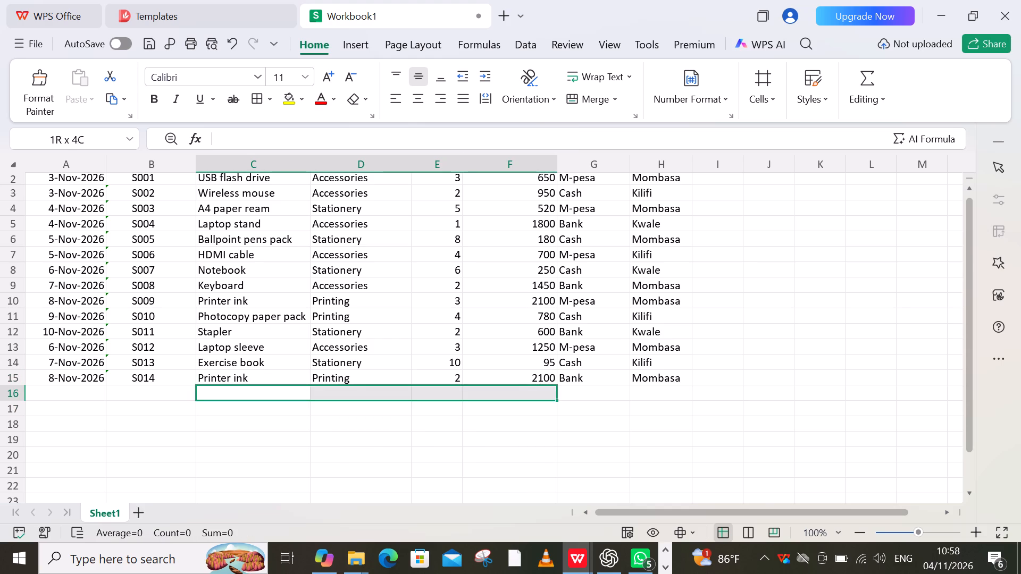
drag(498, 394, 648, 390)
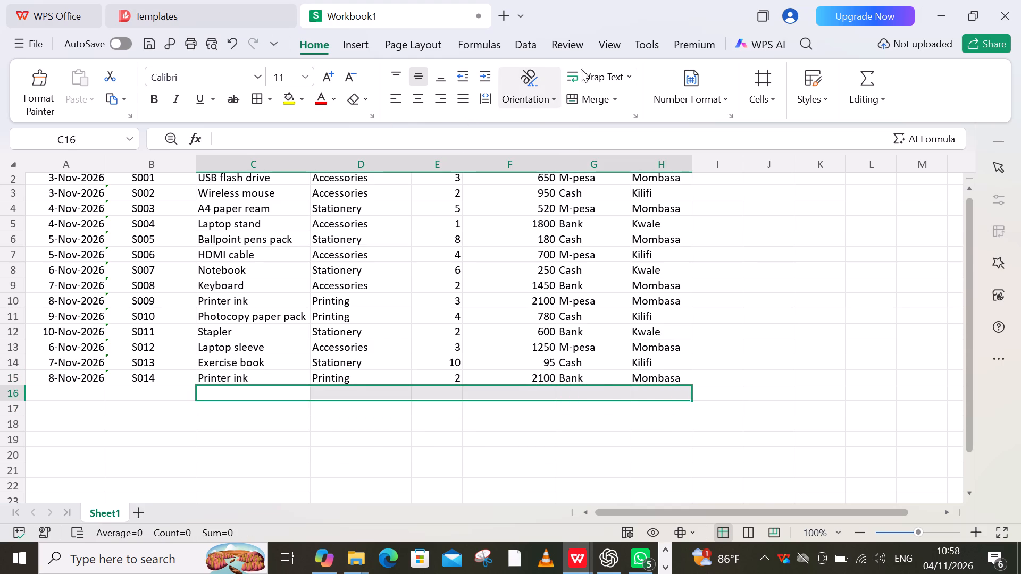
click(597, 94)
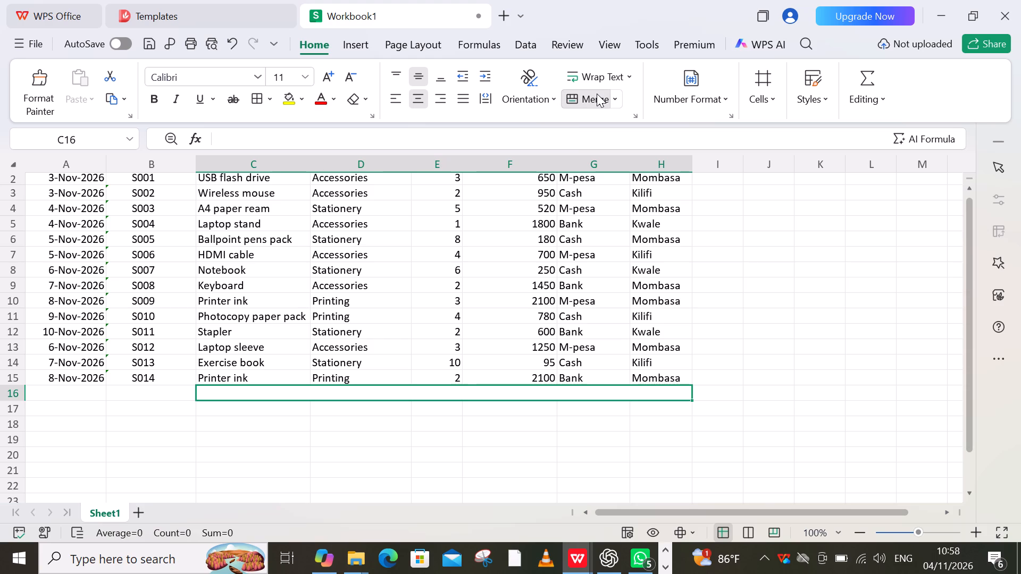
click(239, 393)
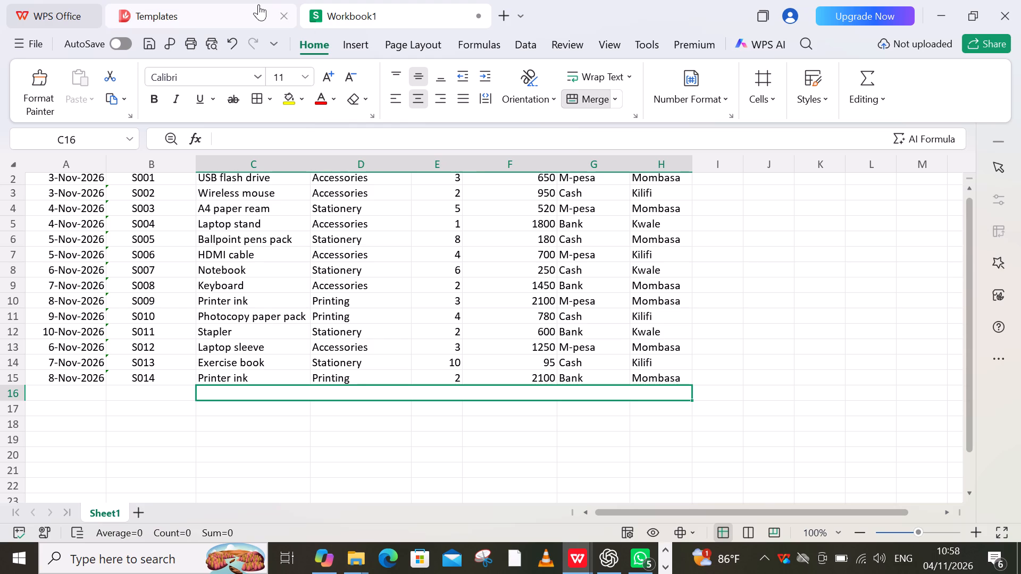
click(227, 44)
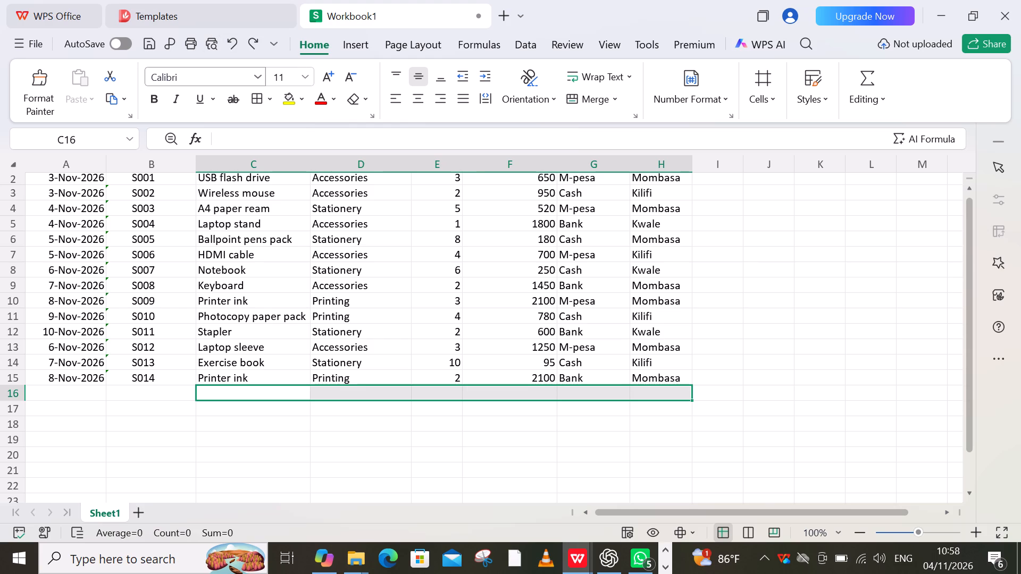
Merge and center cells F16 and G16 in the row directly below the sales table.
click(649, 413)
click(577, 398)
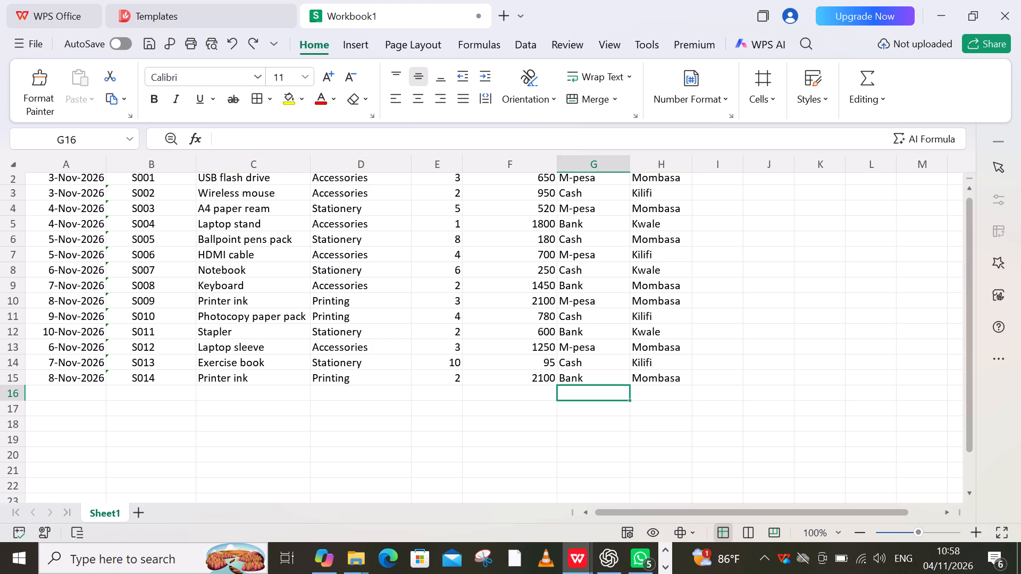
drag(476, 396, 571, 393)
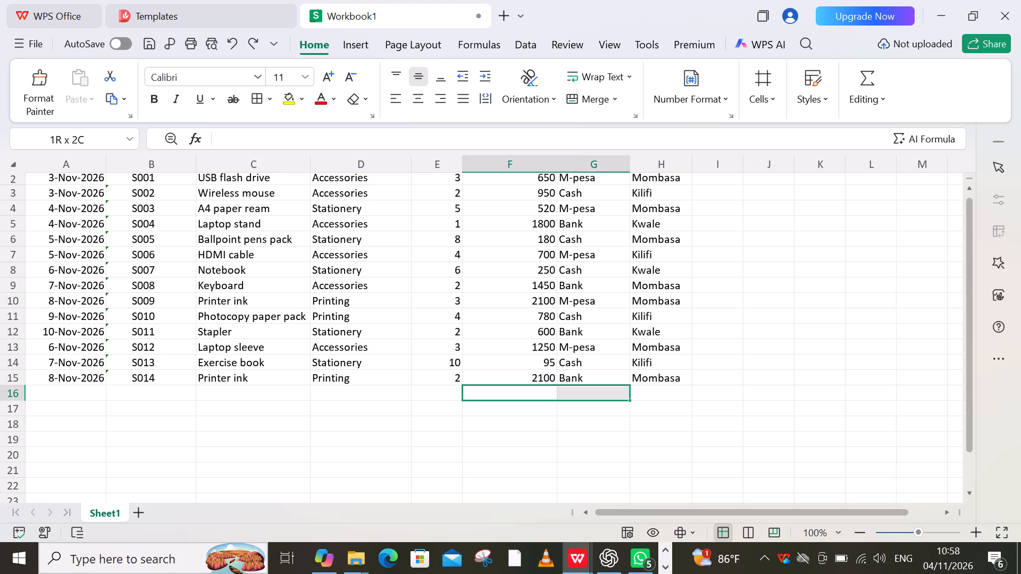
drag(571, 393, 600, 393)
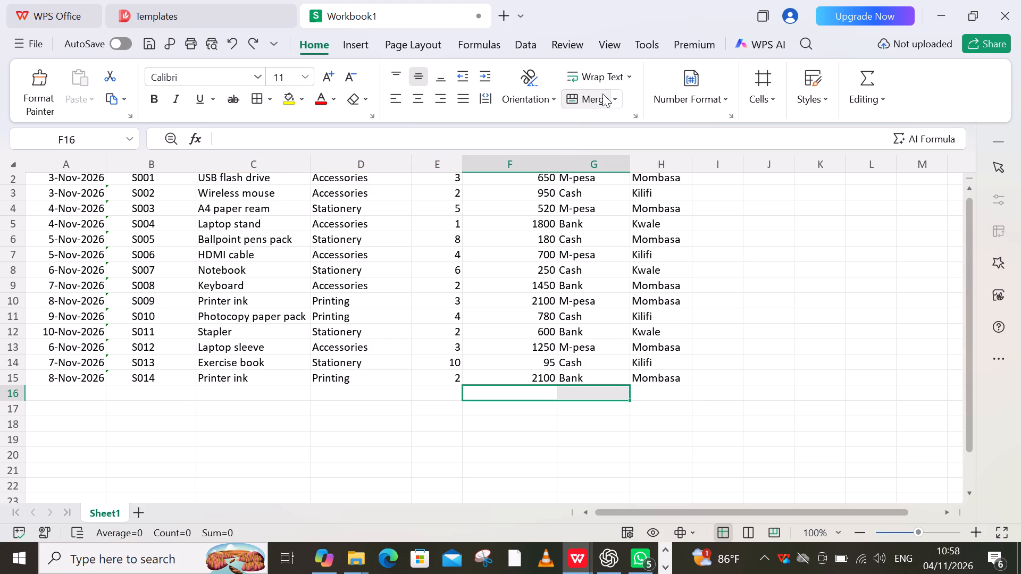
click(602, 94)
Merge and center cells A16 to D16 in the row directly below the sales table.
click(299, 403)
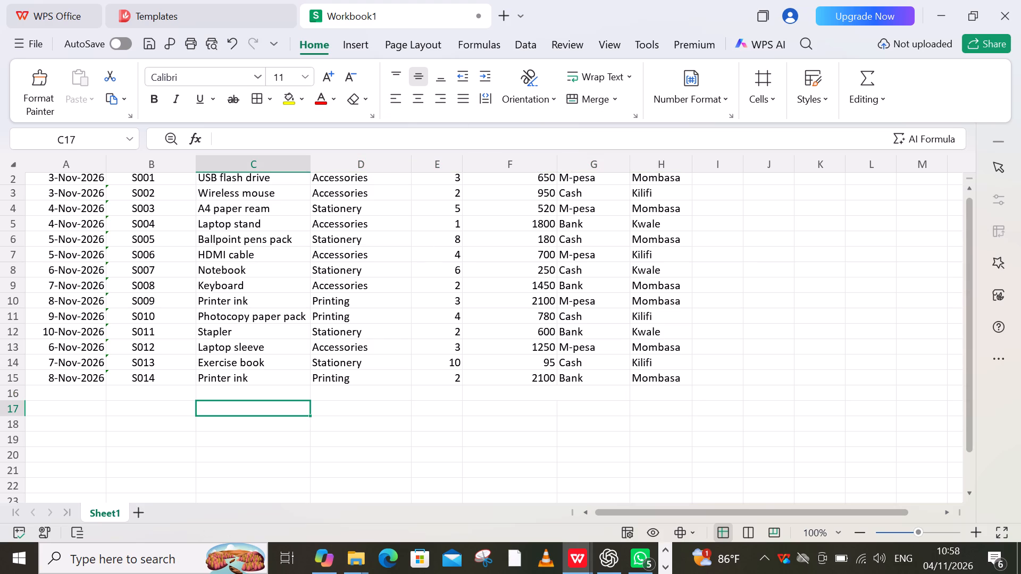
drag(103, 398, 138, 396)
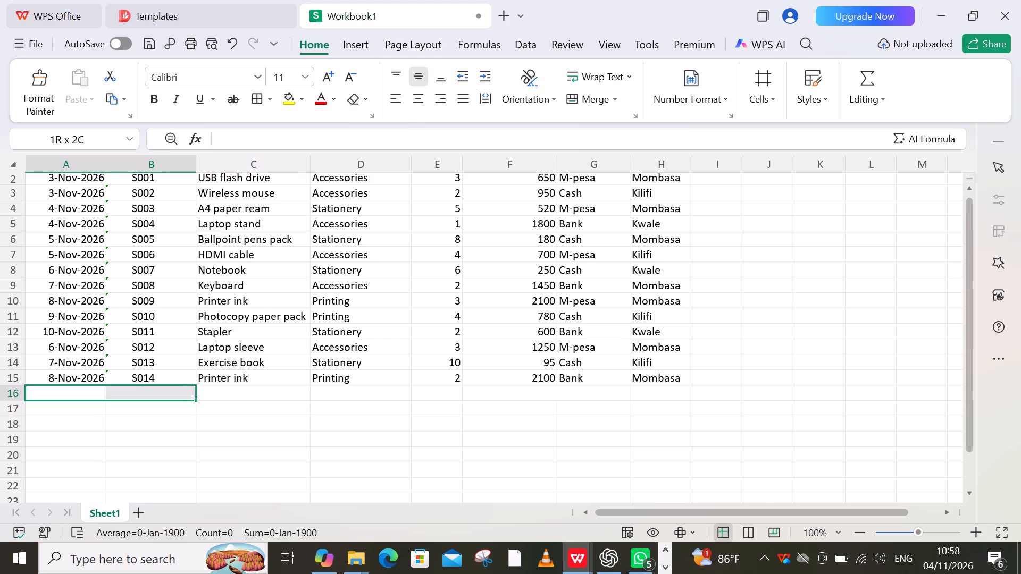
drag(138, 396, 341, 391)
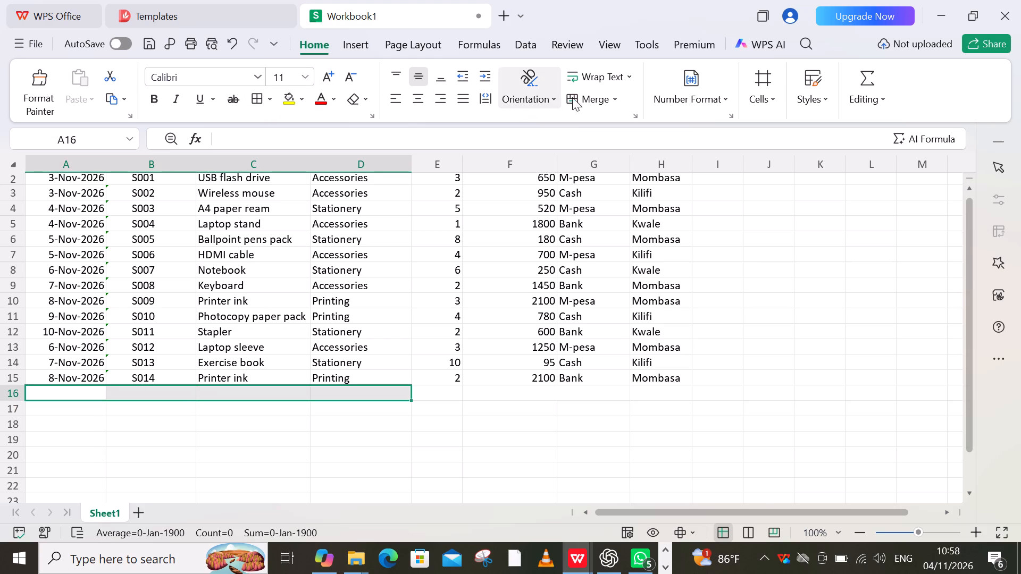
click(585, 91)
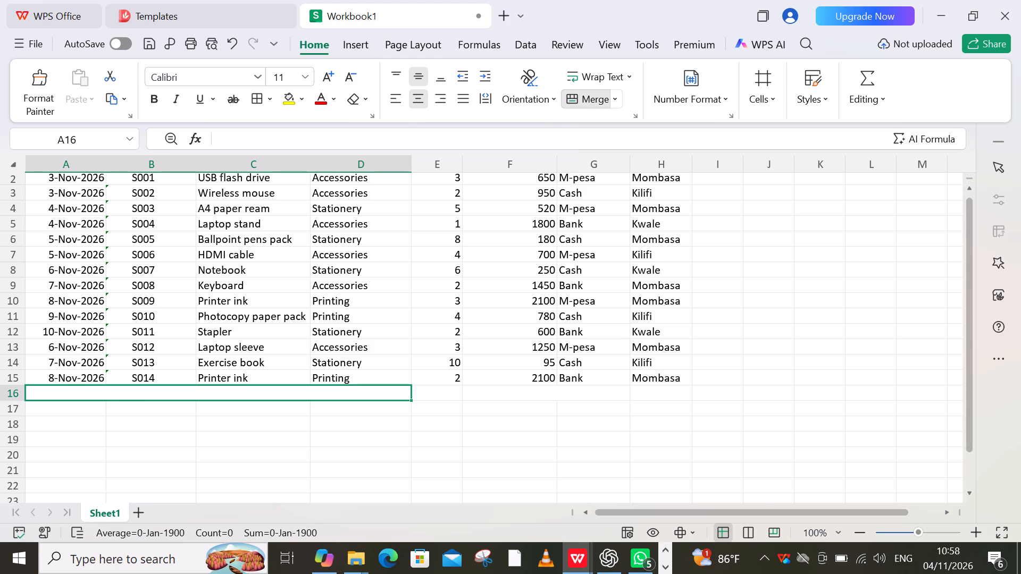
Enter the label TOTAL in bold at font size 11 in the merged cell A16.
click(172, 390)
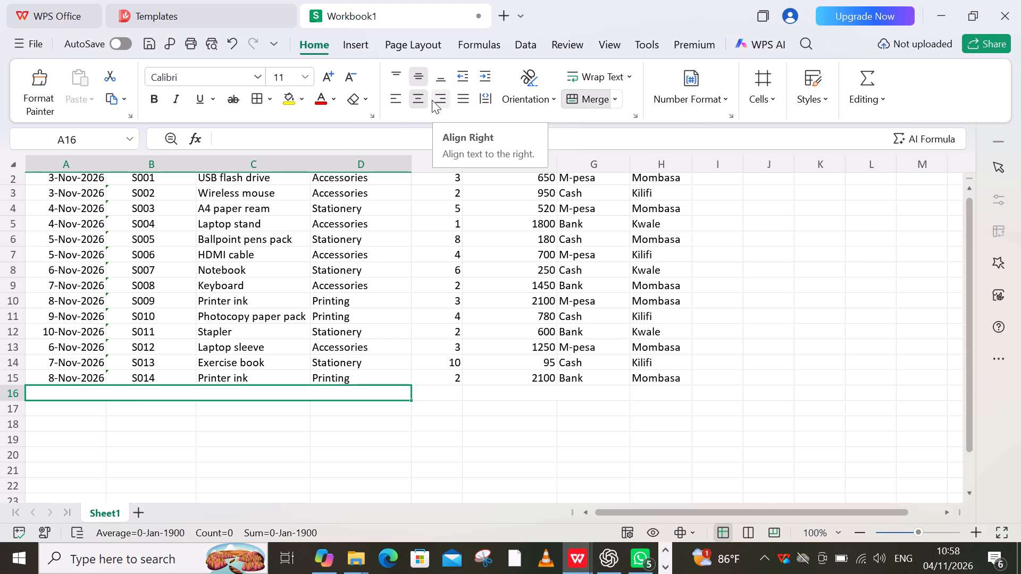
key(ctrl+b)
key(t)
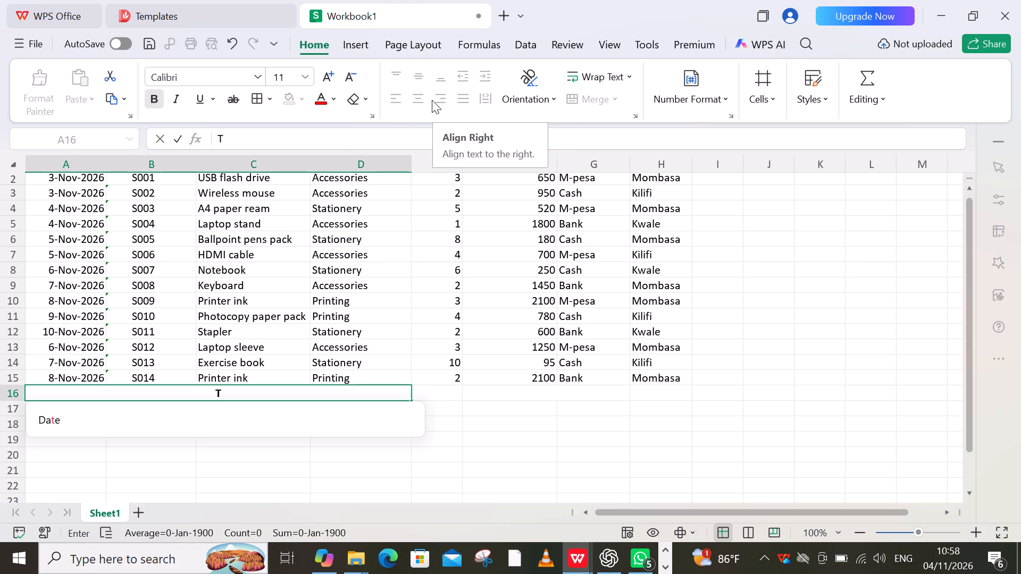
key(o)
text(TAL)
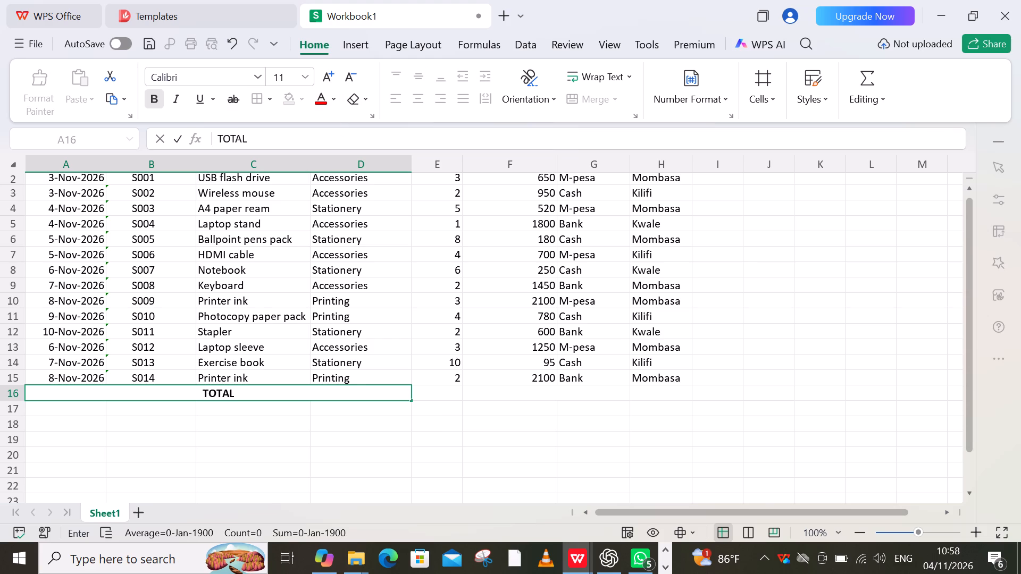
drag(244, 389, 202, 393)
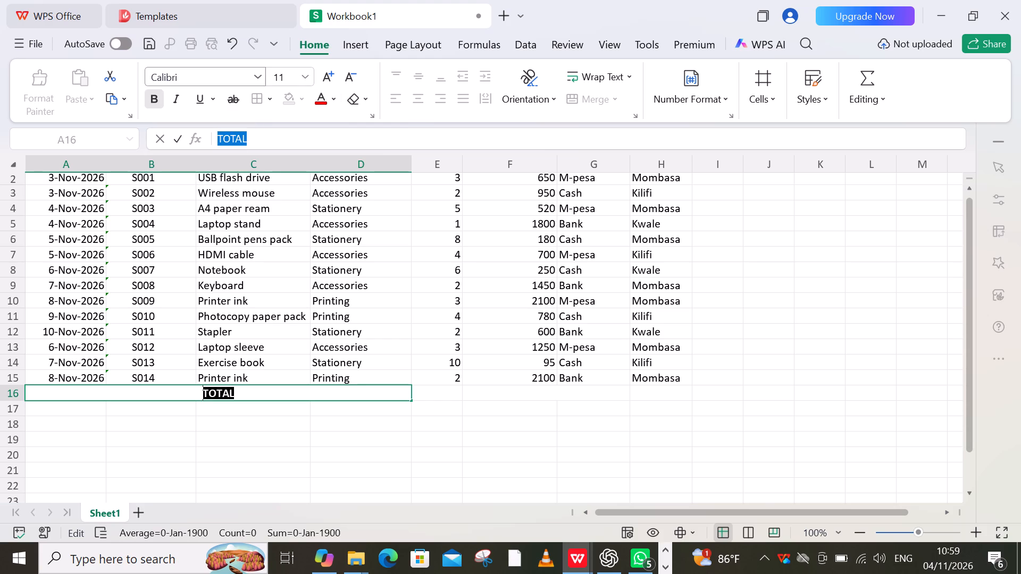
click(299, 73)
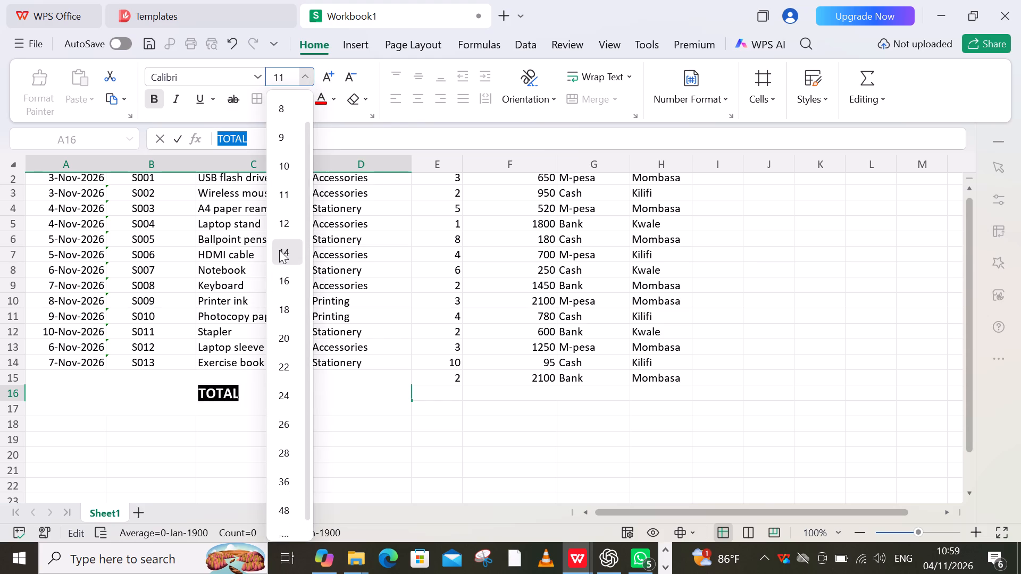
click(287, 205)
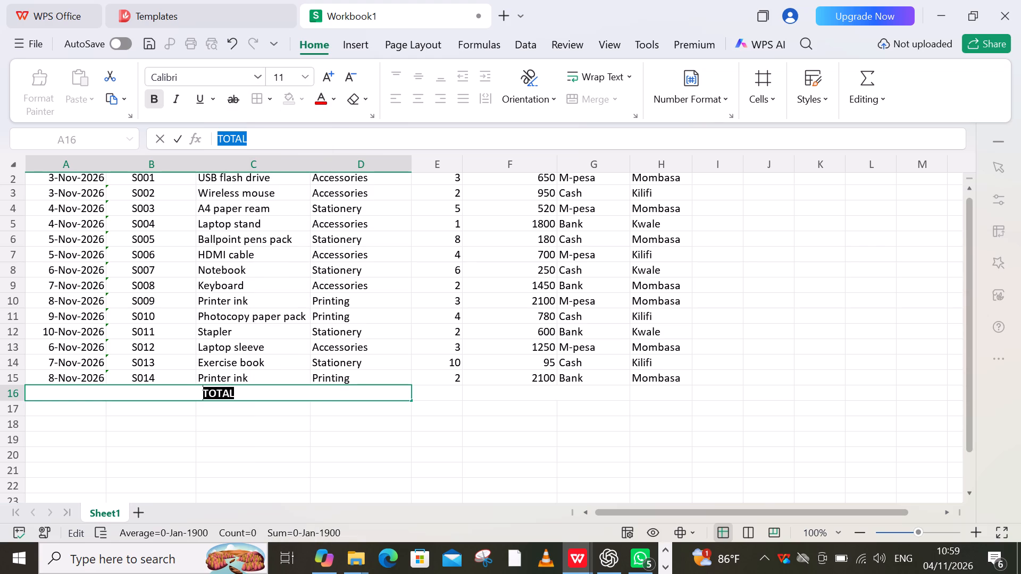
click(458, 394)
Enter the formula =SUM(F2:F15) in merged cell F16 of the TOTAL row to add up the unit prices.
click(518, 396)
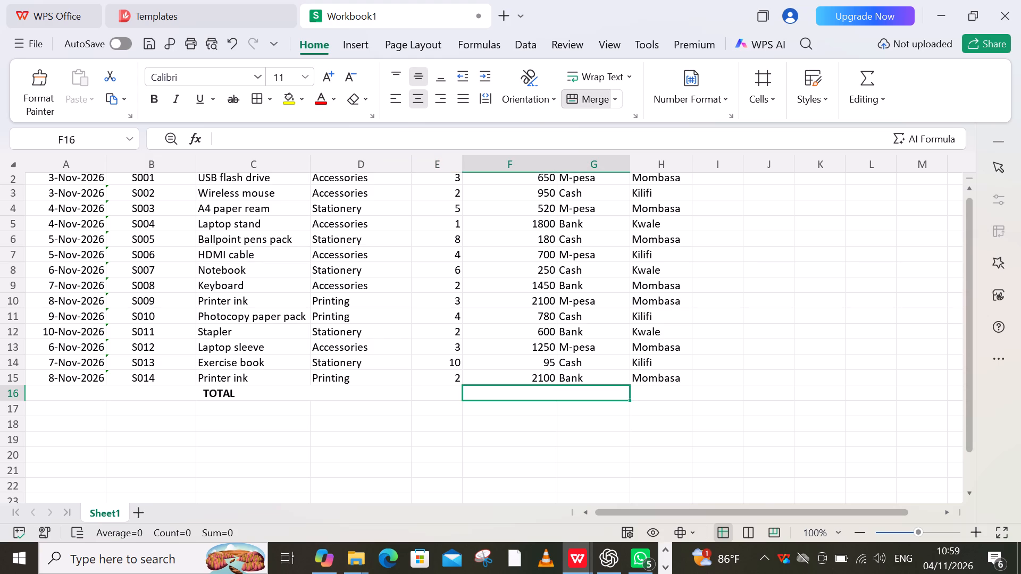
click(341, 142)
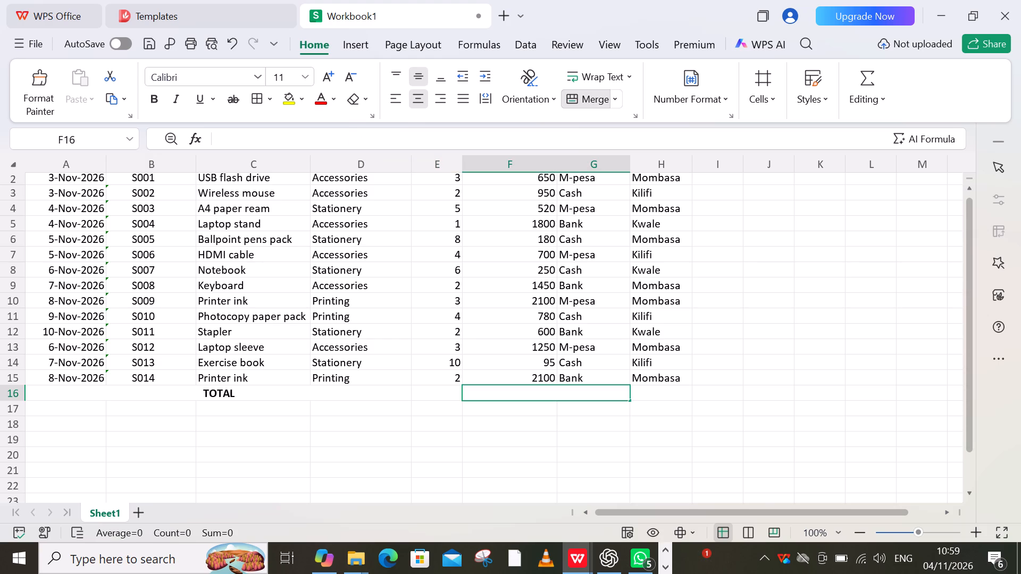
key(equal)
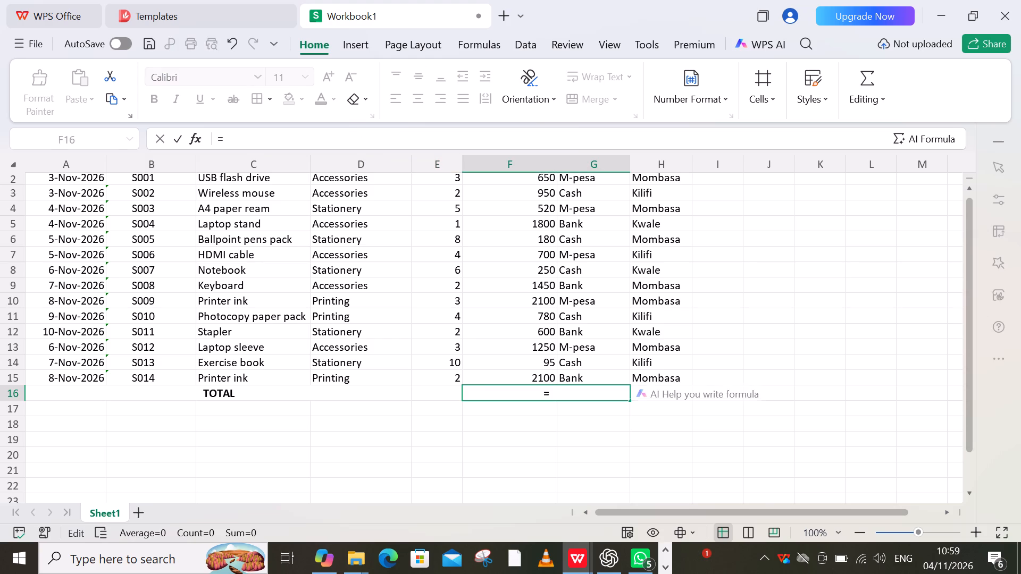
text(SUM)
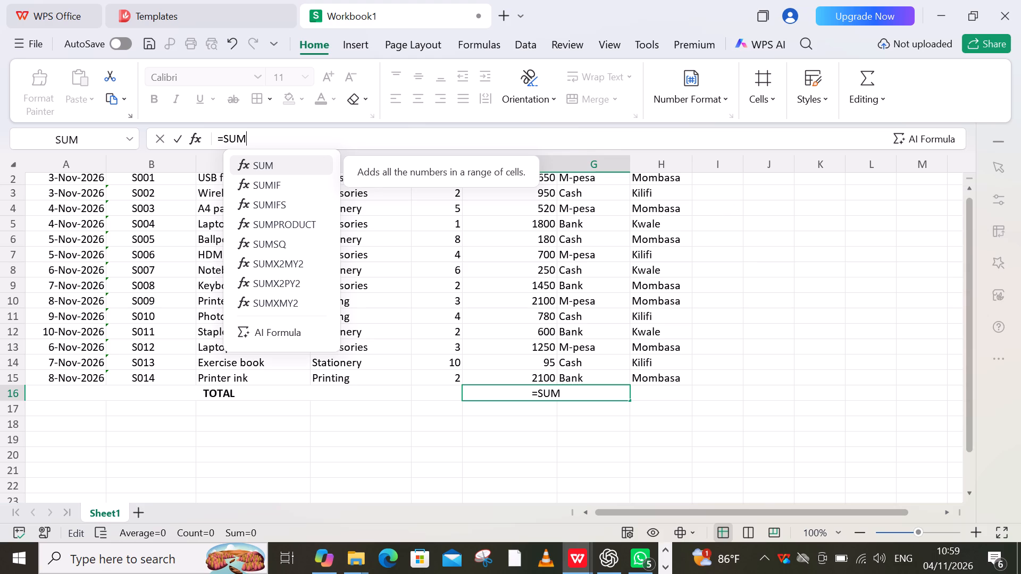
text(())
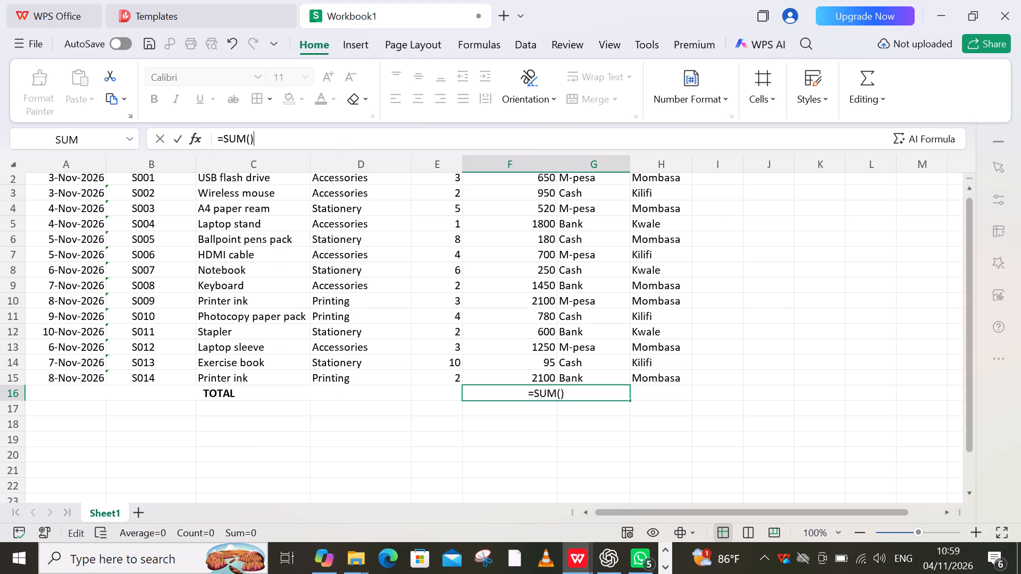
key(Left)
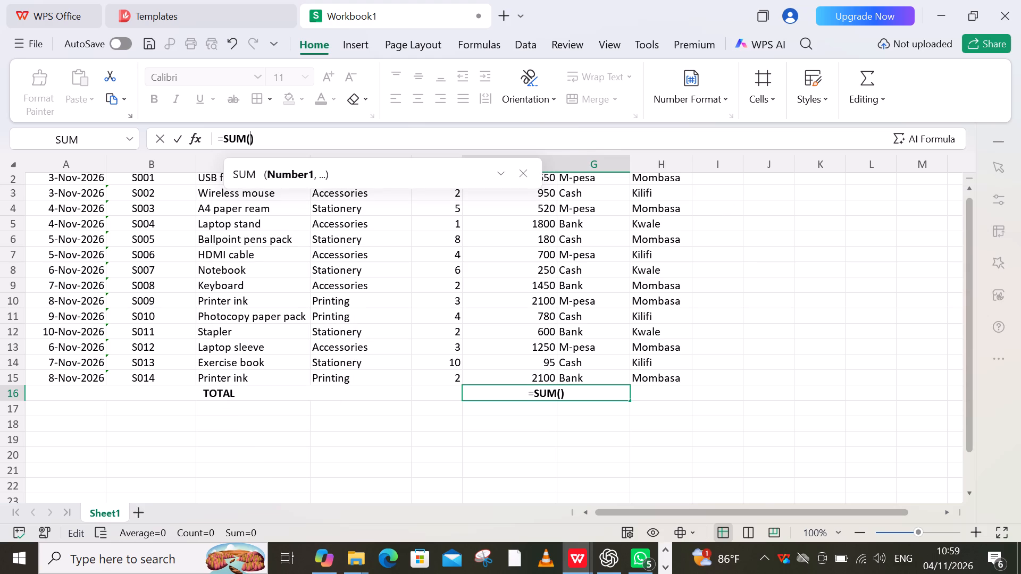
click(520, 241)
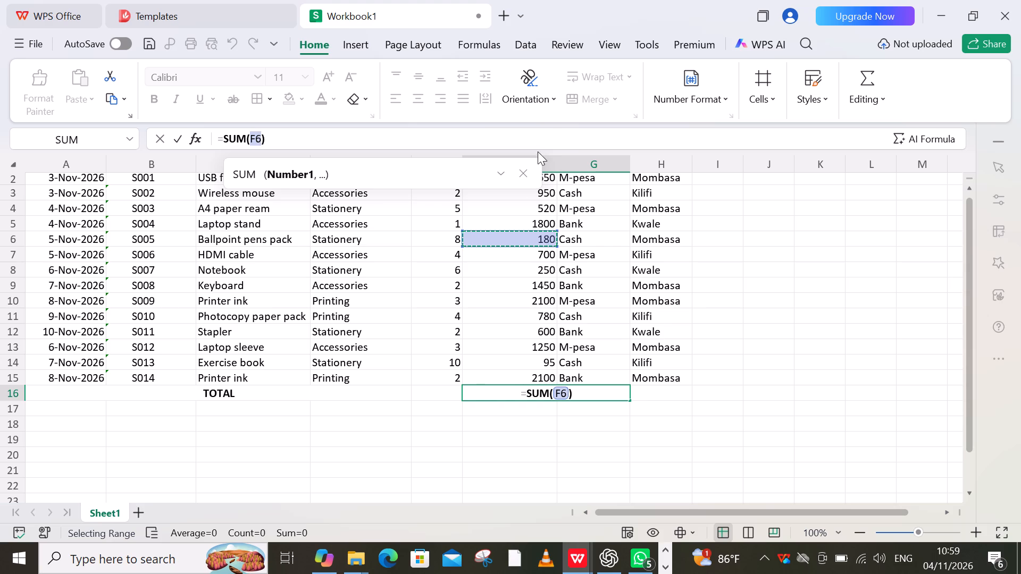
click(524, 170)
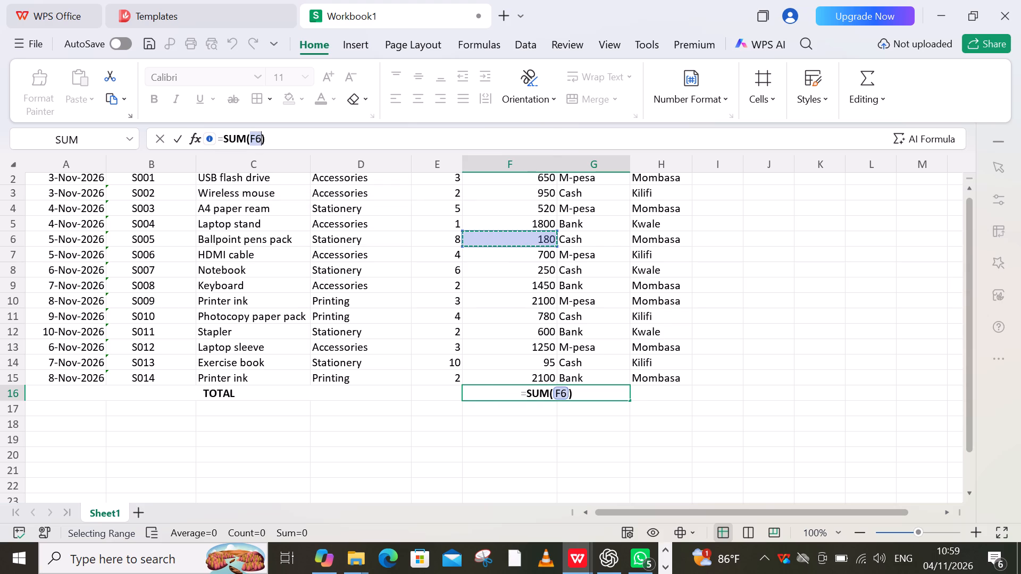
scroll(510, 268, up, 1)
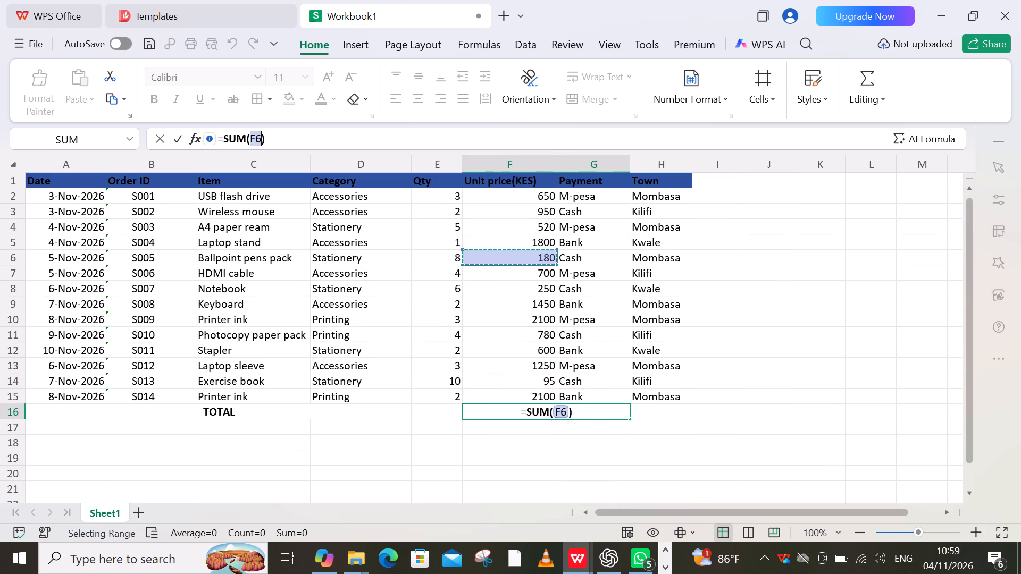
drag(473, 197, 500, 308)
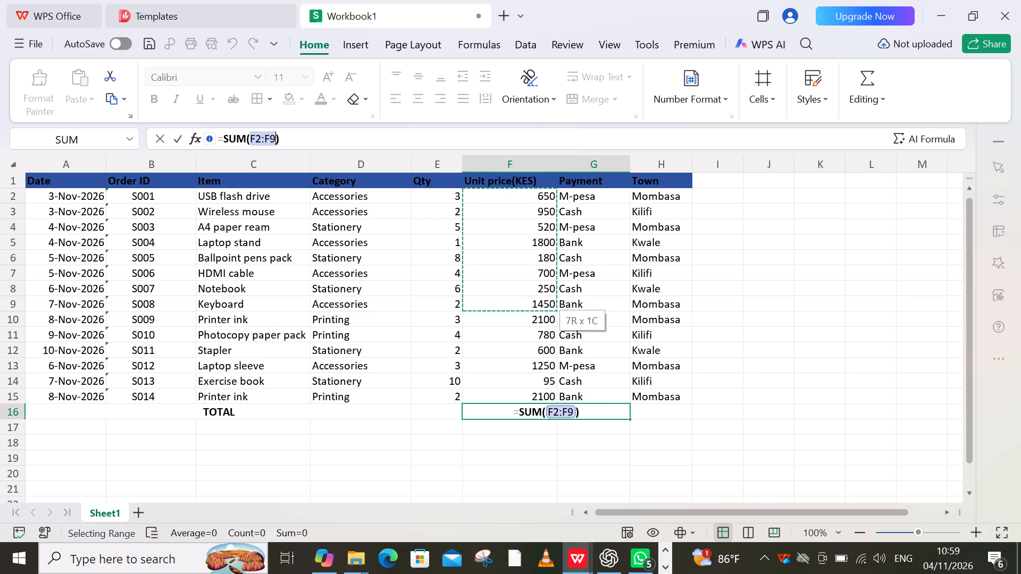
drag(500, 308, 503, 396)
key(Return)
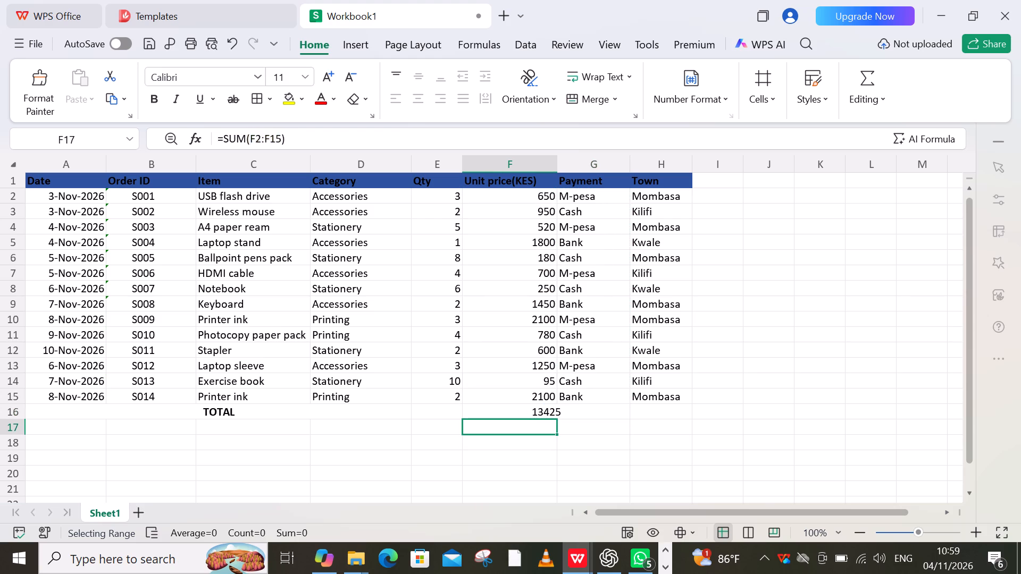
Make the unit price total in merged cell F16 bold.
click(577, 417)
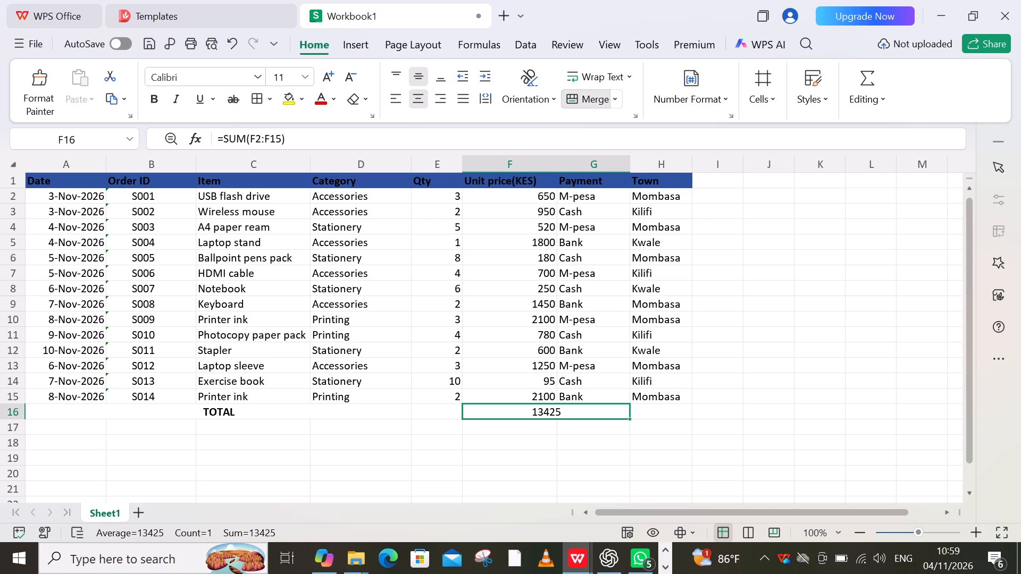
key(ctrl+b)
drag(585, 415, 555, 415)
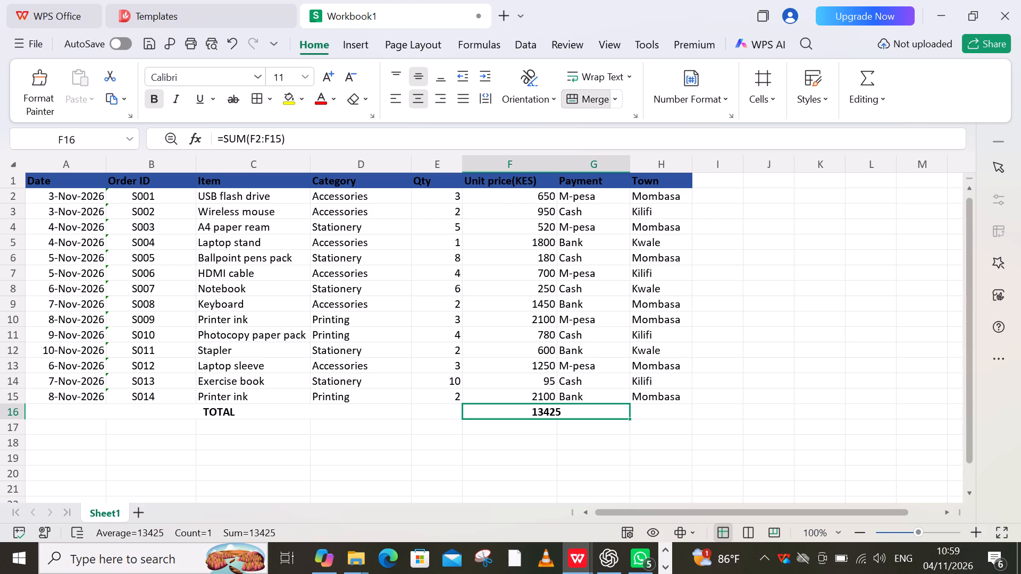
drag(555, 415, 545, 413)
click(699, 395)
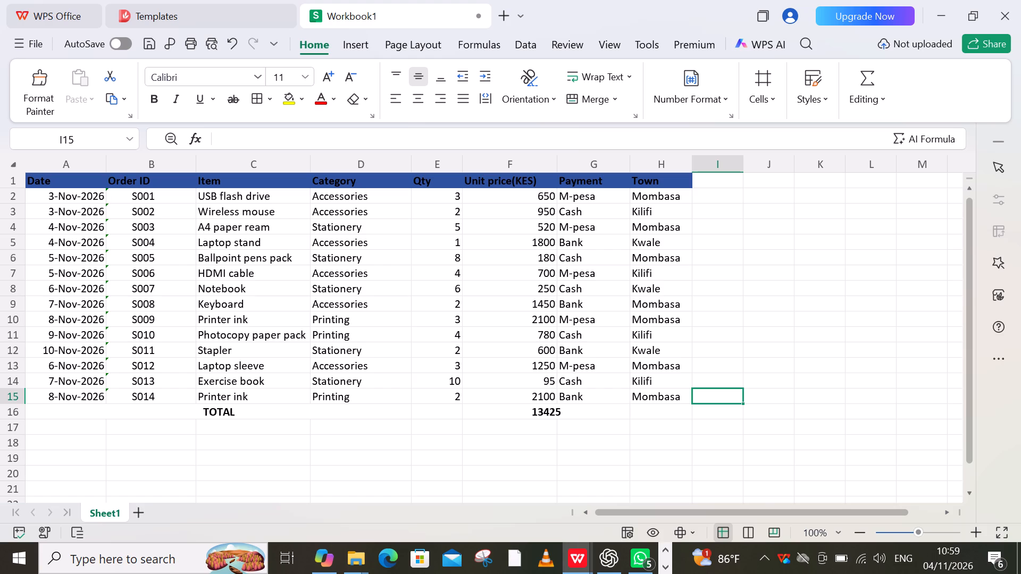
Format the unit prices in F2 to F15 as Currency with the $ symbol and 2 decimal places.
drag(476, 201, 483, 332)
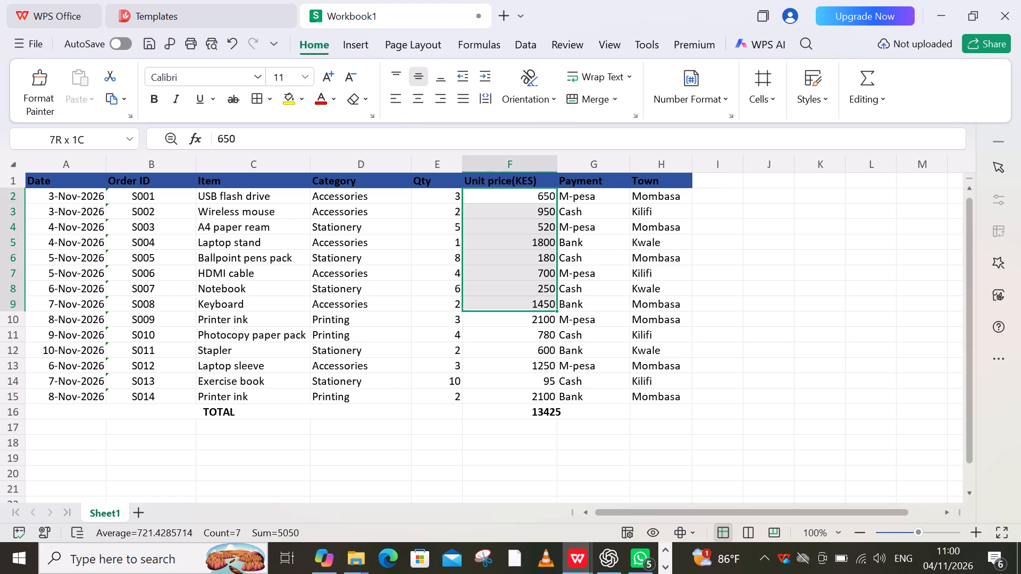
drag(483, 332, 488, 404)
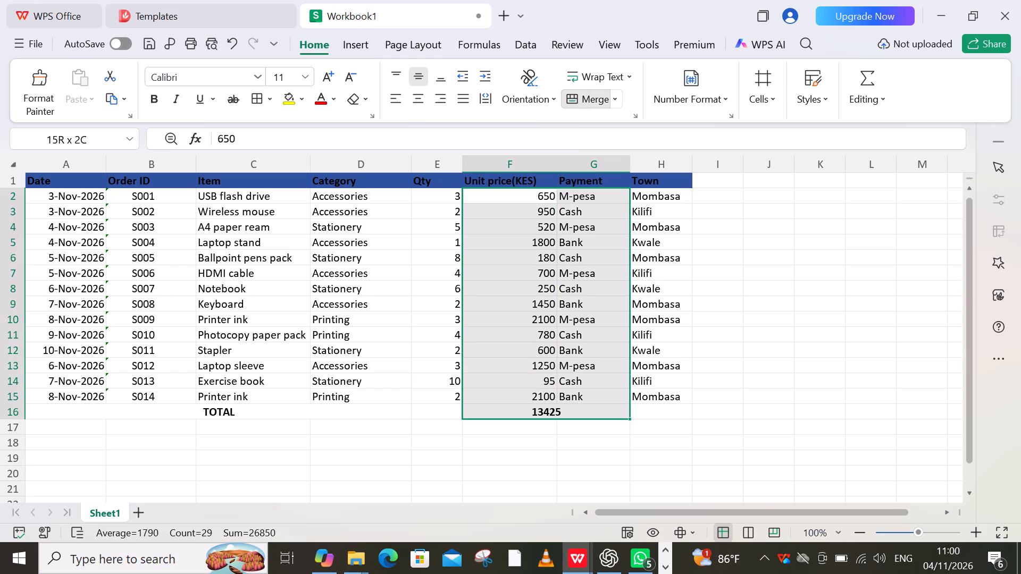
drag(488, 404, 479, 393)
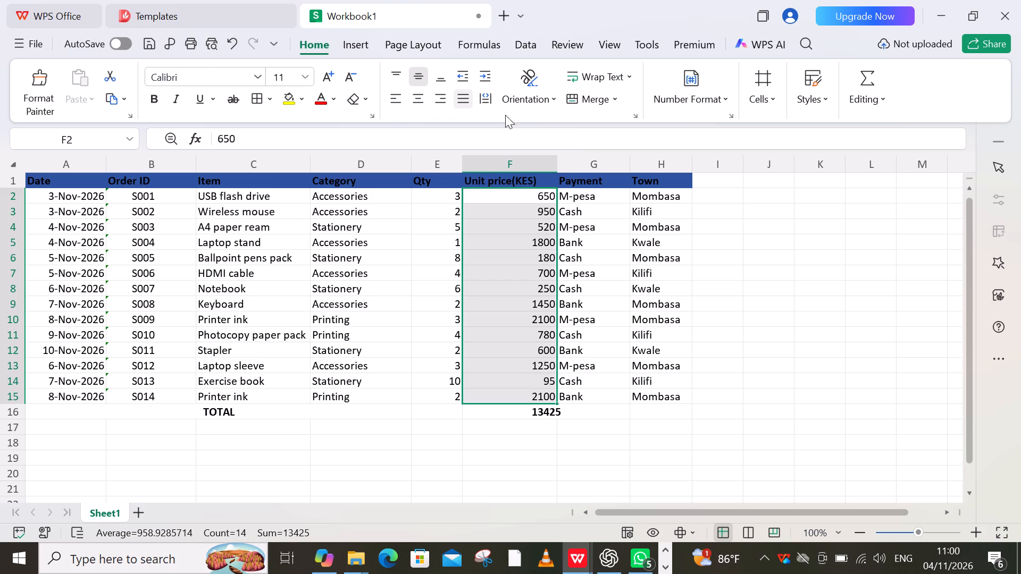
right_click(499, 227)
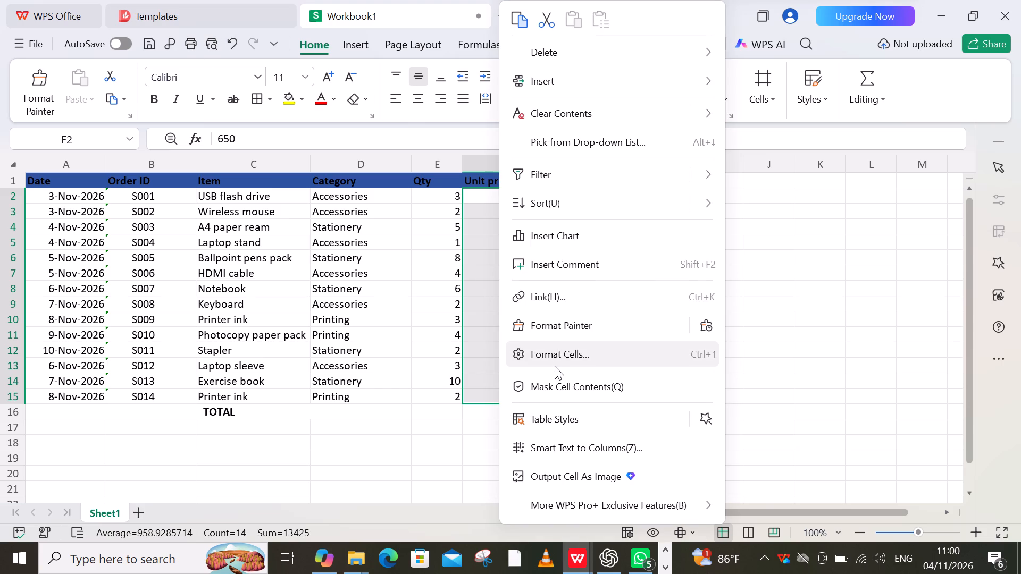
click(555, 366)
click(299, 175)
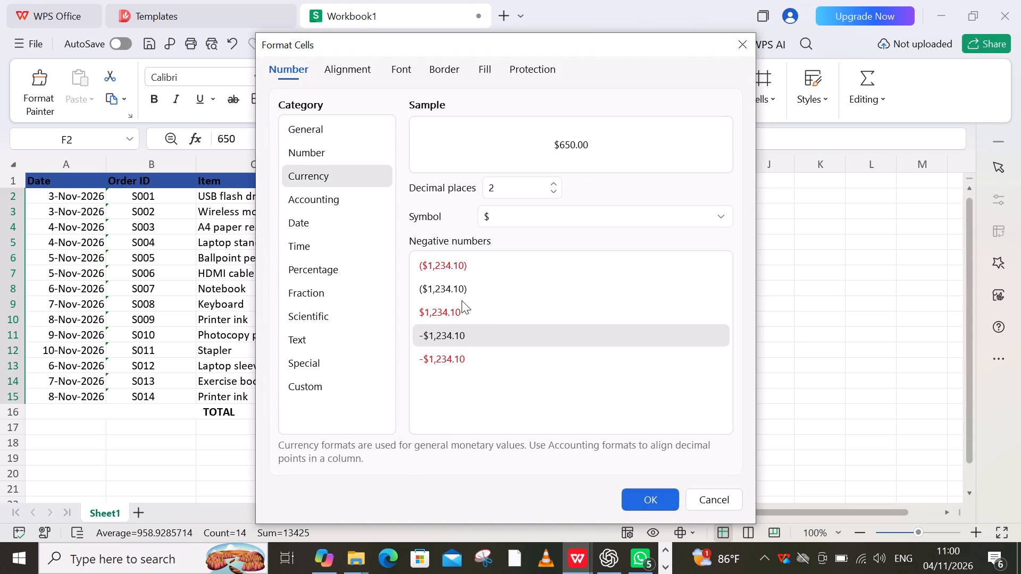
scroll(462, 300, down, 2)
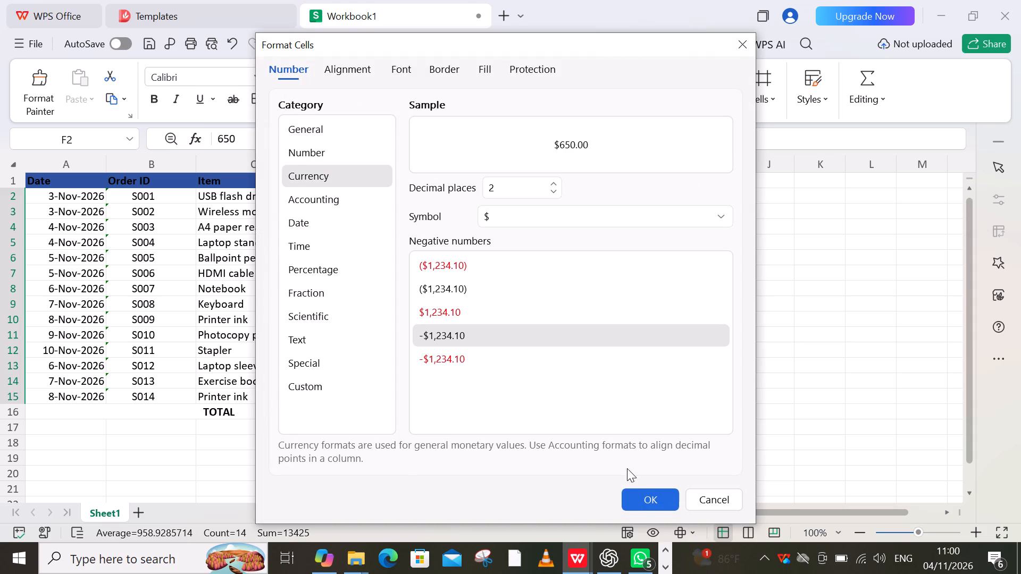
click(641, 499)
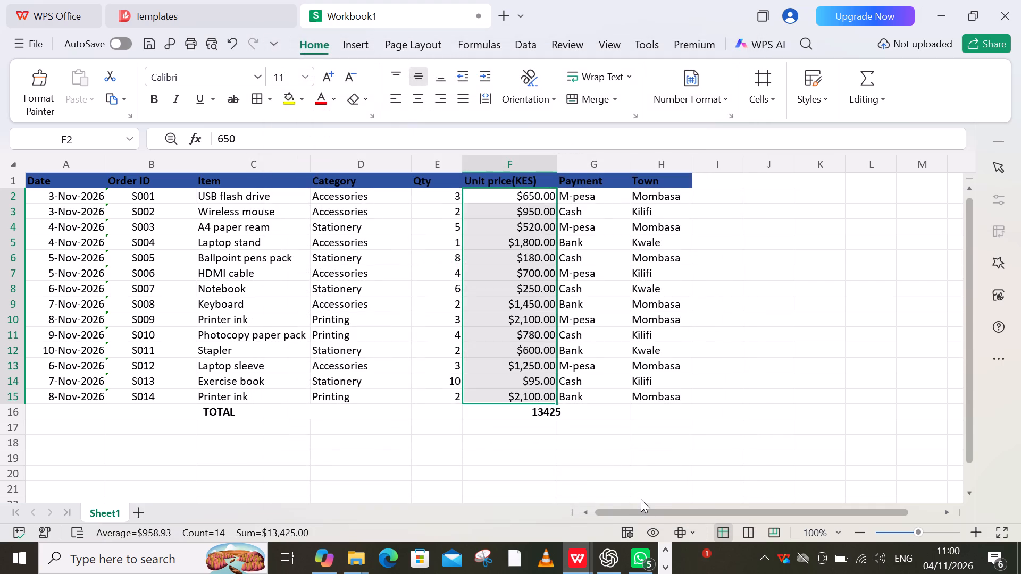
Format the total in merged cell F16 as Currency with the $ symbol and 2 decimal places.
click(496, 427)
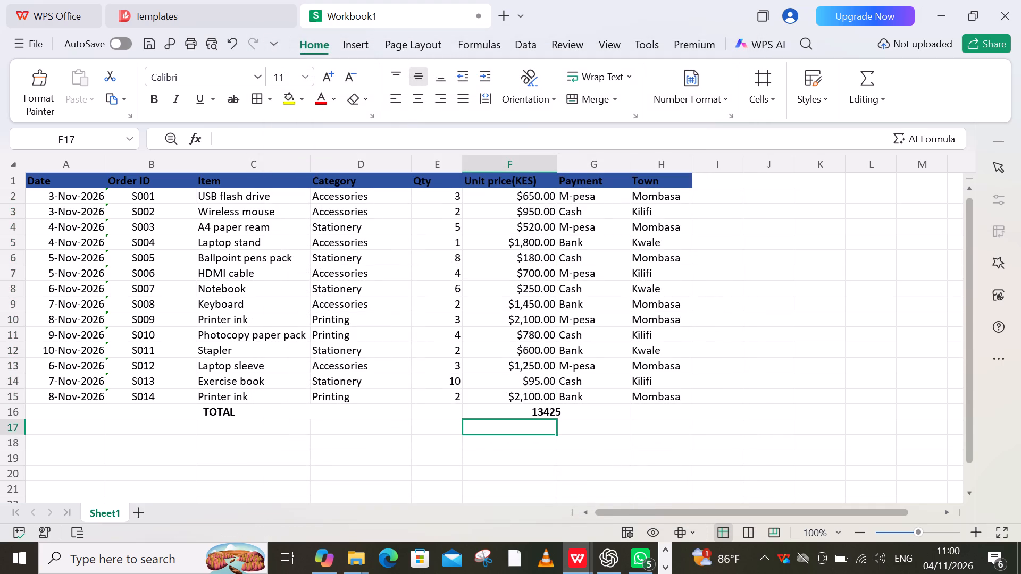
click(509, 416)
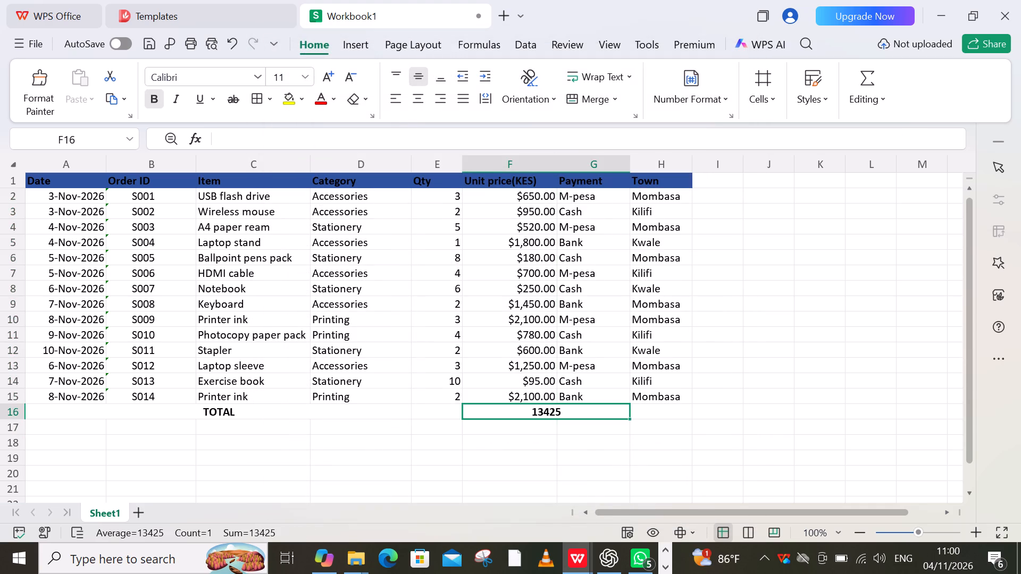
right_click(543, 407)
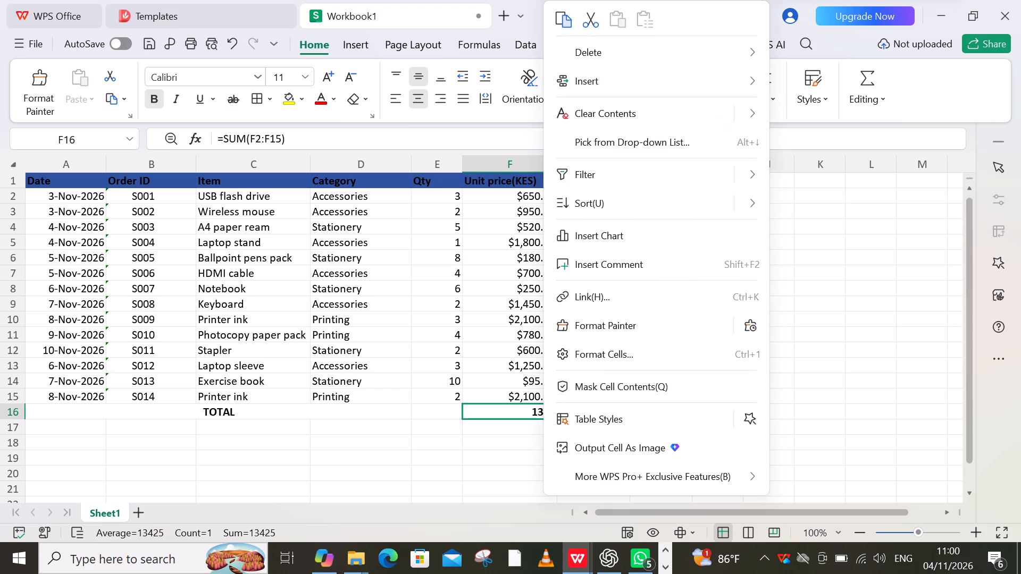
click(573, 350)
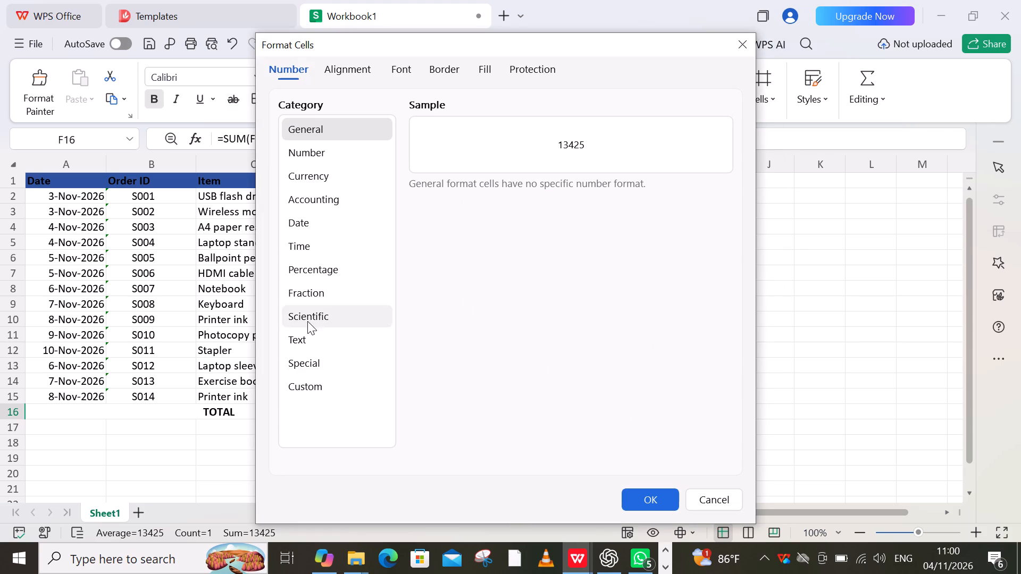
click(343, 185)
click(634, 497)
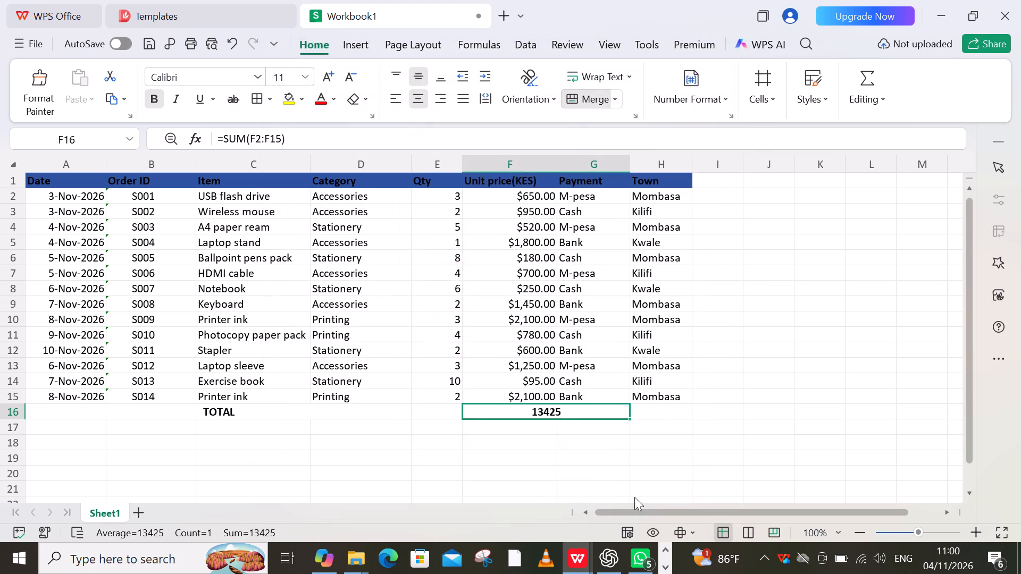
scroll(770, 417, down, 1)
scroll(770, 417, up, 1)
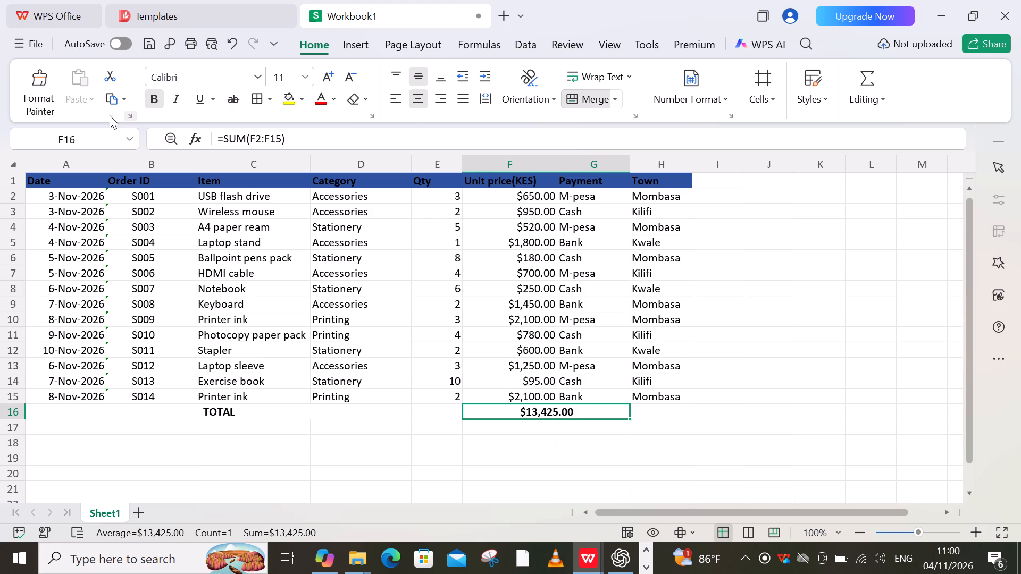
Apply thin solid outline and inside borders to the whole sales range A1:H16, including the header and TOTAL rows.
drag(38, 177, 38, 183)
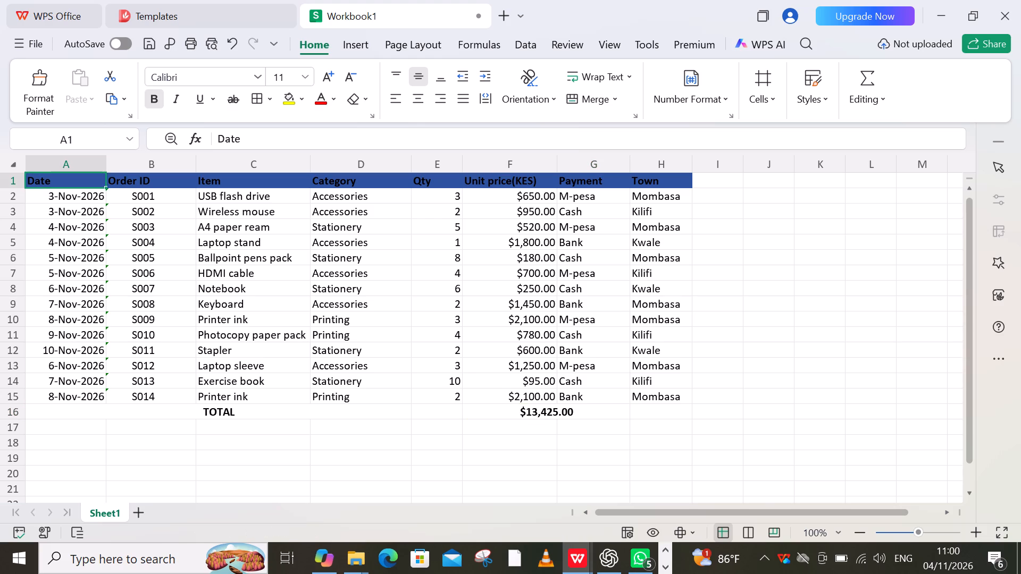
drag(38, 183, 491, 345)
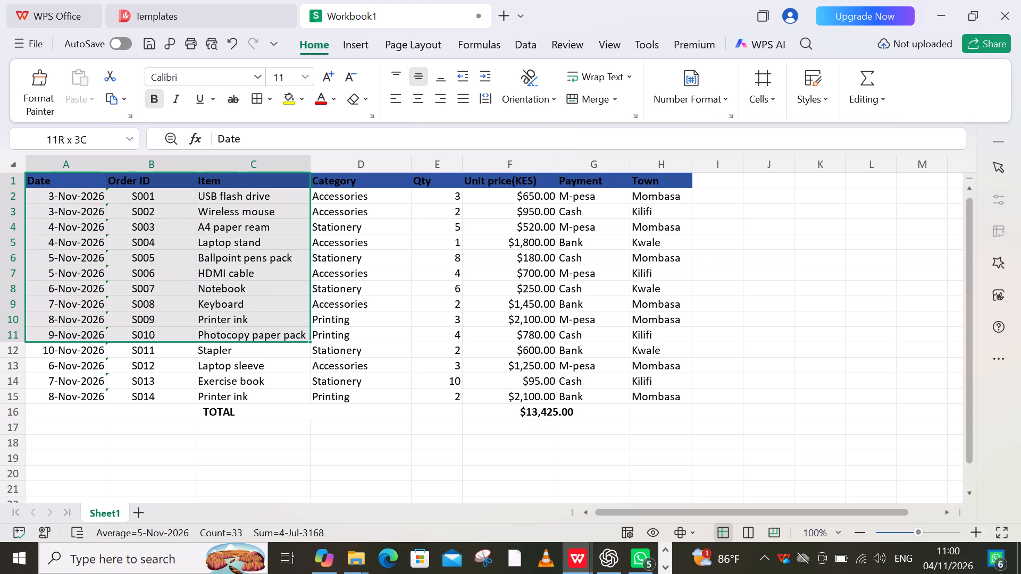
drag(491, 345, 696, 409)
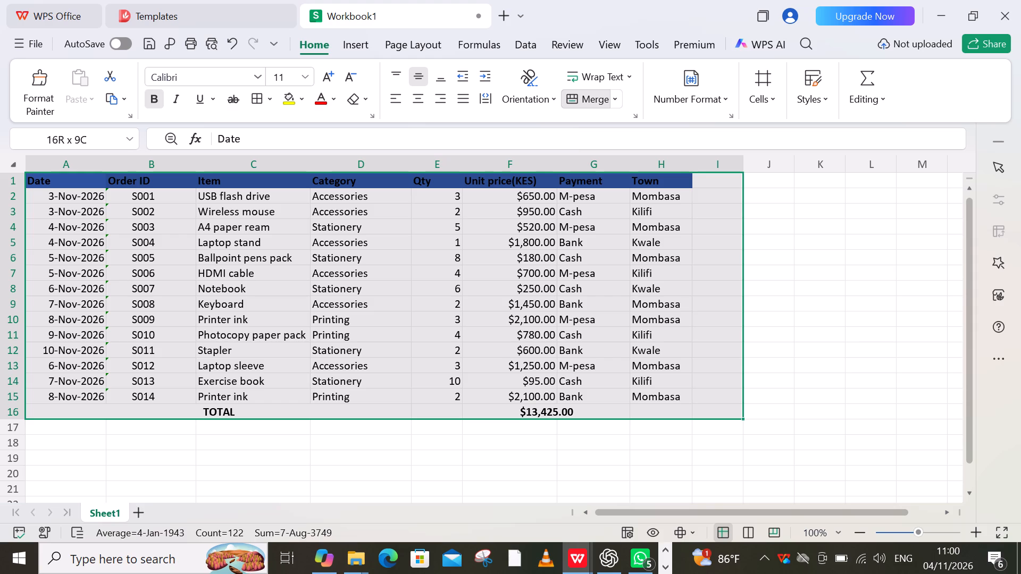
drag(696, 409, 688, 411)
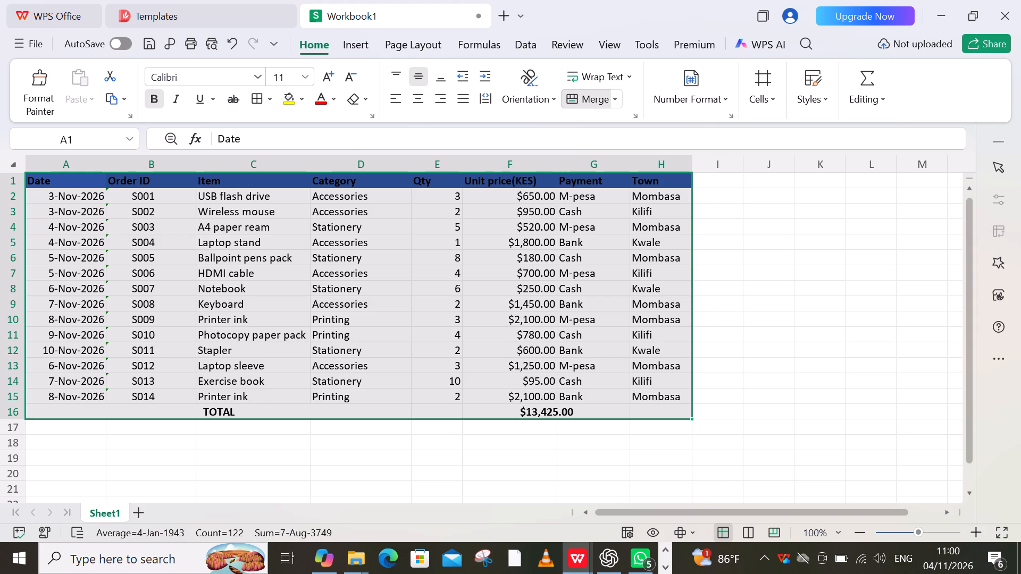
right_click(416, 352)
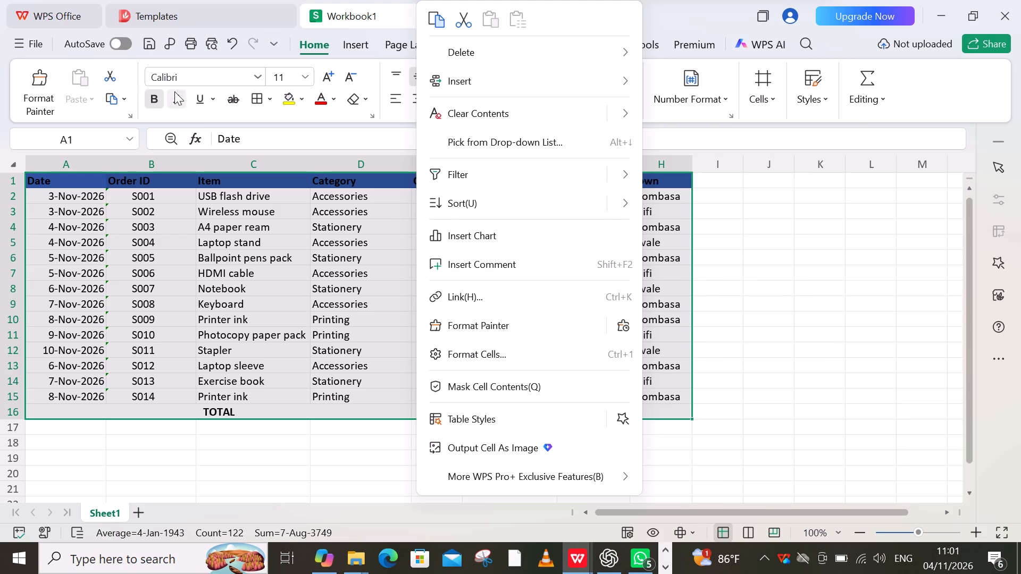
click(367, 67)
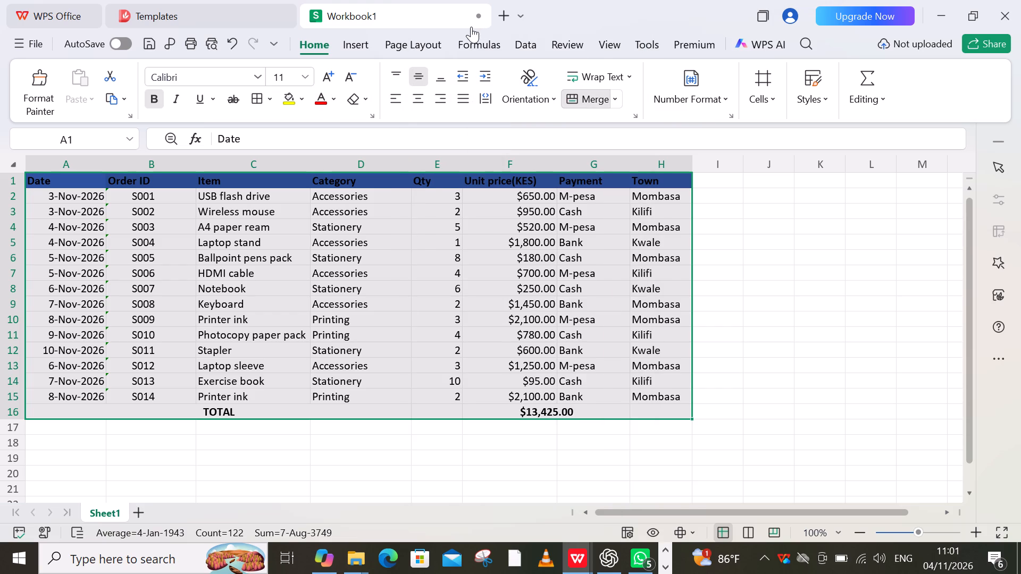
right_click(545, 232)
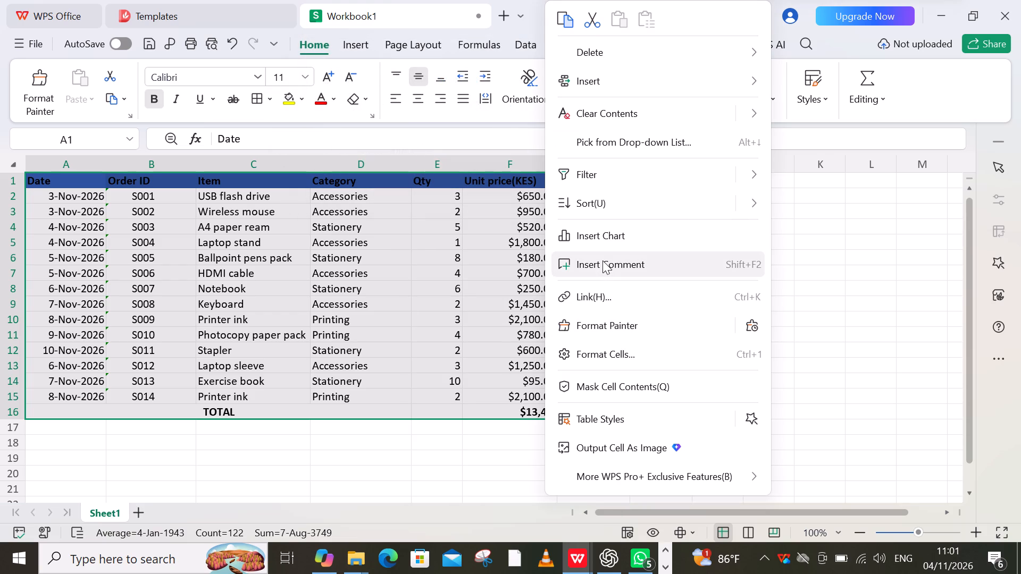
click(605, 343)
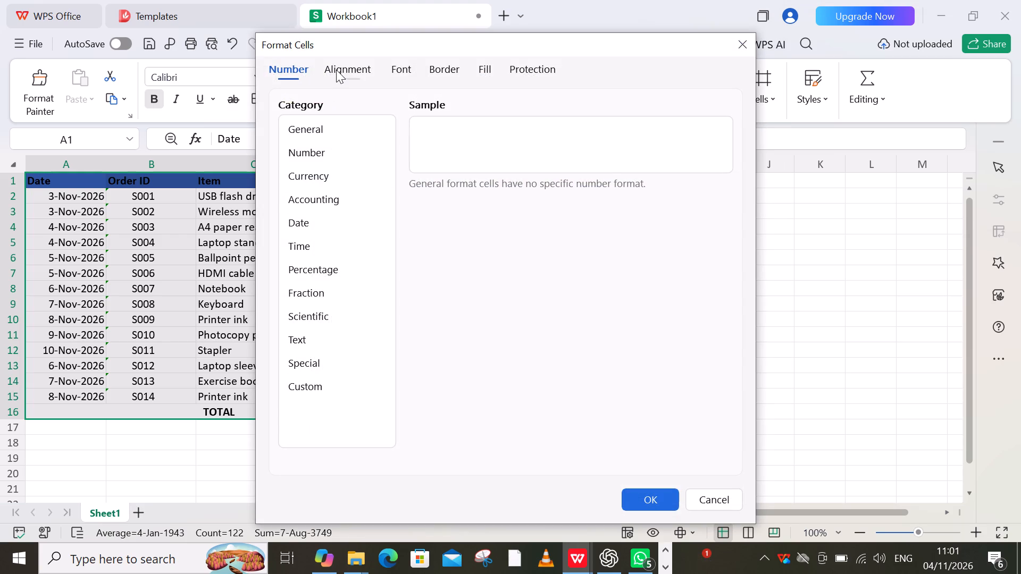
click(336, 70)
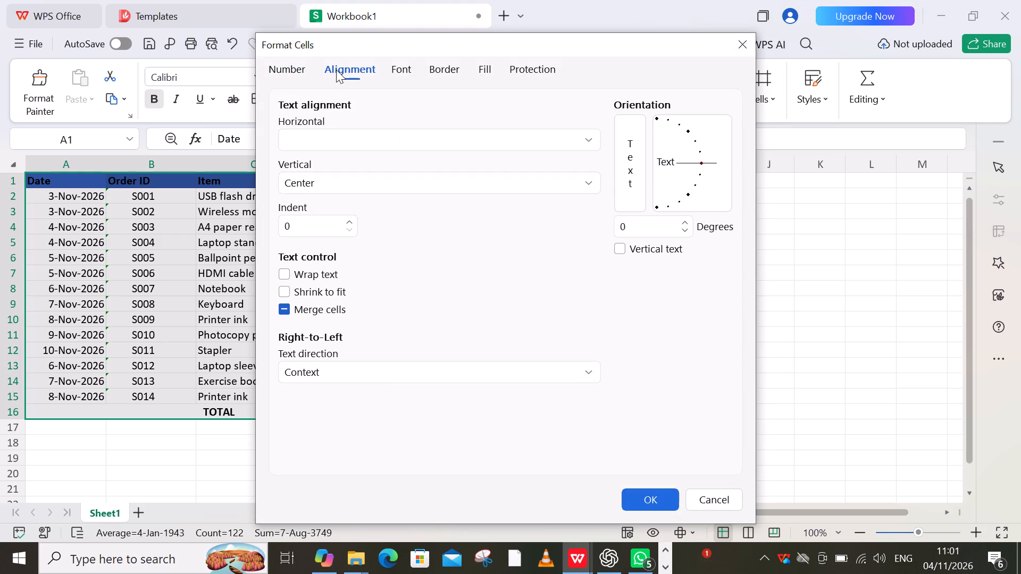
click(390, 70)
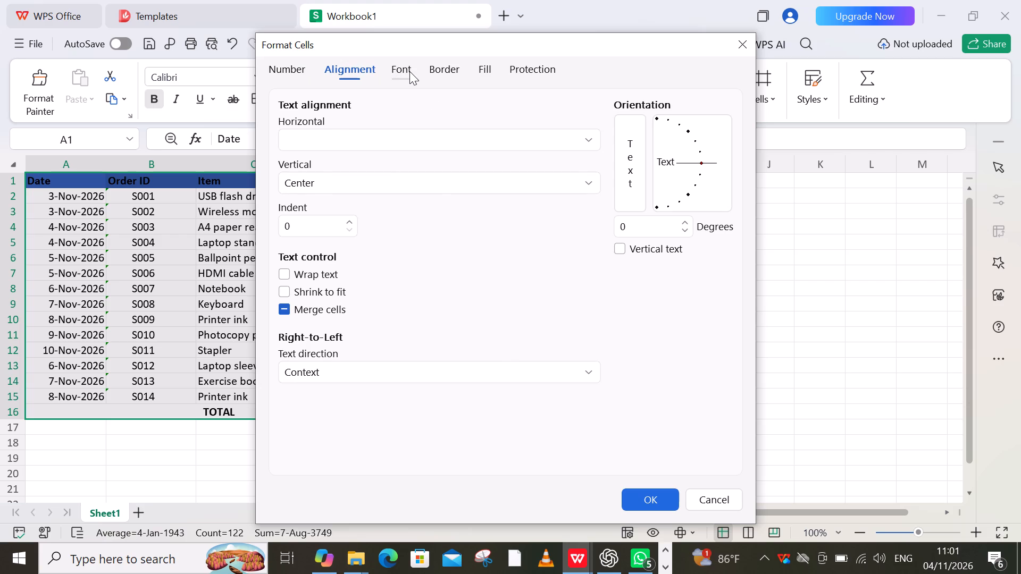
click(409, 71)
click(442, 71)
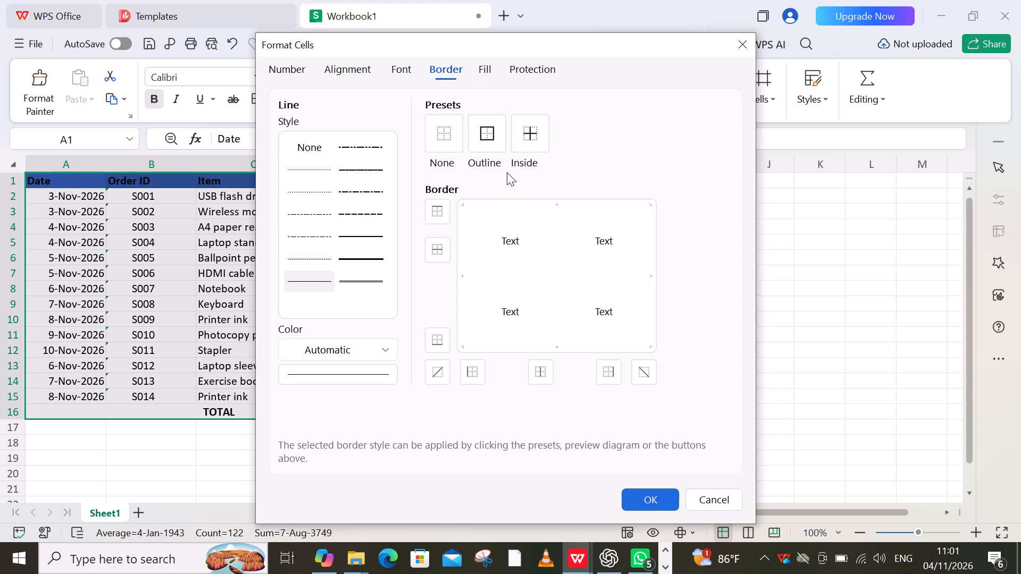
click(531, 141)
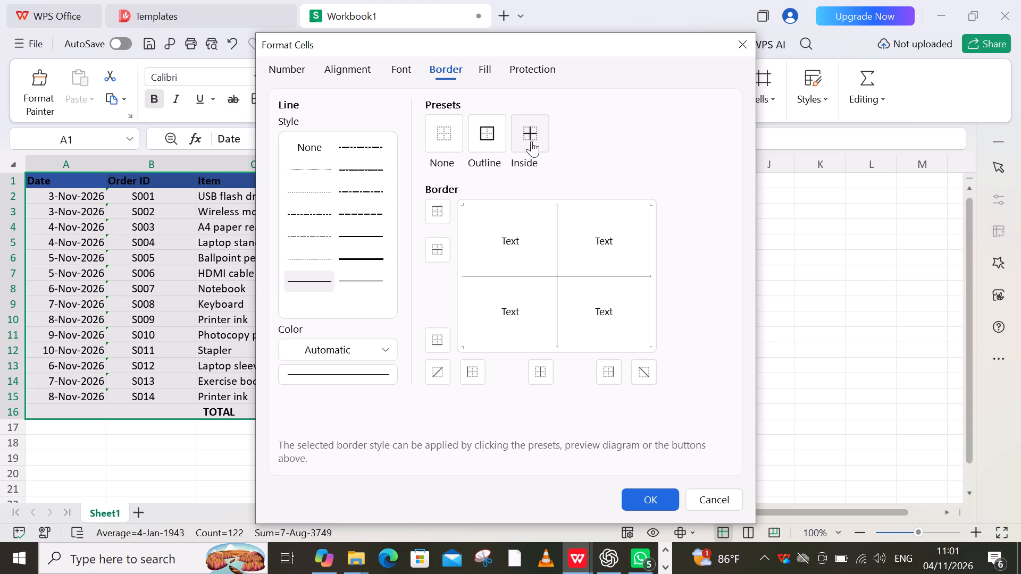
click(468, 142)
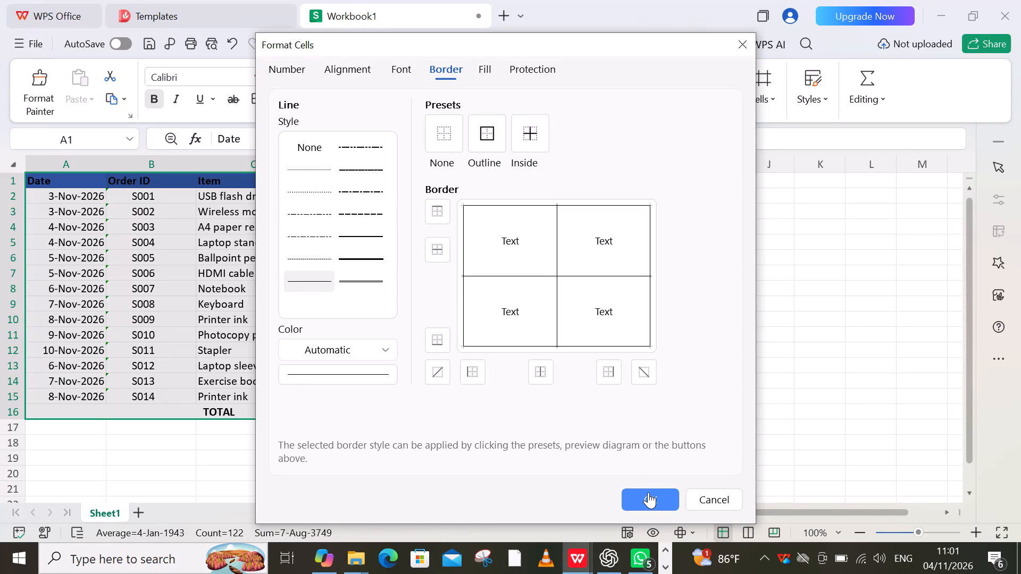
click(648, 492)
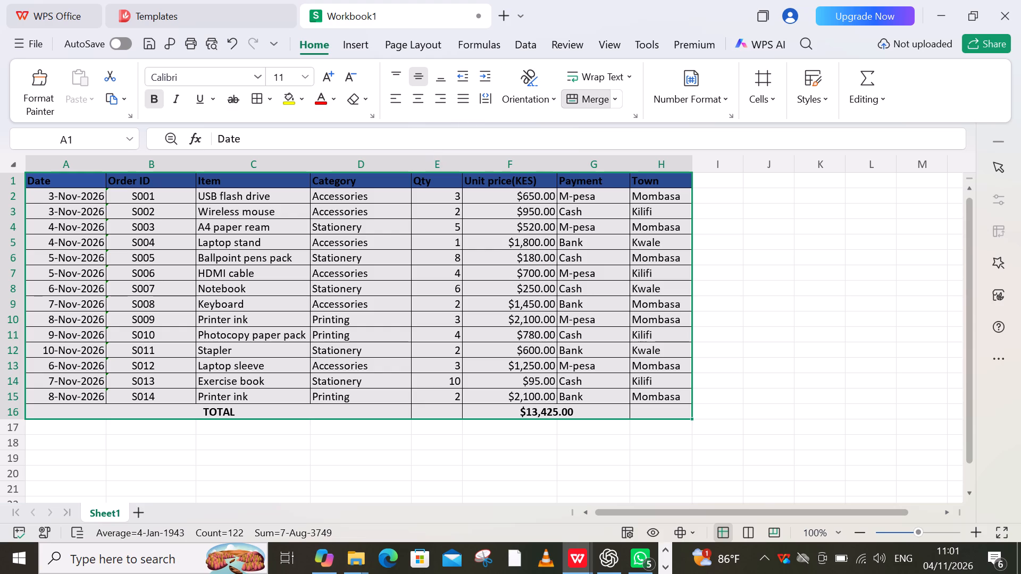
click(766, 386)
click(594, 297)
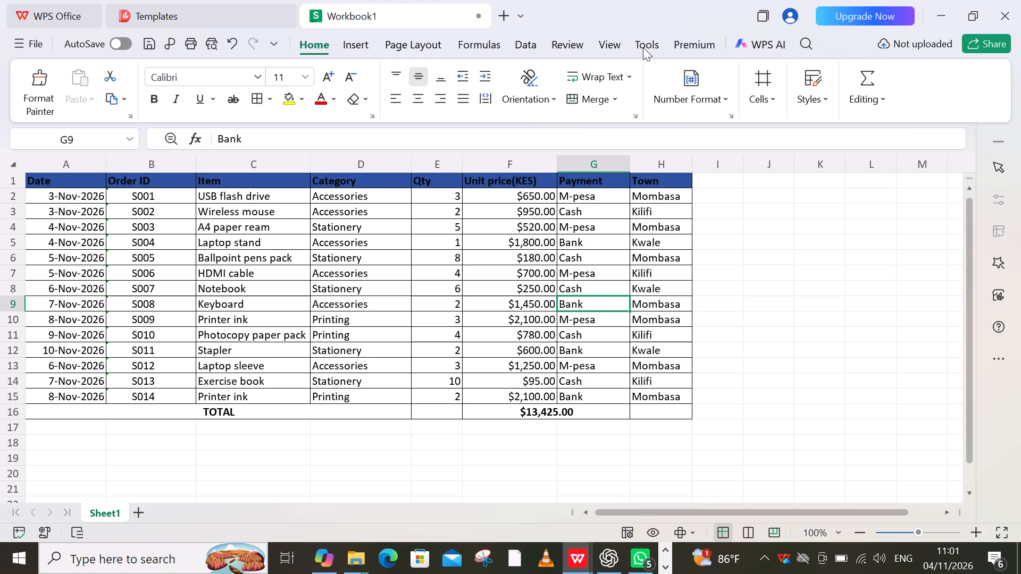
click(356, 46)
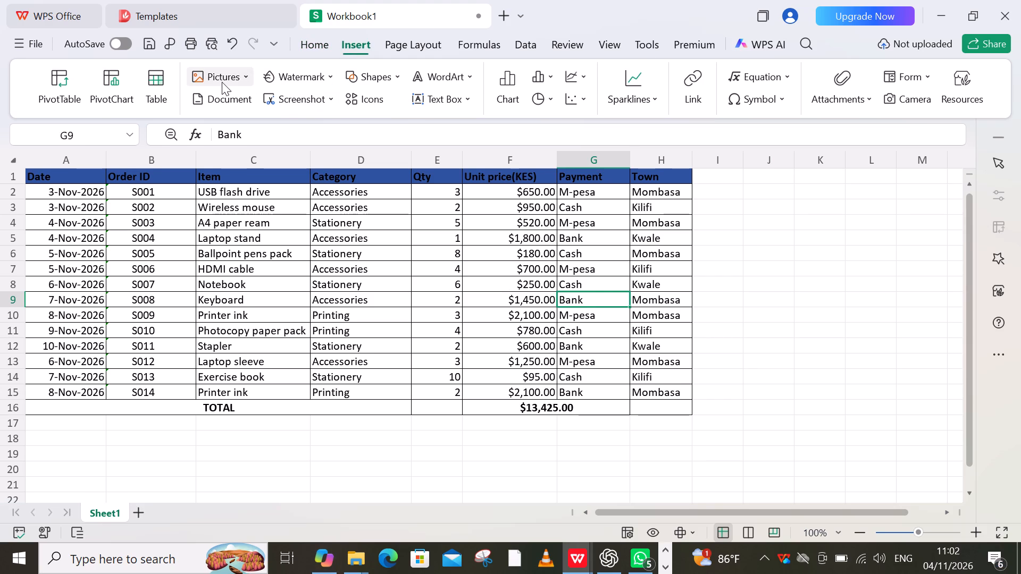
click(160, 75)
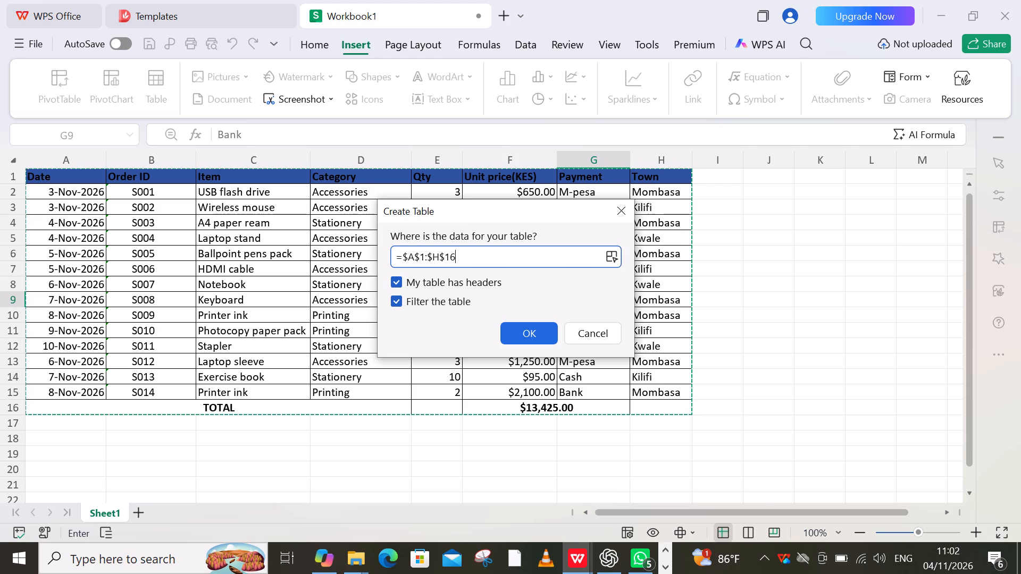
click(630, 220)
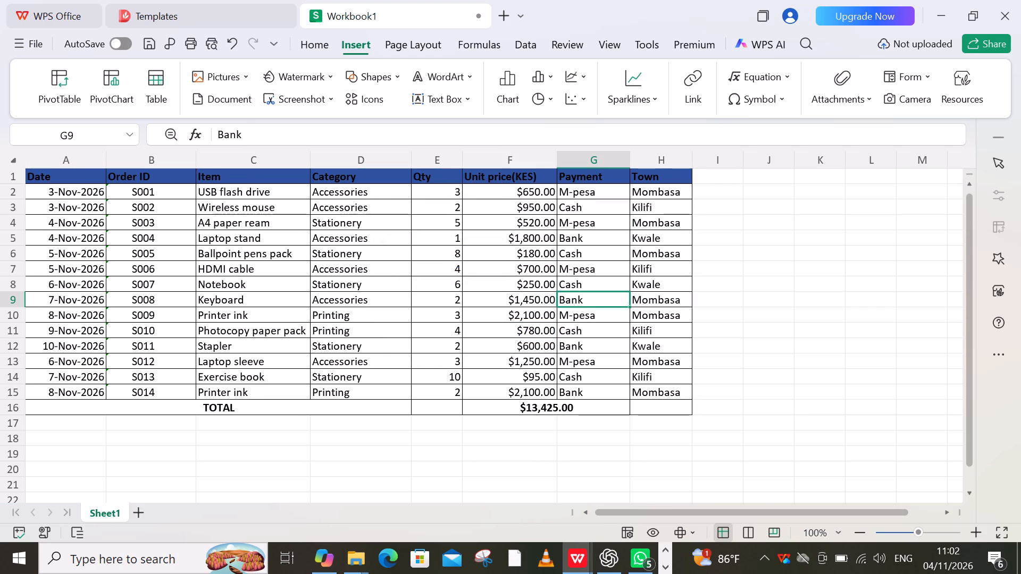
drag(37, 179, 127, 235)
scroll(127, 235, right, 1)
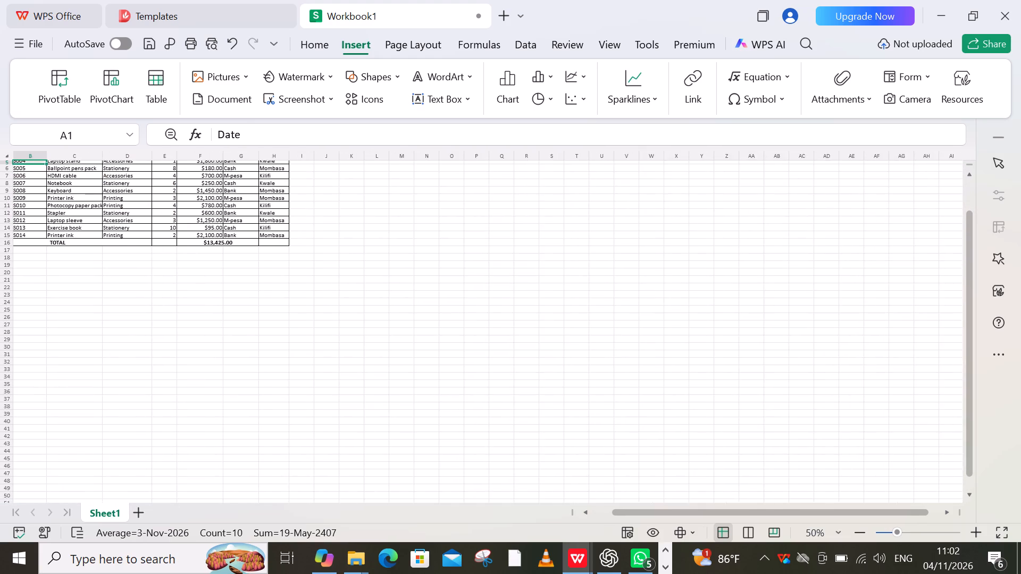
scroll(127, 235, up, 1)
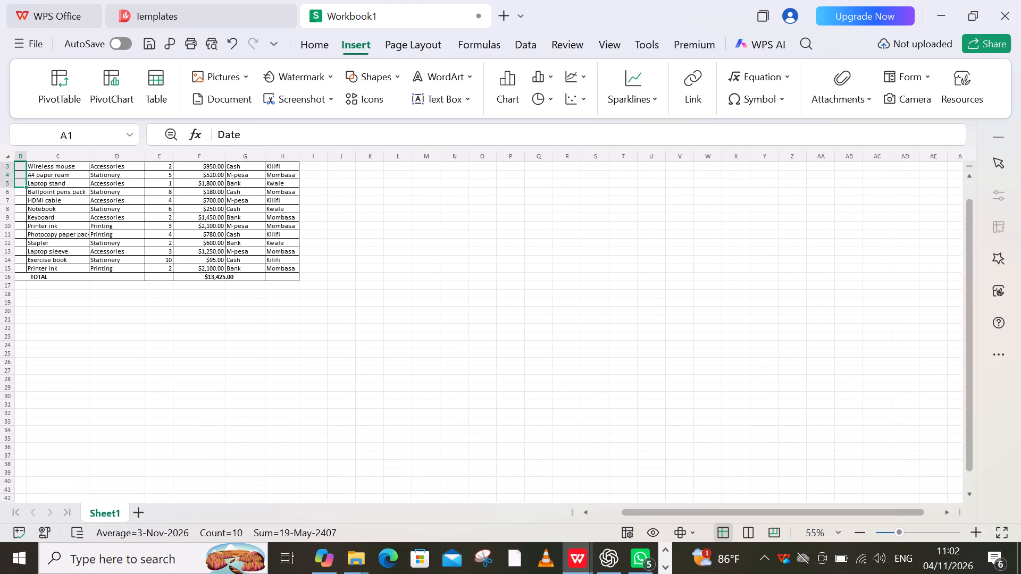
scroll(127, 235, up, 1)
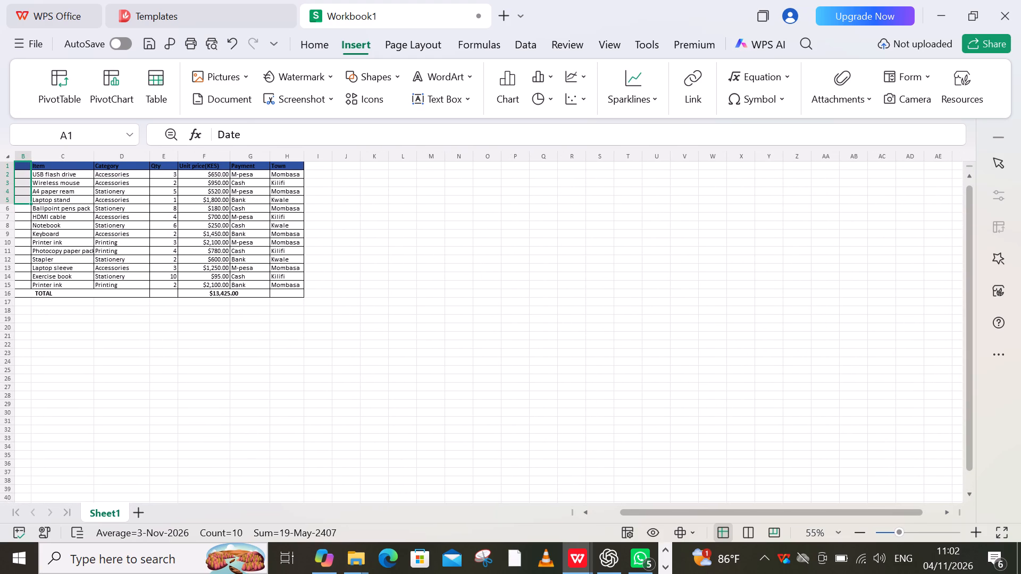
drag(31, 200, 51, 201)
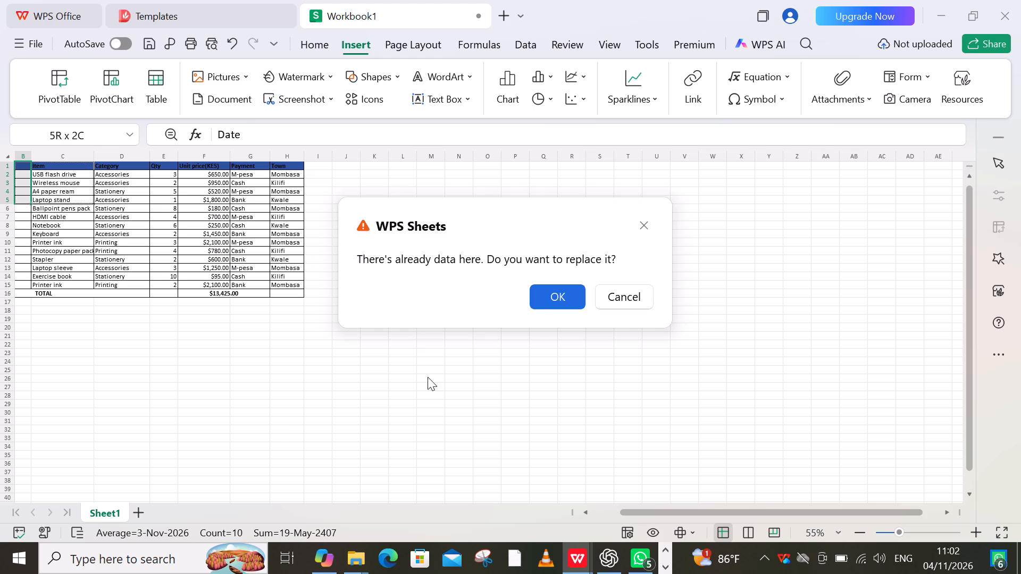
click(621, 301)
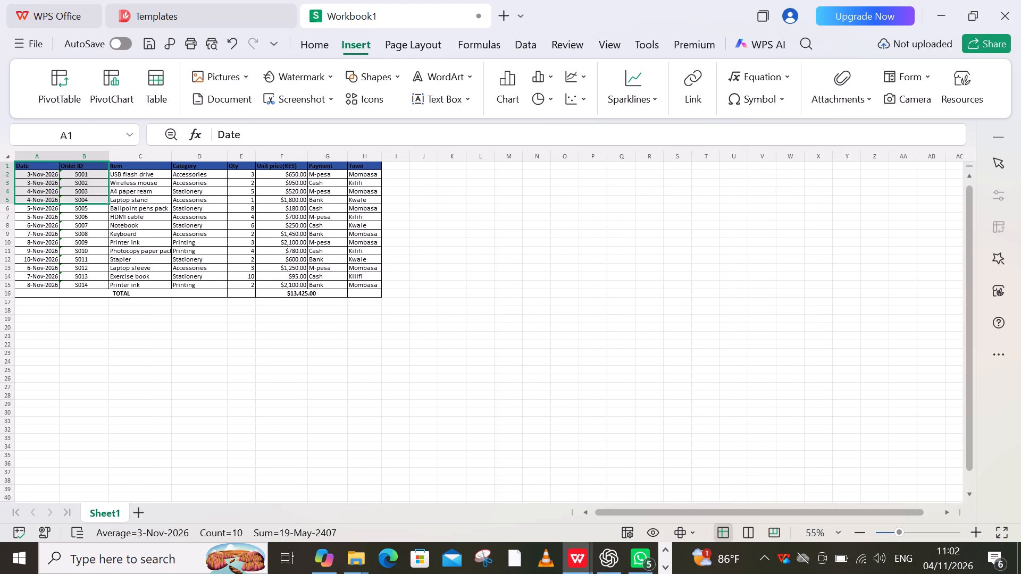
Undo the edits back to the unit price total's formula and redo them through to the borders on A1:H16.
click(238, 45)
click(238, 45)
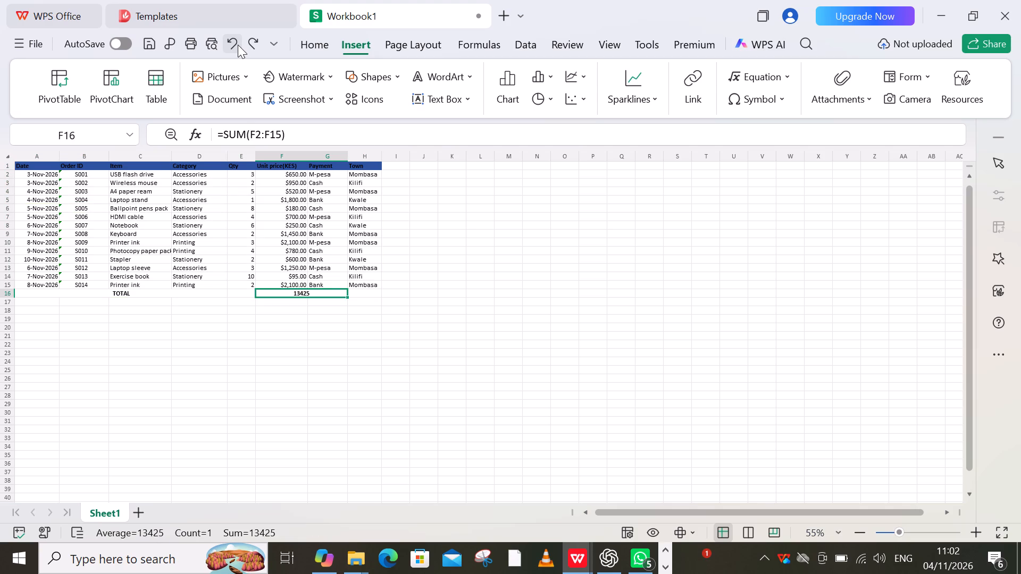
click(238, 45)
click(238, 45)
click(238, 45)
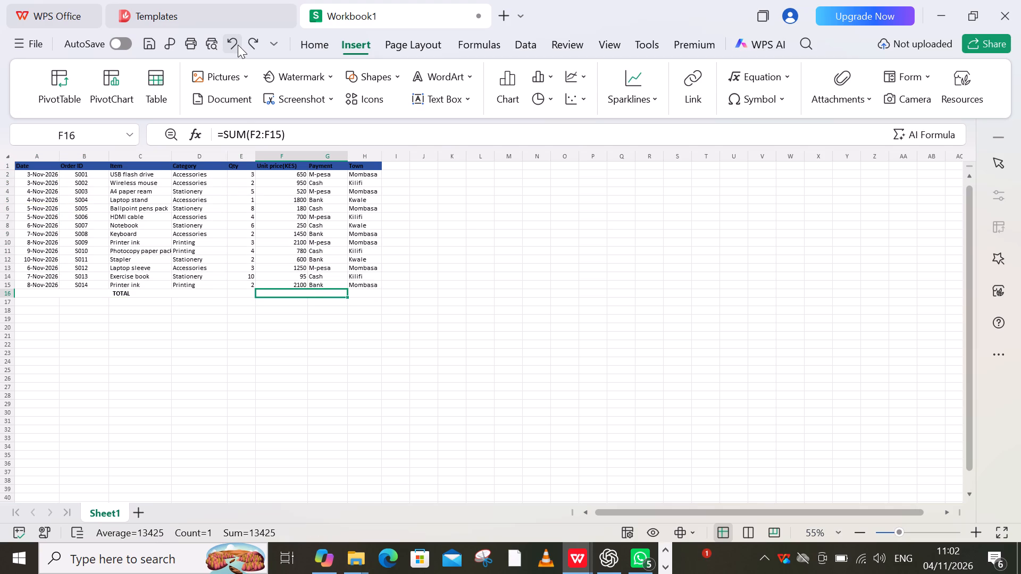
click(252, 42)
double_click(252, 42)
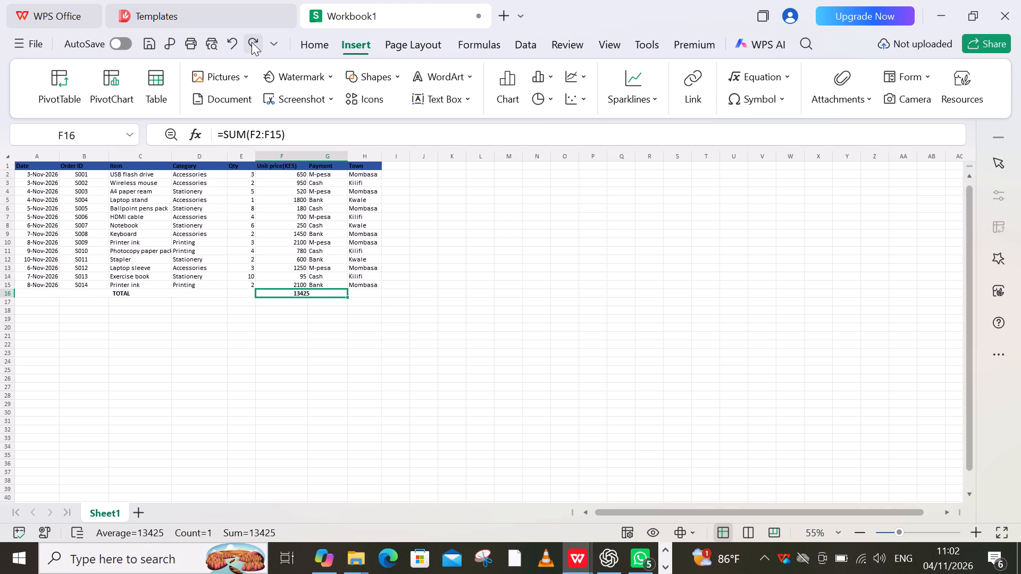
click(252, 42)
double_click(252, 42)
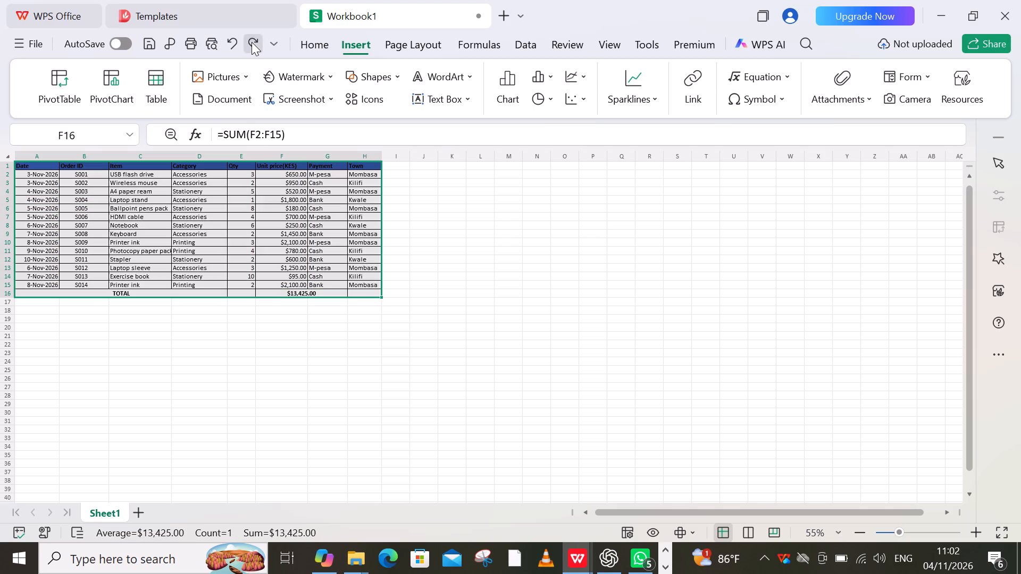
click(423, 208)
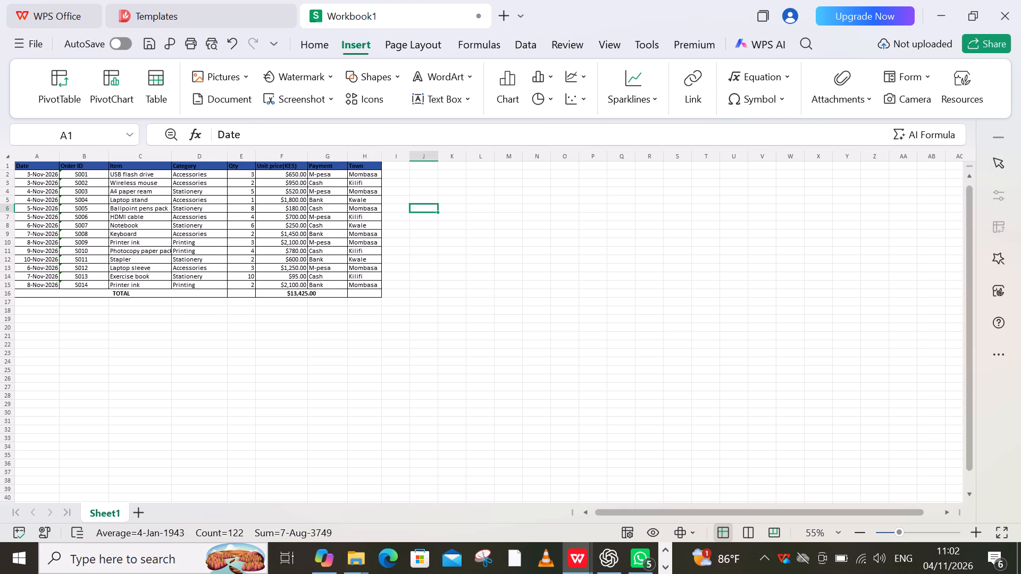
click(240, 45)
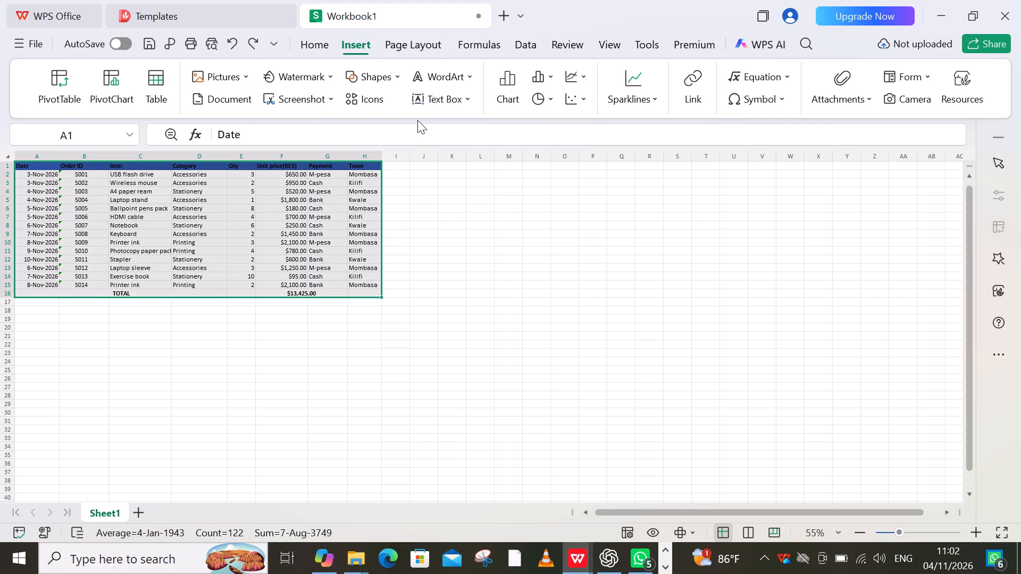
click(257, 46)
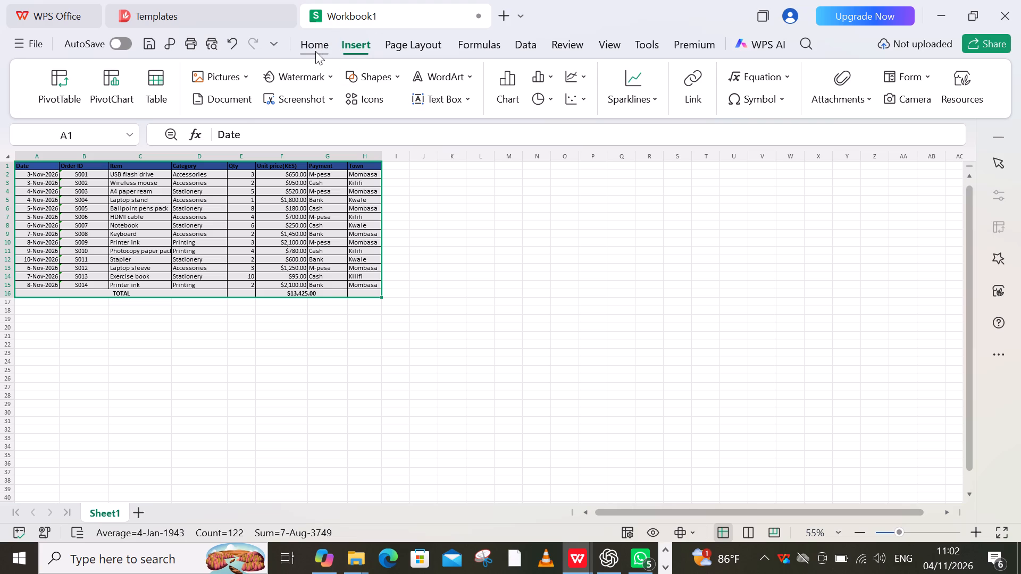
Create a table from the range A1:H16, with its first row as headers and filtering enabled.
click(166, 96)
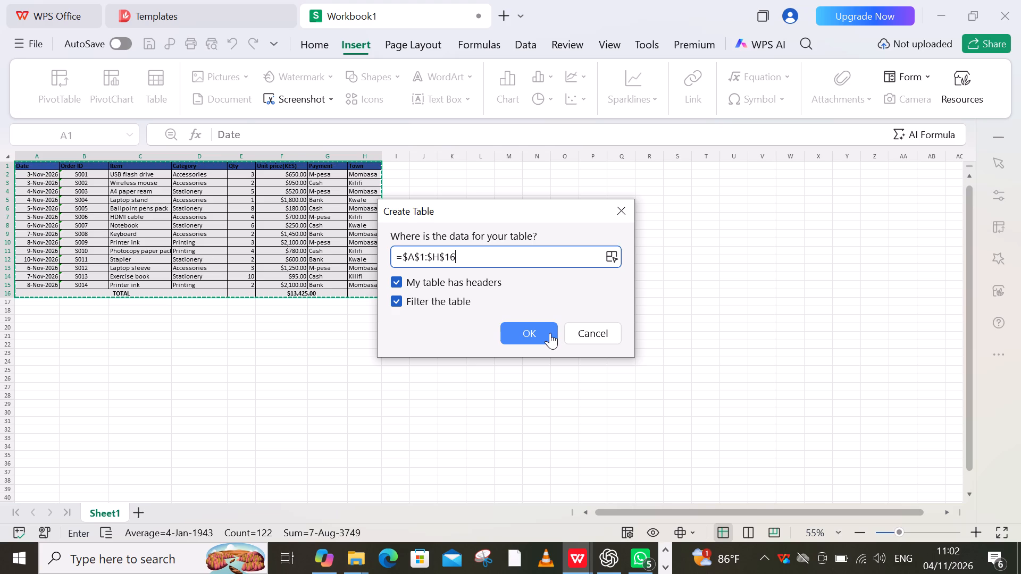
click(550, 333)
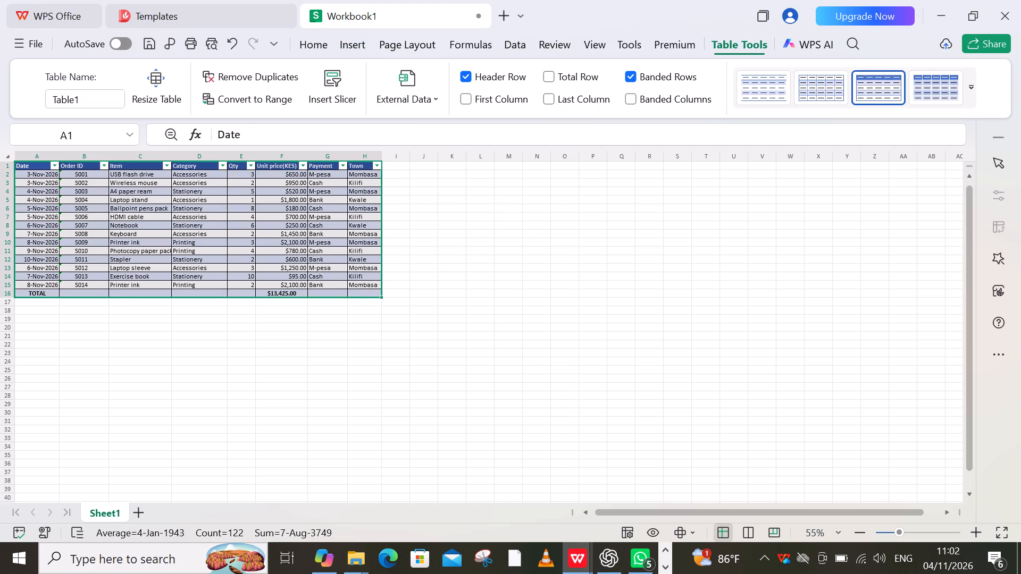
scroll(501, 265, up, 2)
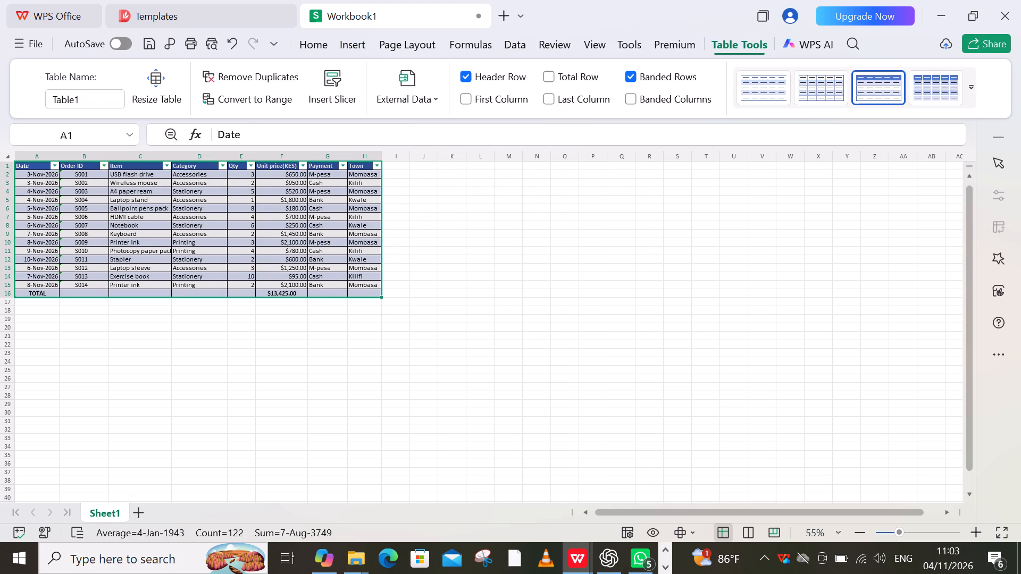
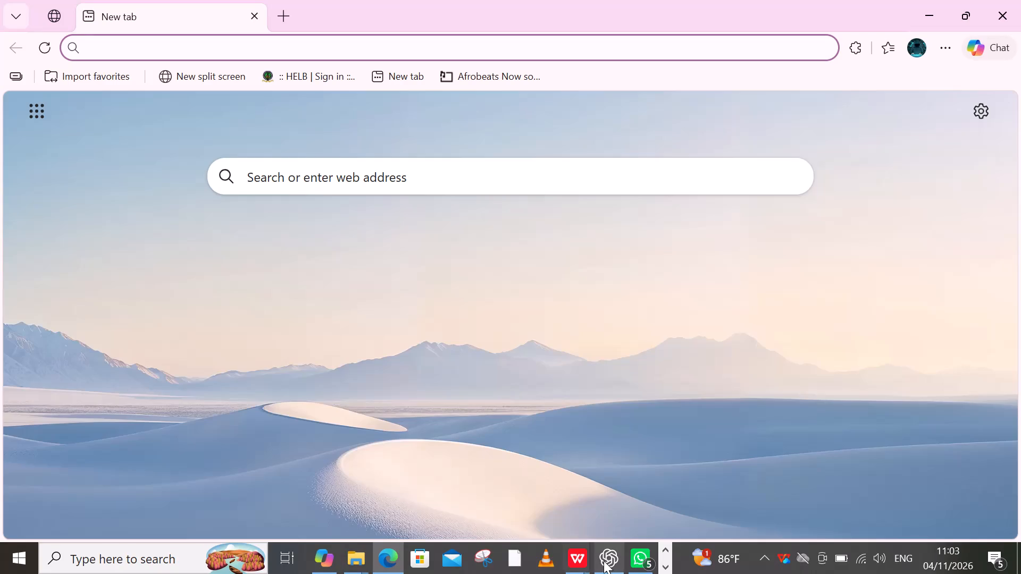
Switch back to Workbook1 in WPS Office and select the HDMI cable cell C7 inside the sales table.
click(568, 563)
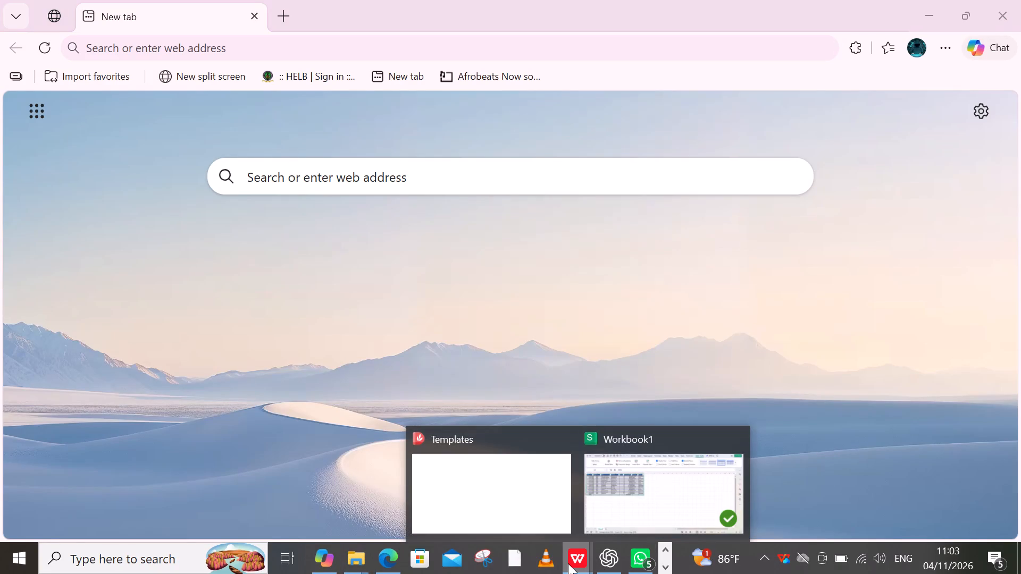
click(620, 521)
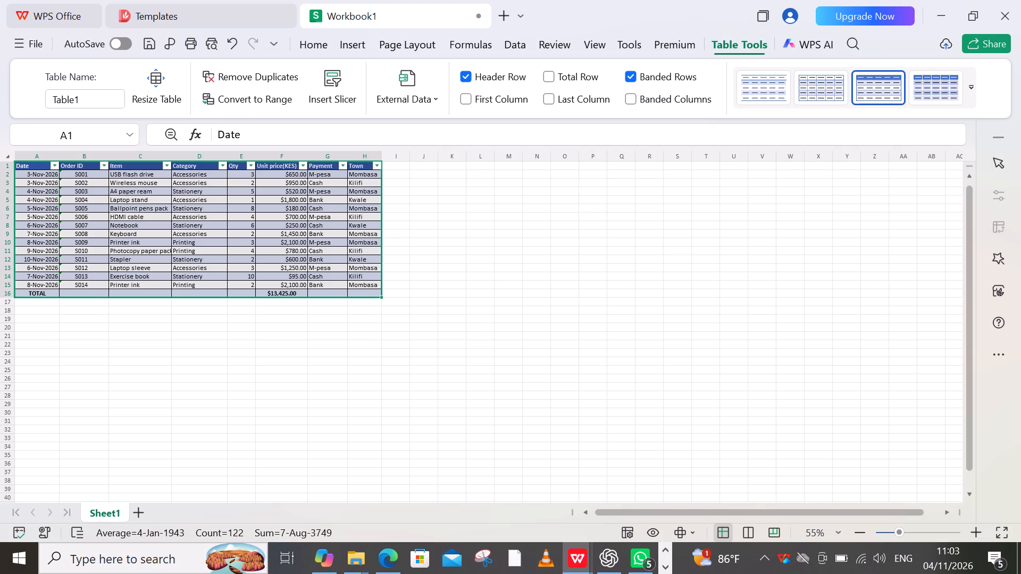
click(402, 184)
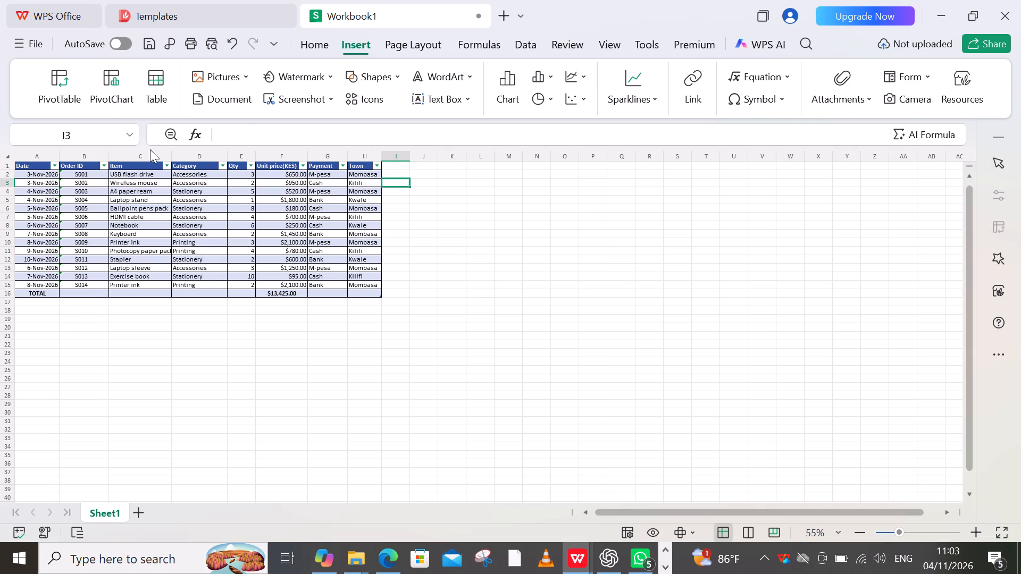
click(166, 216)
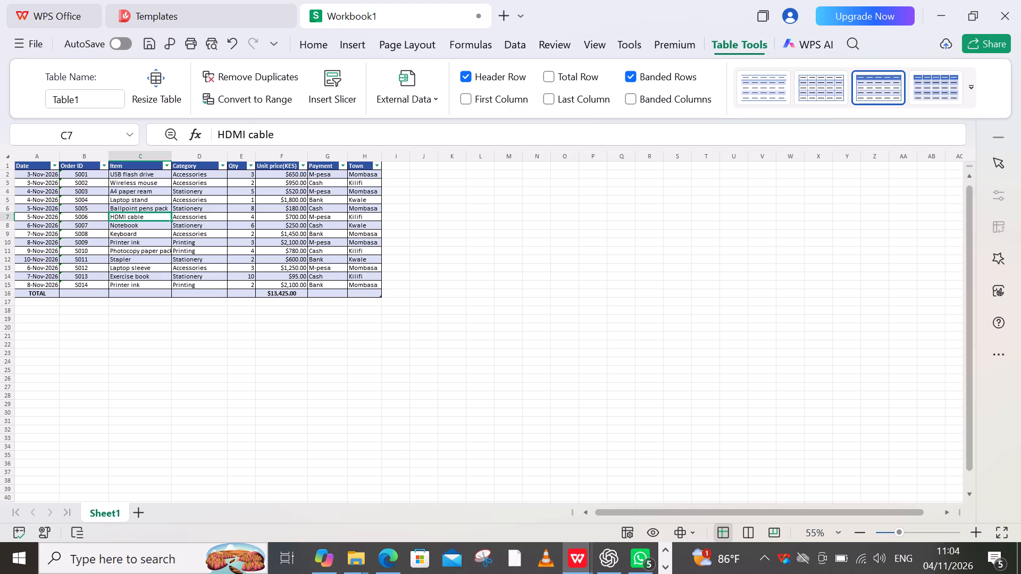
click(315, 46)
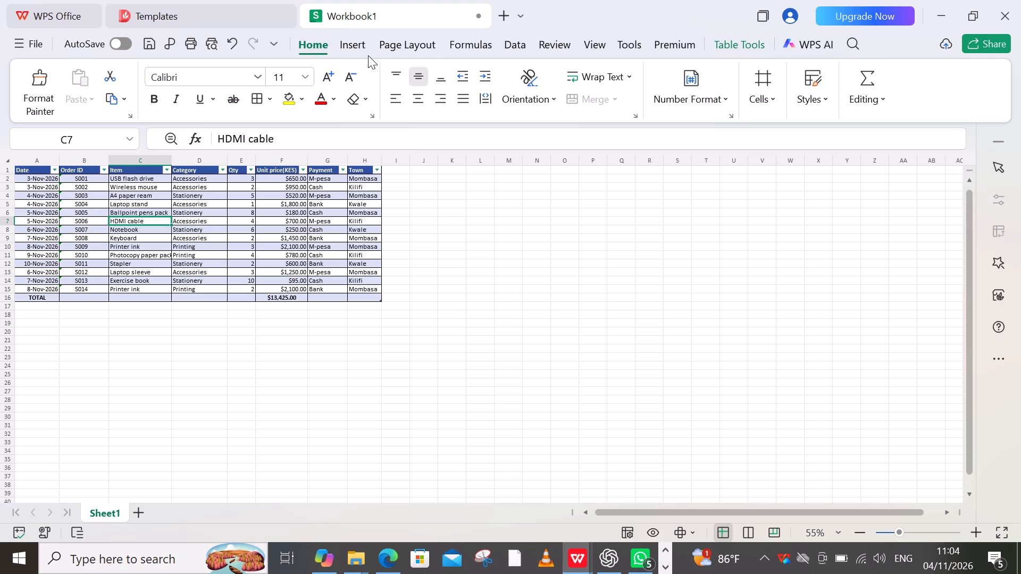
Open the Freeze Panes options for the sales table's worksheet.
click(584, 47)
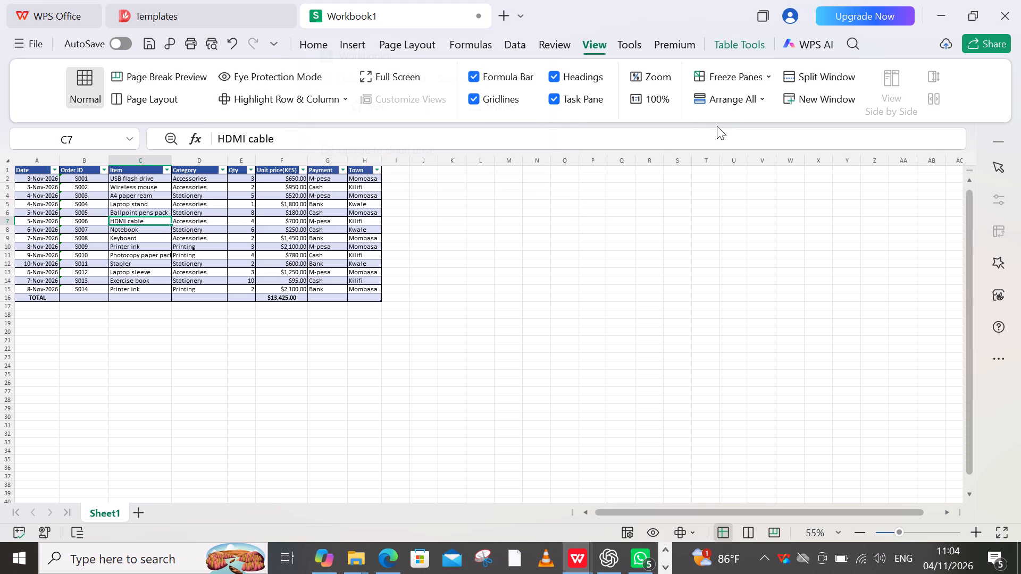
click(745, 79)
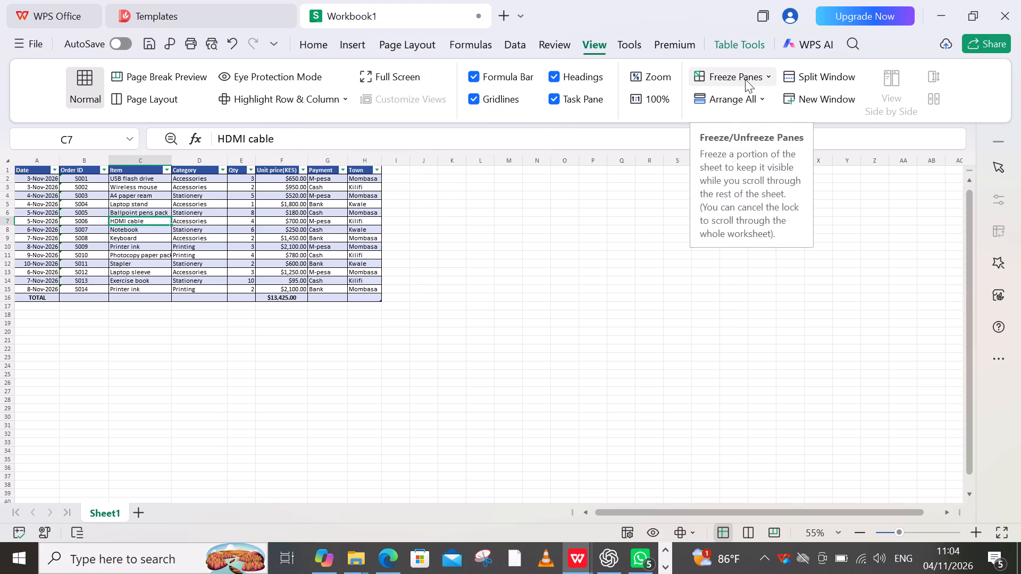
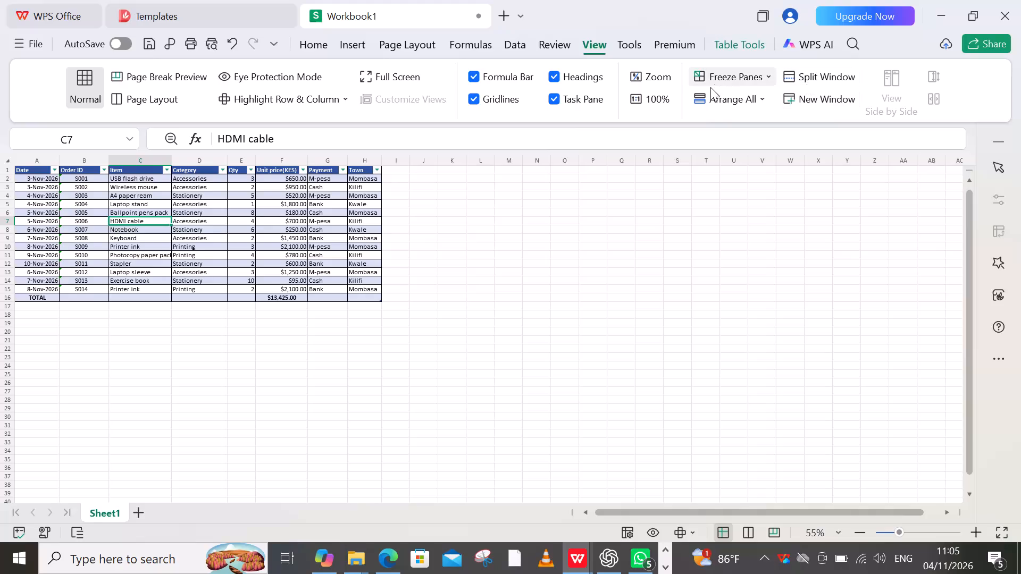
Freeze the header row of the sales table using the Freeze Header option.
click(710, 82)
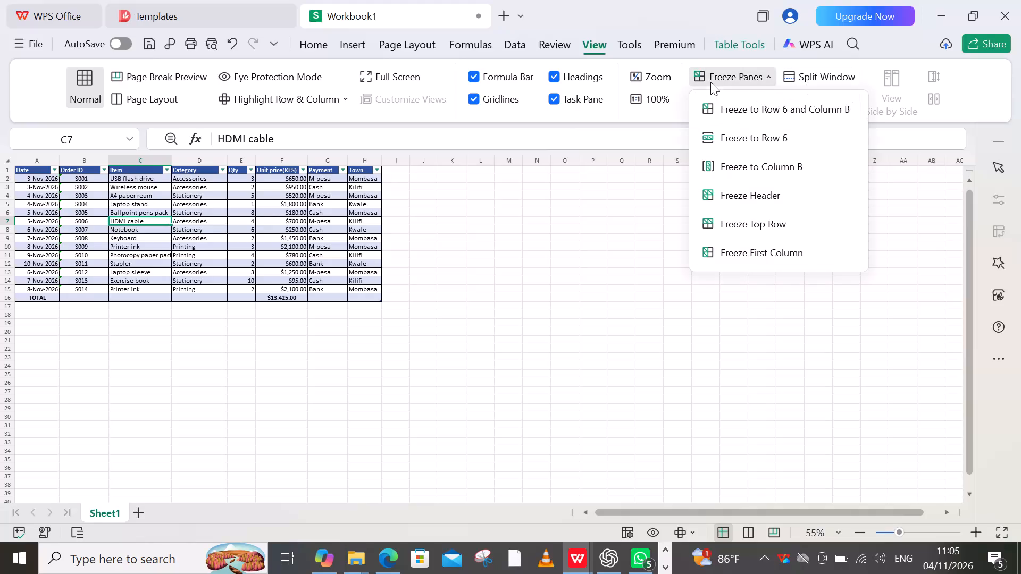
click(719, 190)
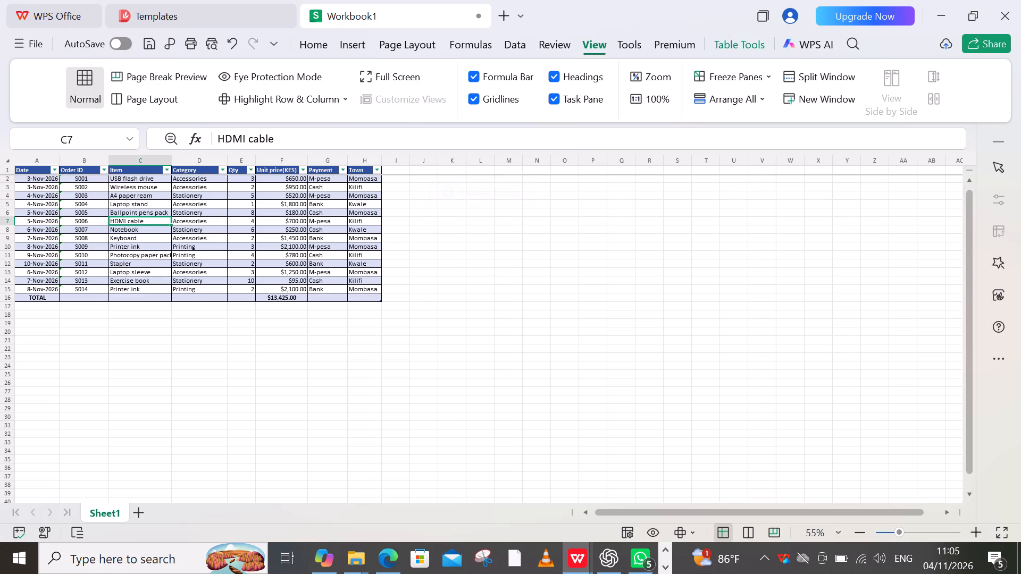
Start saving the sales workbook and open its file name for editing just before the .xlsx extension.
scroll(426, 304, down, 1)
scroll(426, 304, up, 1)
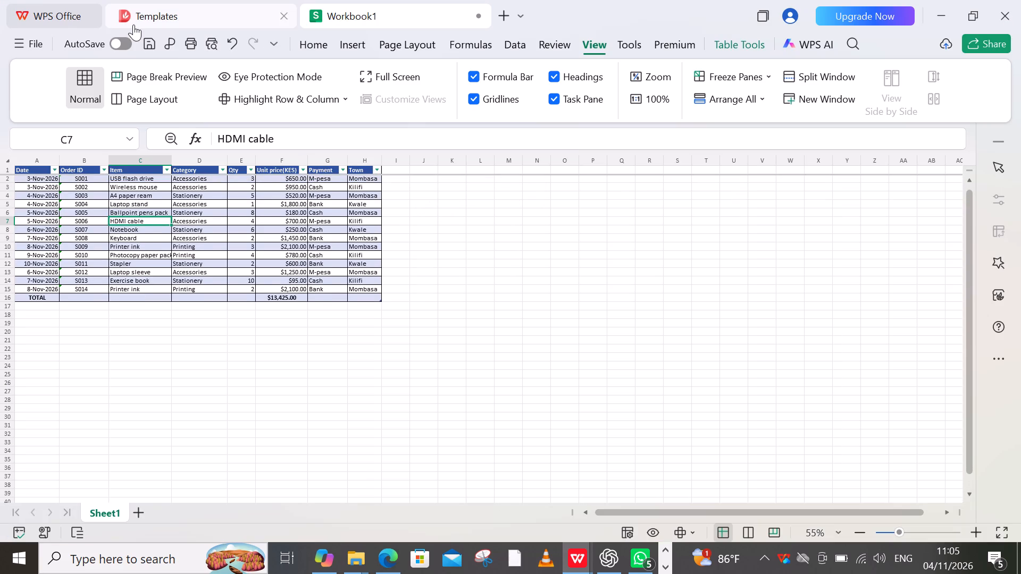
click(24, 43)
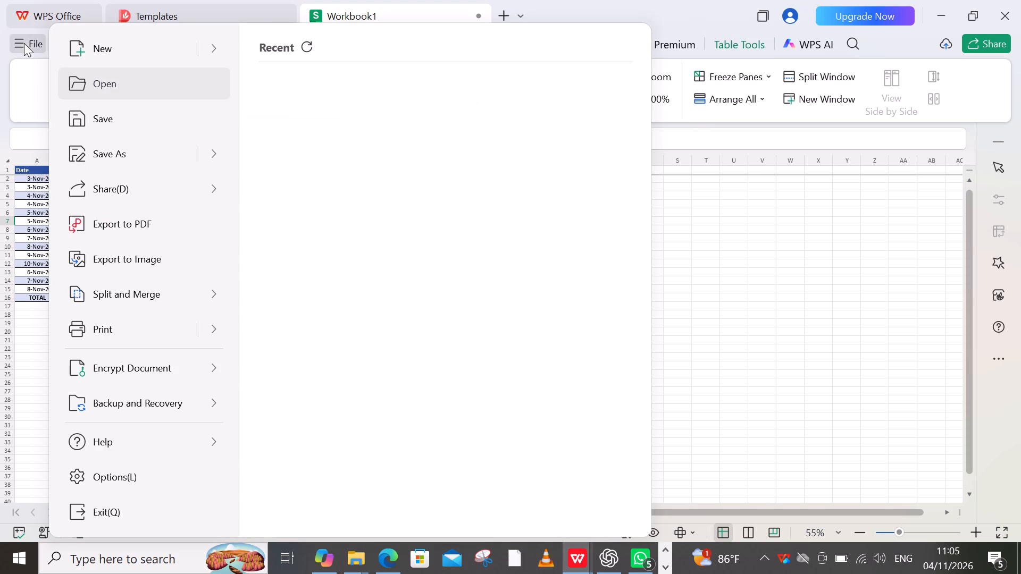
click(88, 116)
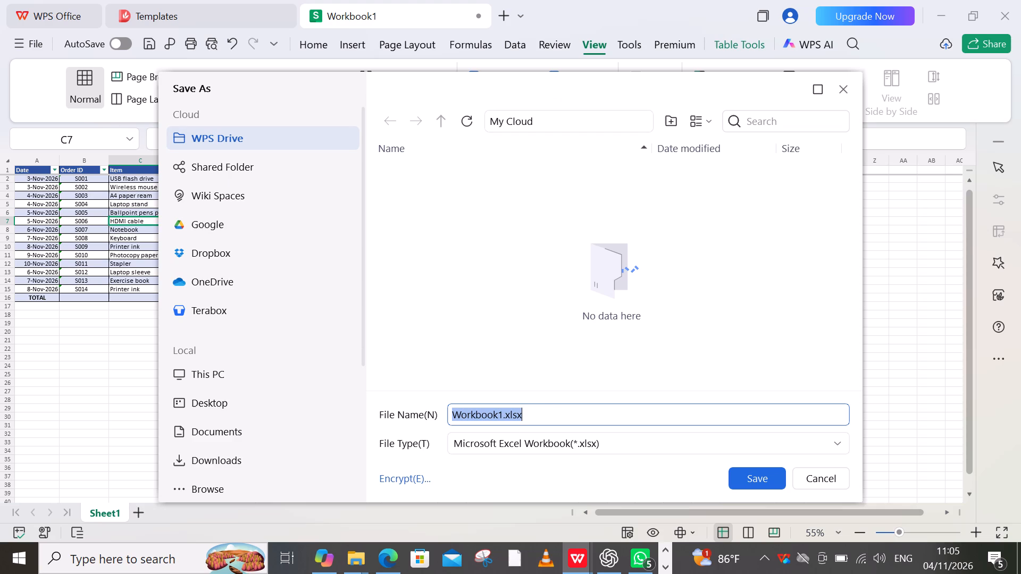
key(Left)
key(Left)
key(Left)
key(Left)
key(Left)
key(Left)
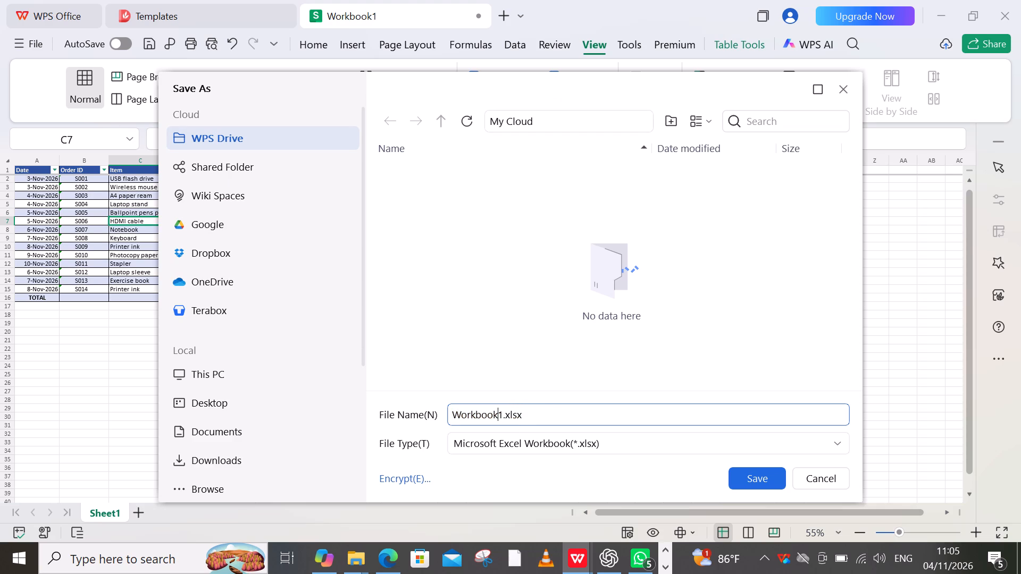
key(Right)
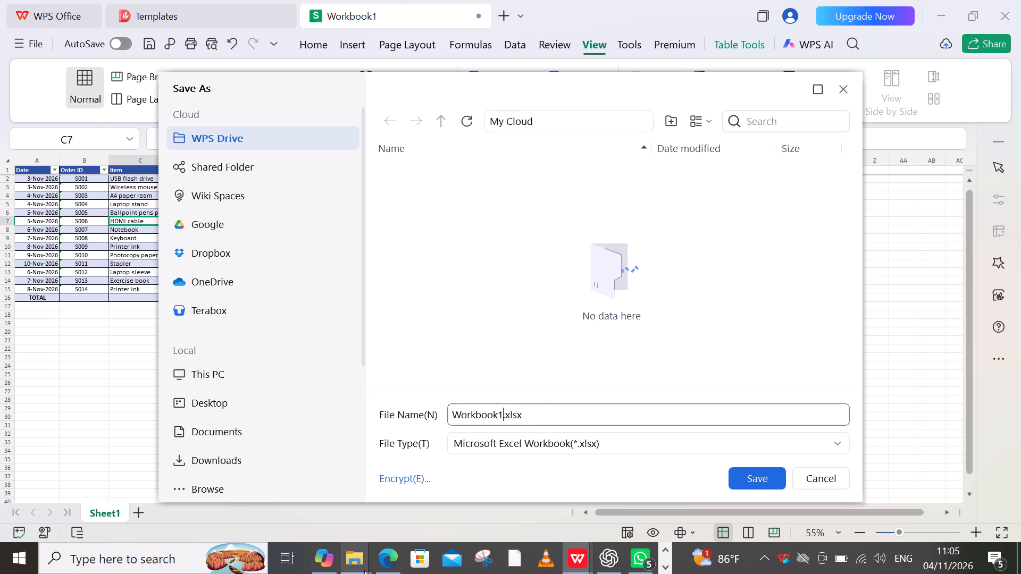
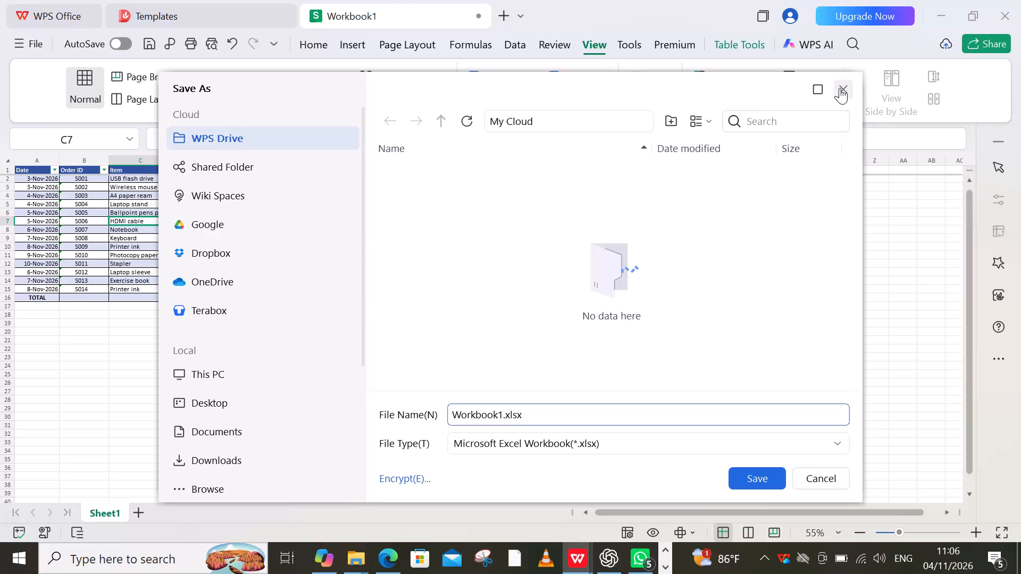
Close the Save As dialog without saving and select the laptop sleeve's unit price cell F13 in the sales table.
click(840, 88)
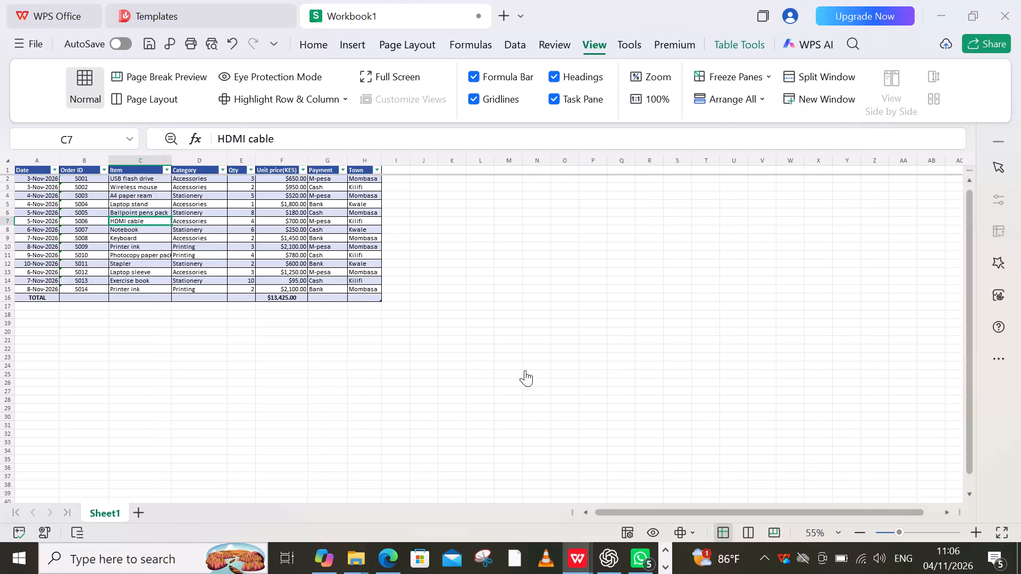
click(434, 392)
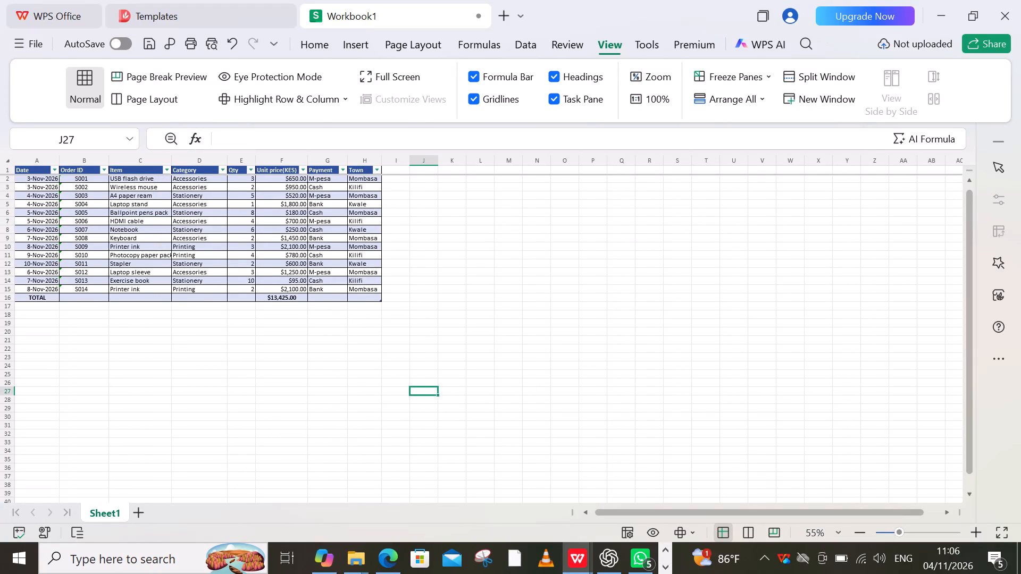
click(306, 274)
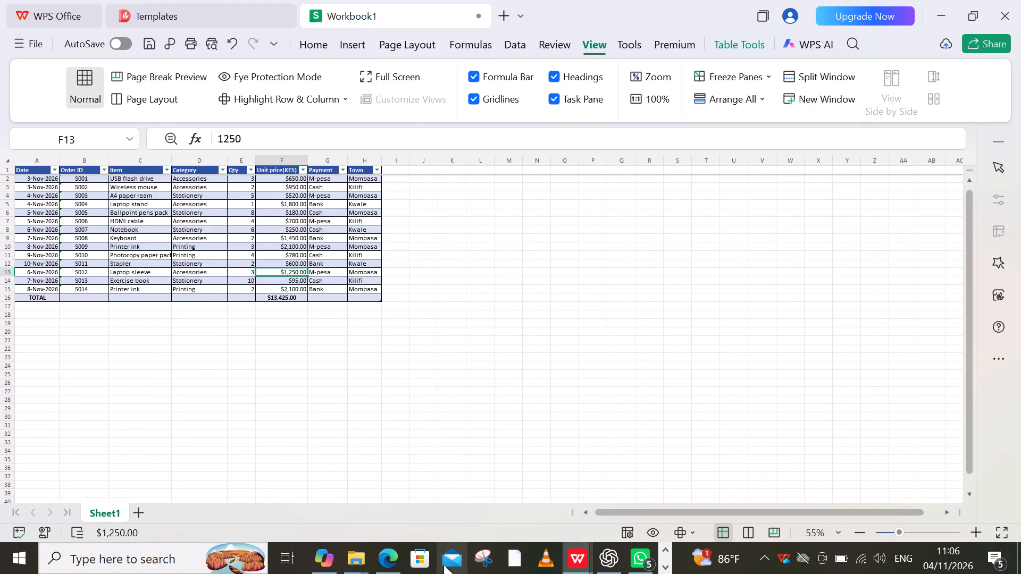
Switch from the sales workbook to WhatsApp.
drag(669, 567, 640, 561)
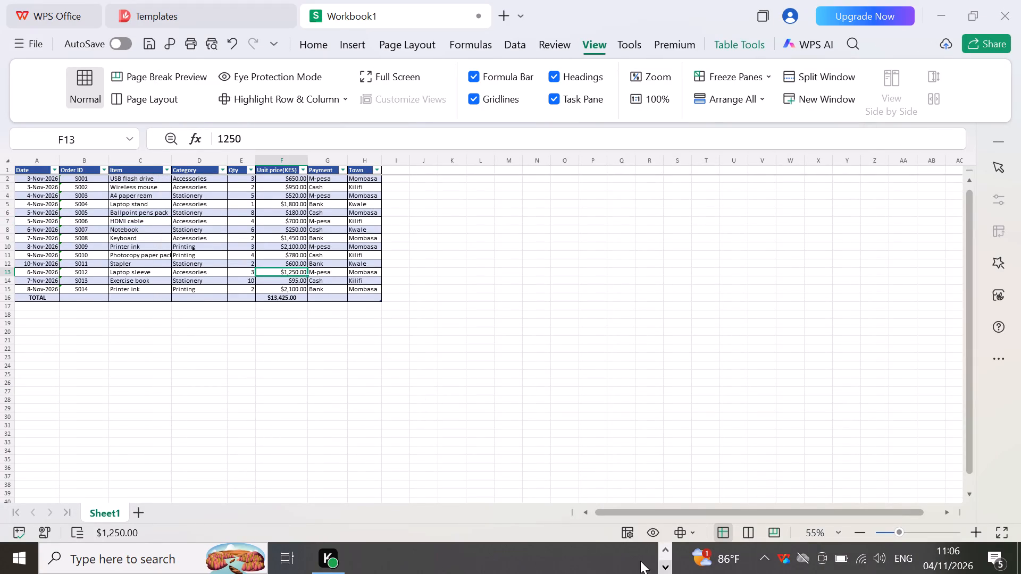
drag(640, 561, 662, 553)
click(662, 553)
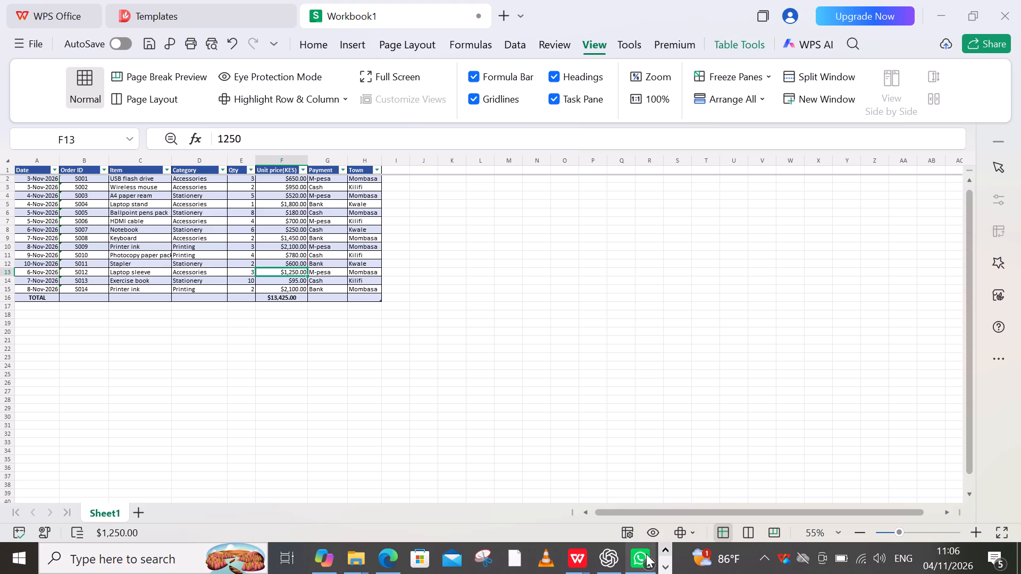
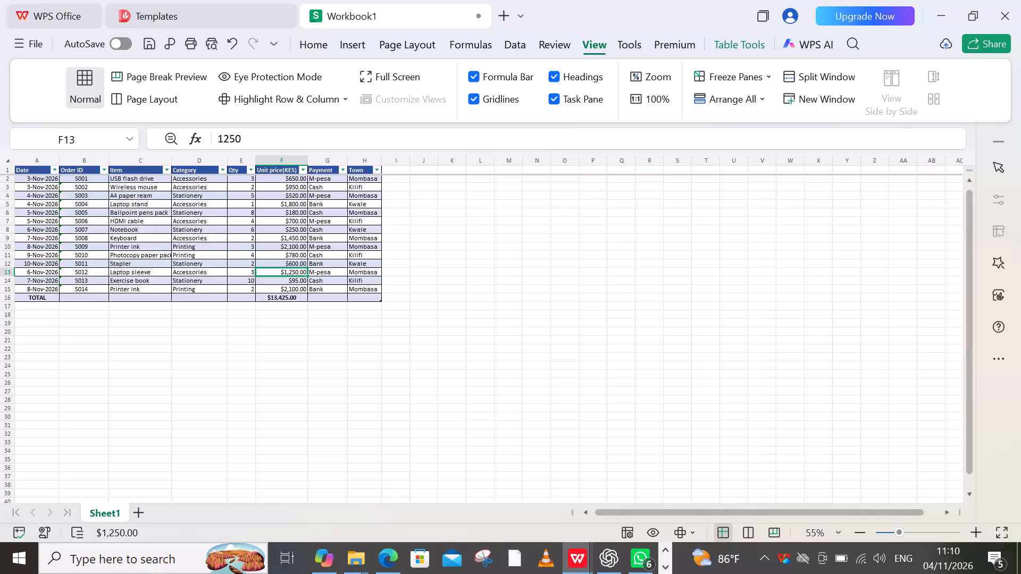
Undo the latest edits, including the table, borders and currency-formatted total, back to the merged total cell containing =SUM(F2:F15).
click(358, 307)
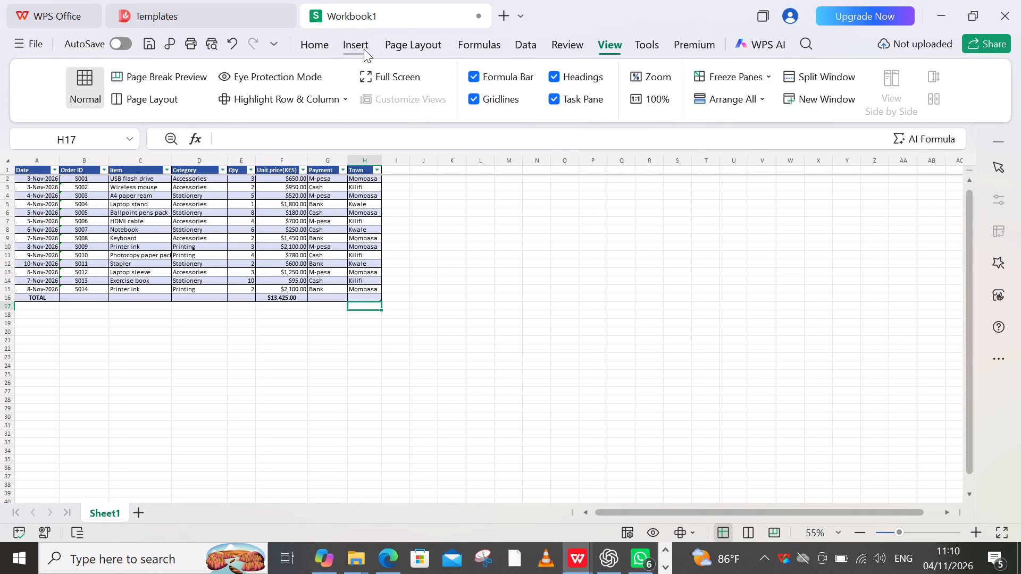
click(322, 40)
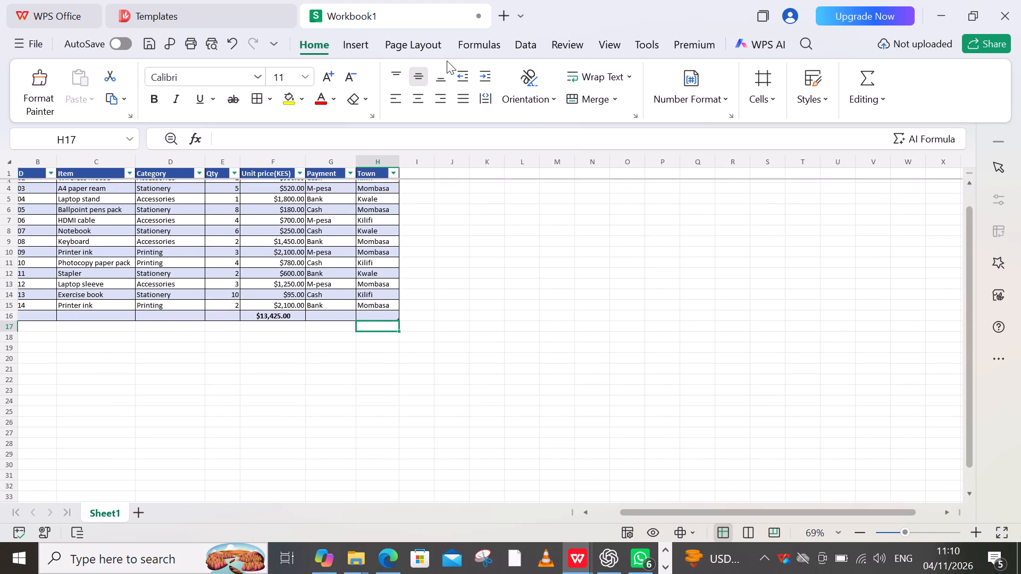
triple_click(223, 44)
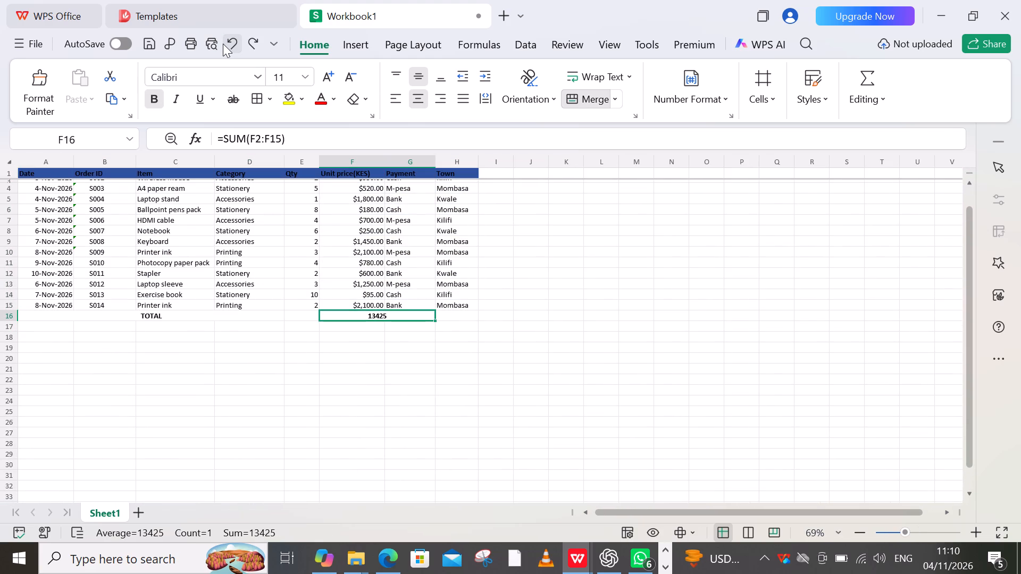
Redo the undone currency format on the TOTAL row's amount and the cell borders across A1:H16.
click(249, 39)
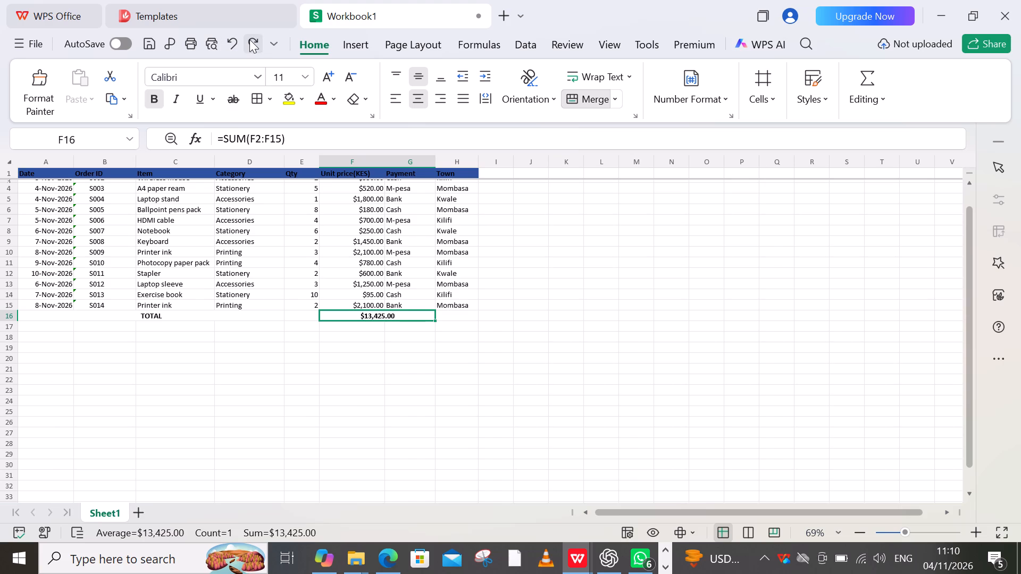
click(249, 39)
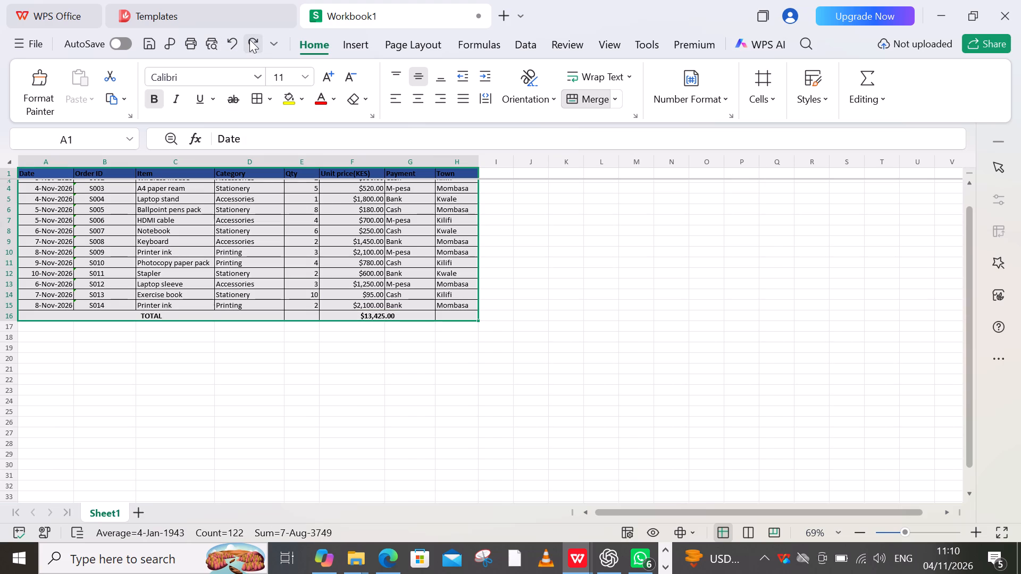
click(216, 340)
Clear the contents of the TOTAL row across A16:H16.
drag(123, 319, 148, 319)
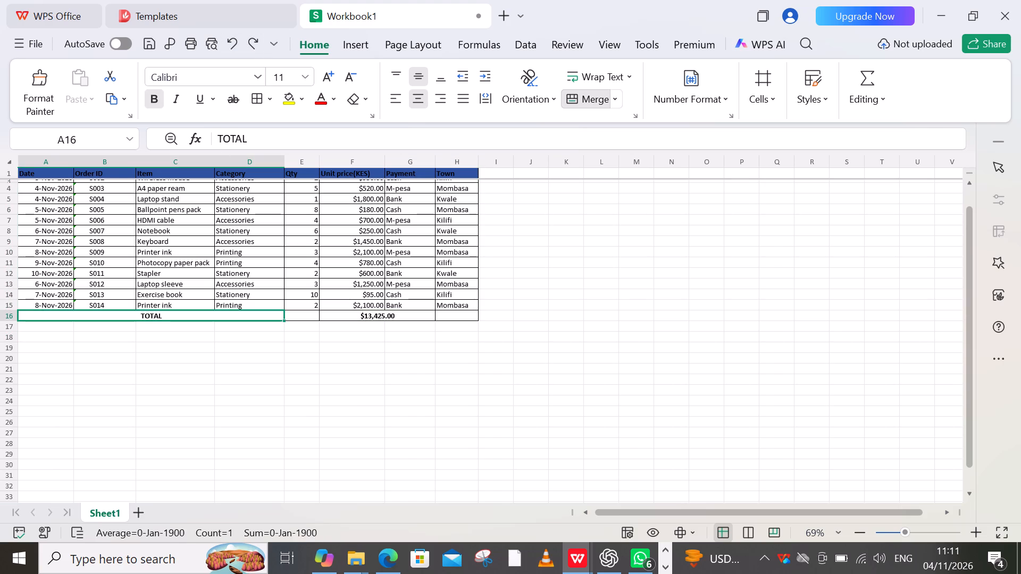
drag(148, 319, 422, 318)
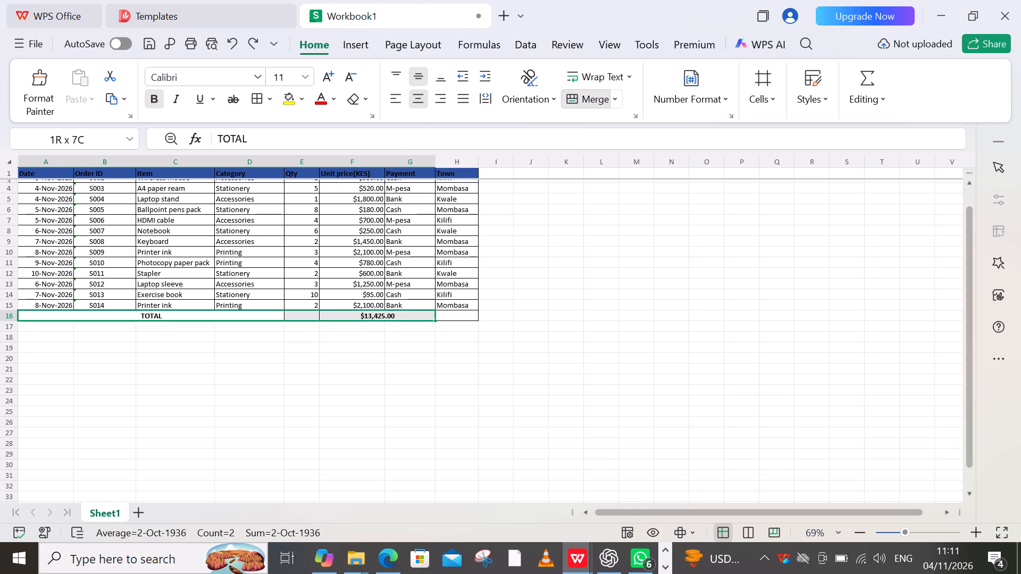
drag(422, 318, 435, 318)
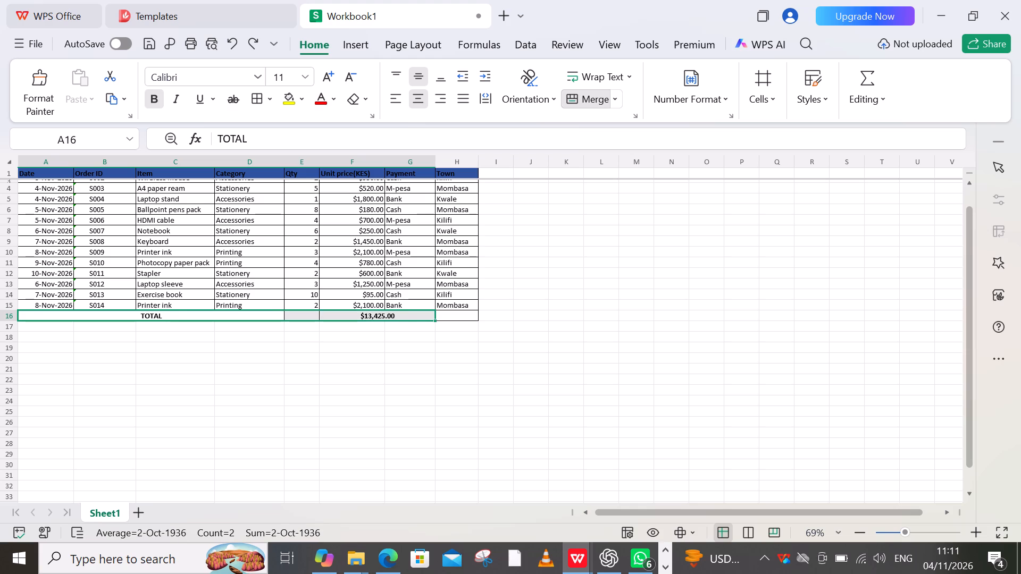
click(467, 318)
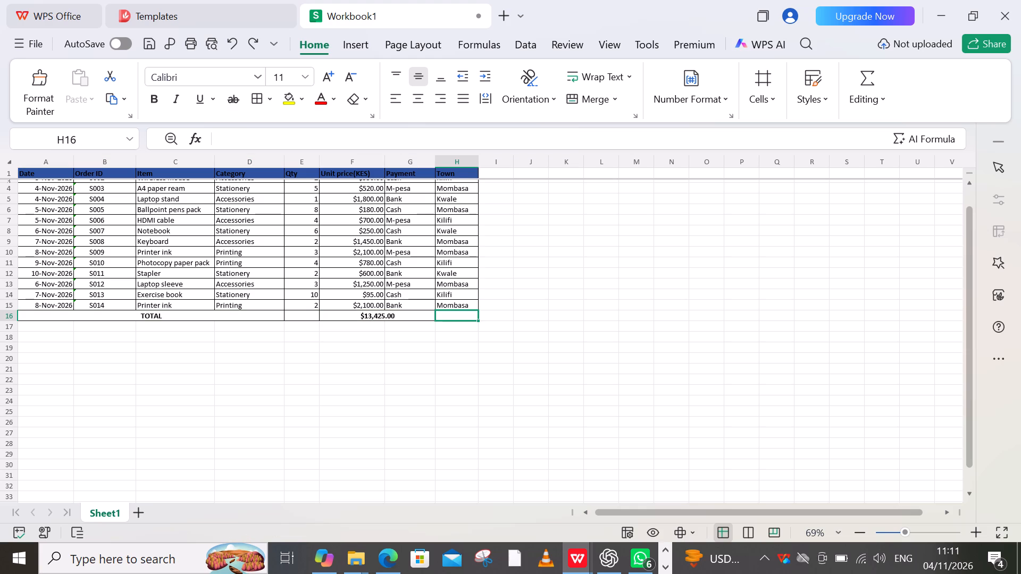
drag(467, 318, 297, 315)
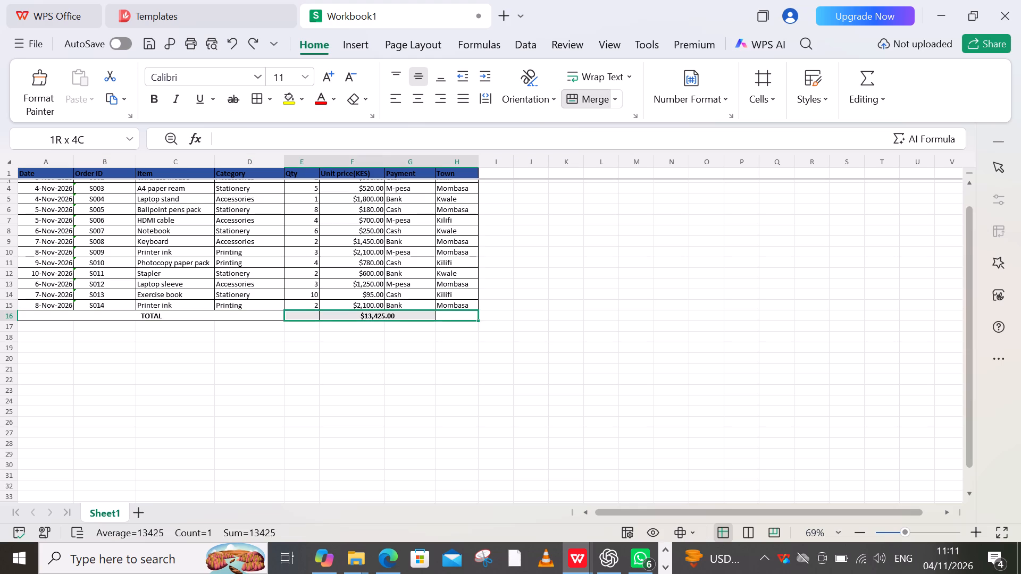
drag(297, 315, 180, 316)
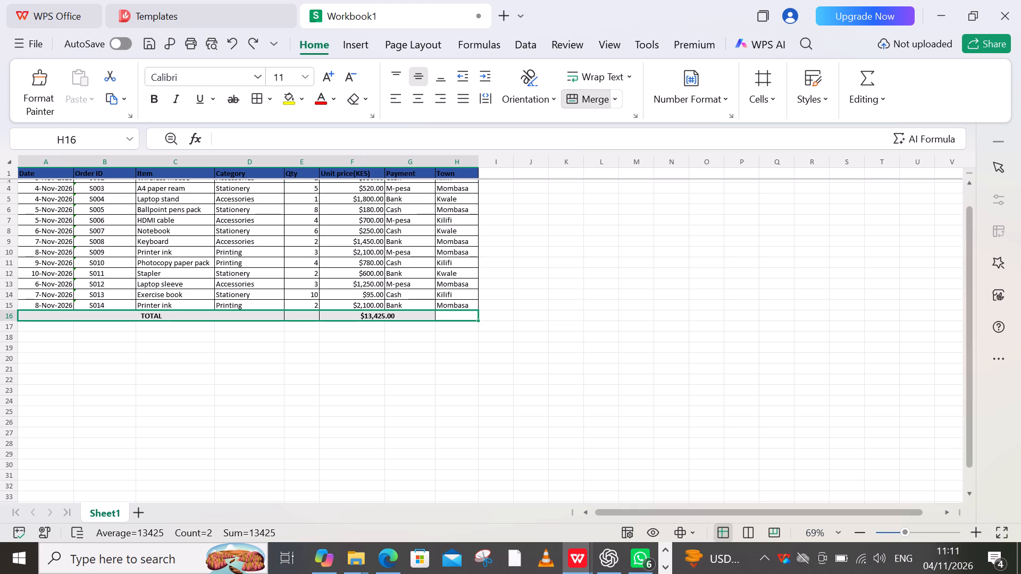
key(Delete)
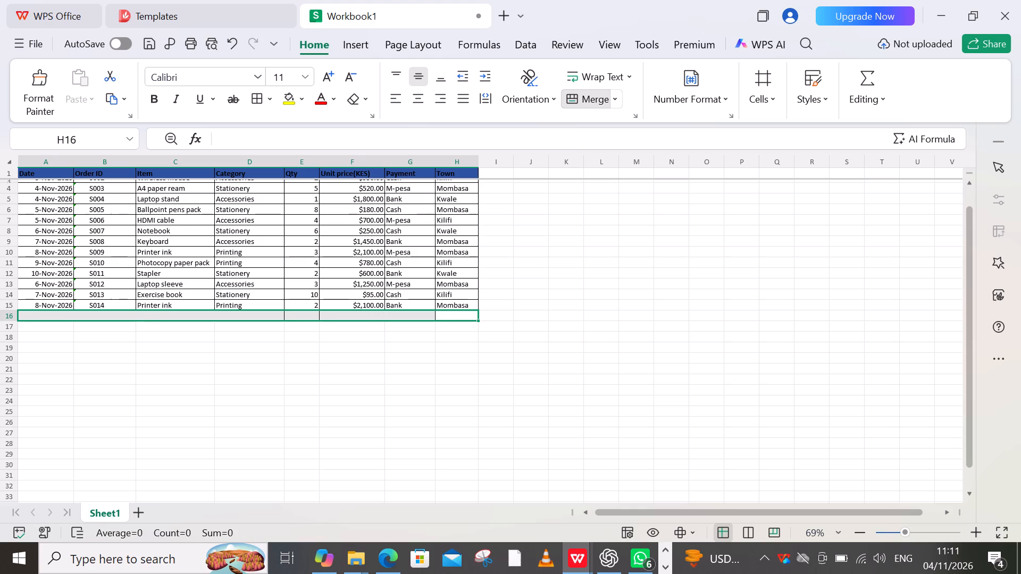
Unmerge the merged cells in row 16 across A16:H16.
click(615, 94)
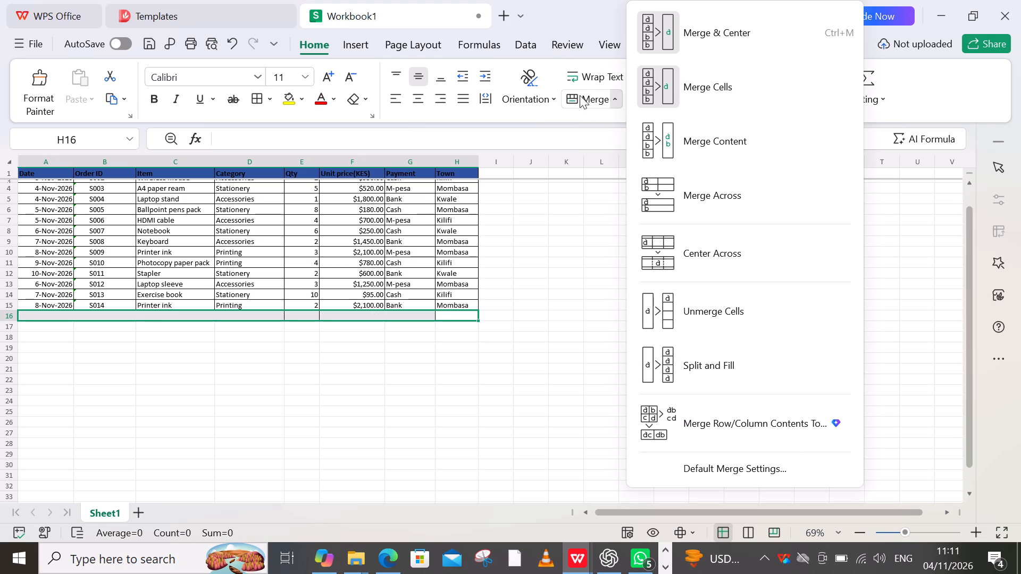
click(585, 92)
click(585, 92)
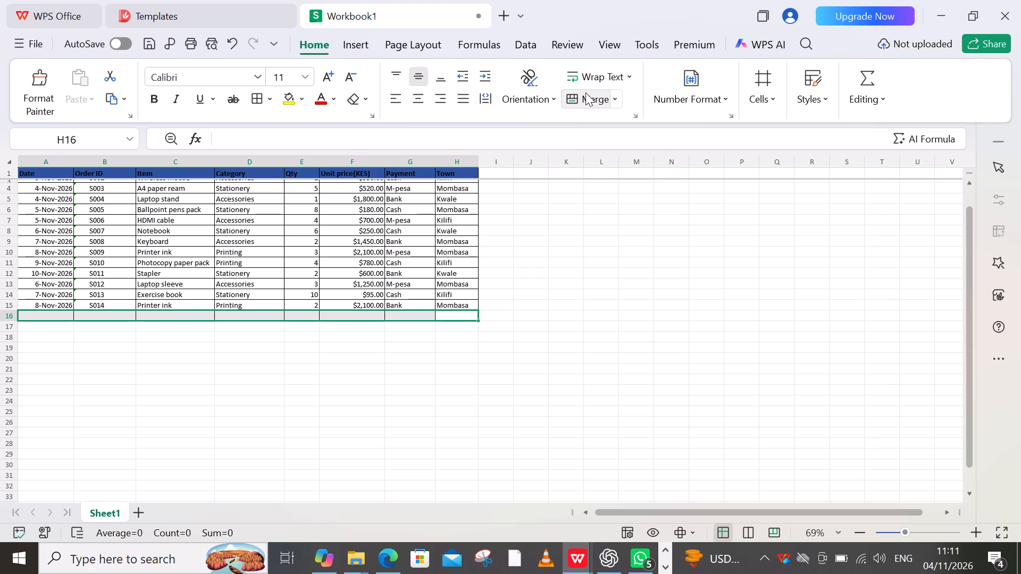
click(639, 232)
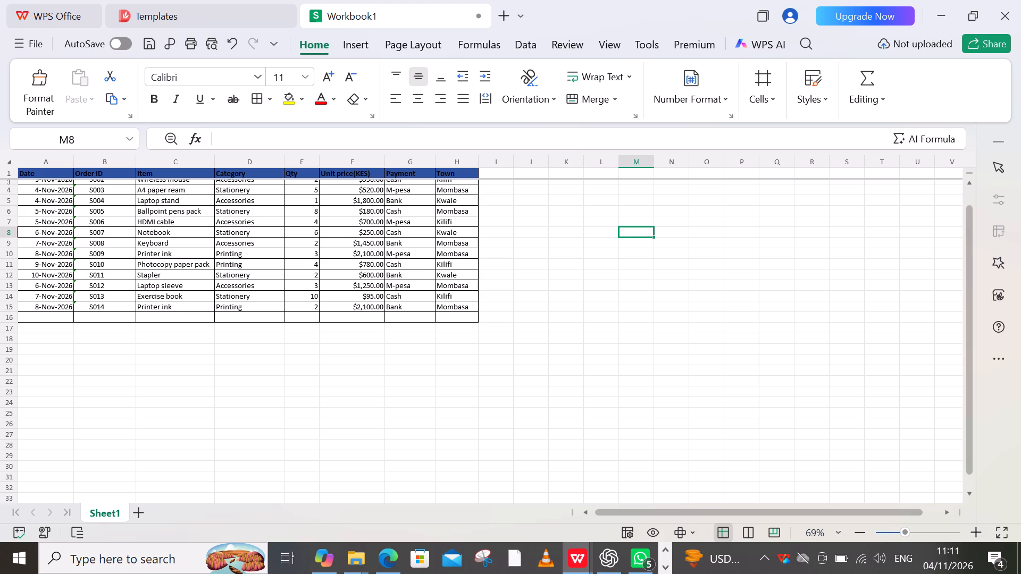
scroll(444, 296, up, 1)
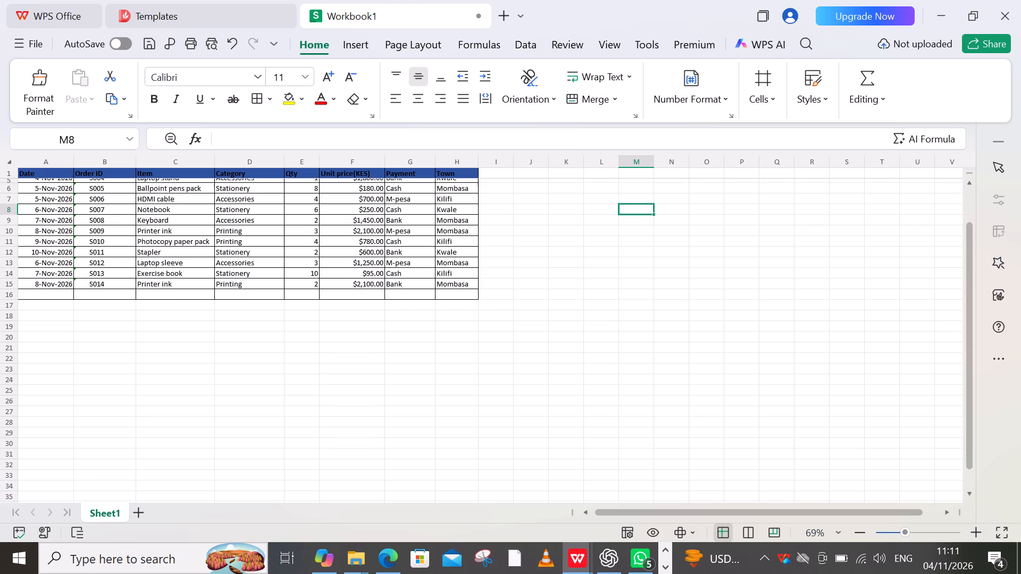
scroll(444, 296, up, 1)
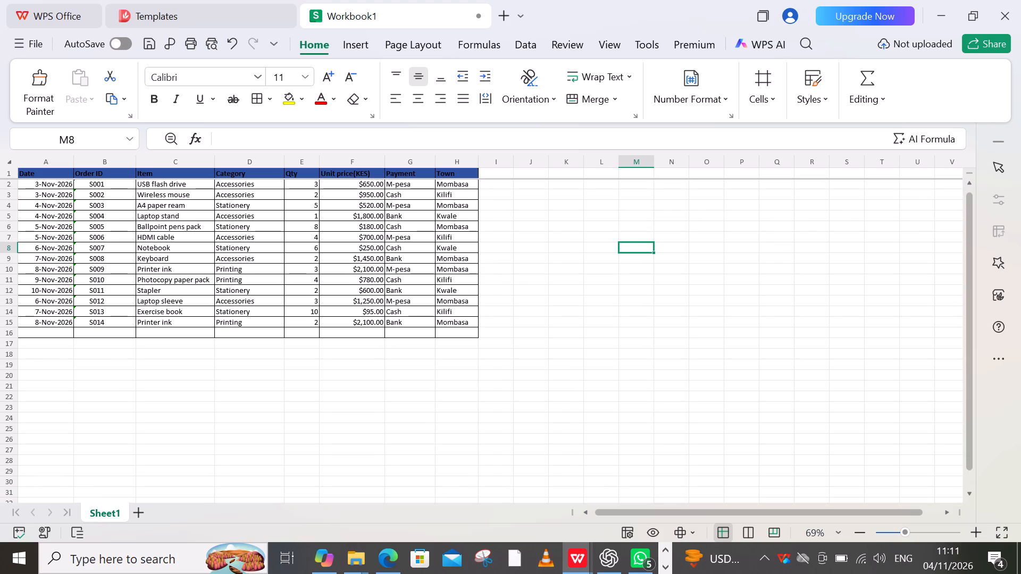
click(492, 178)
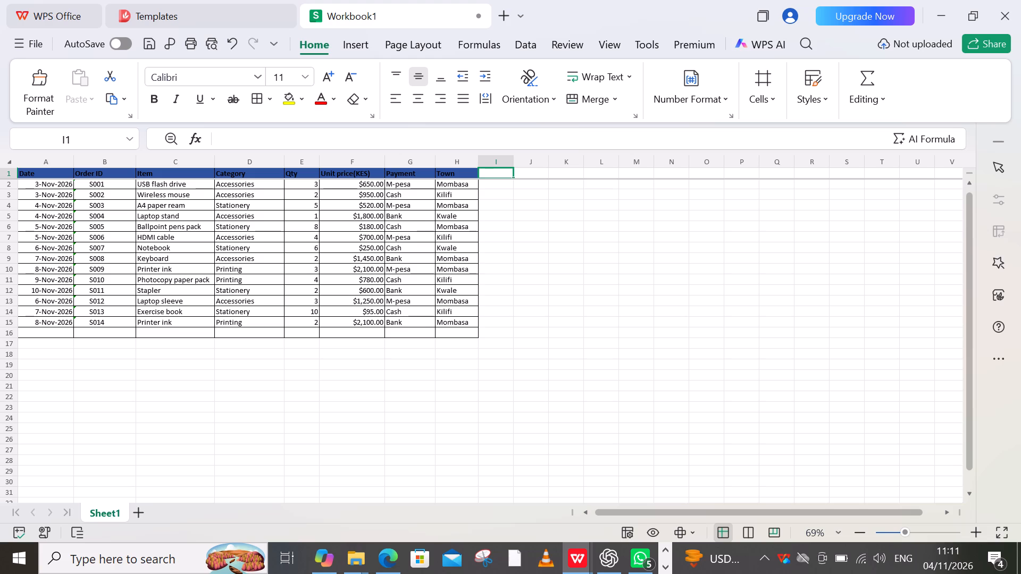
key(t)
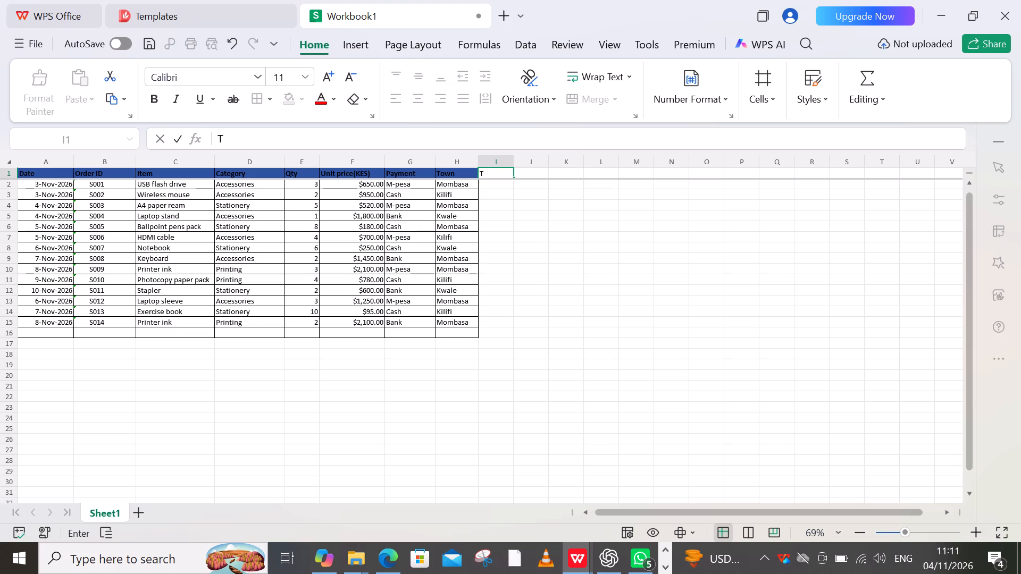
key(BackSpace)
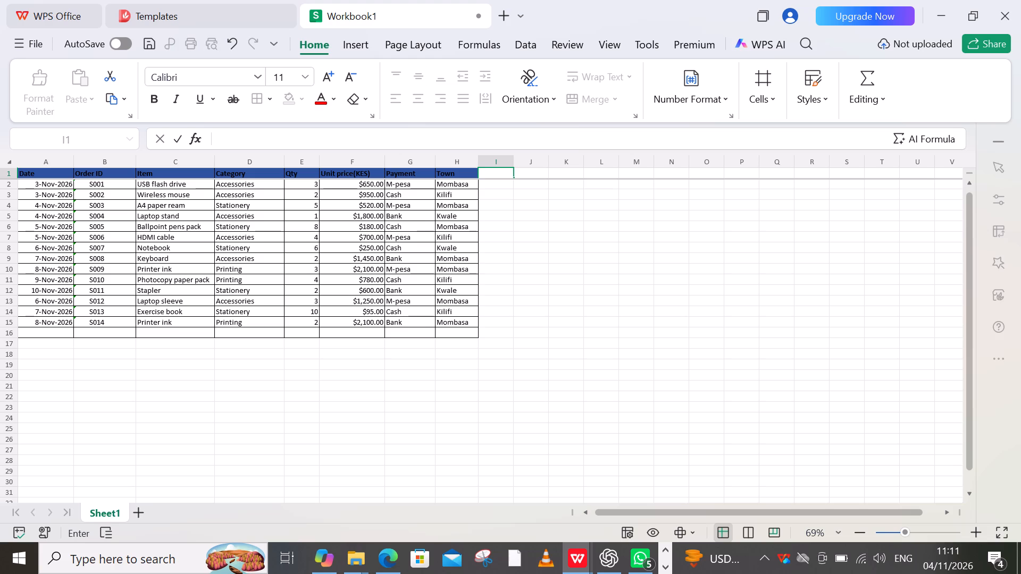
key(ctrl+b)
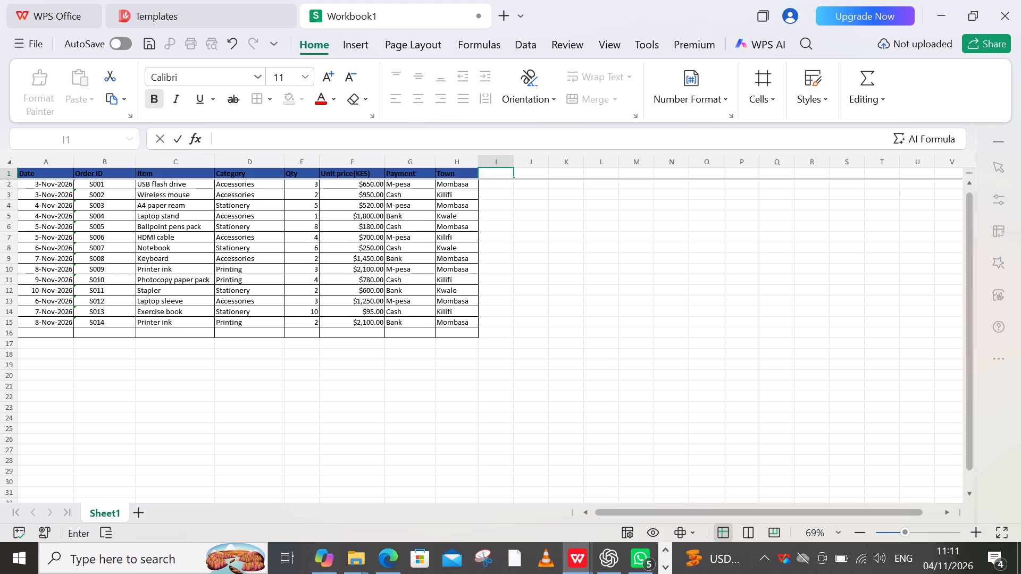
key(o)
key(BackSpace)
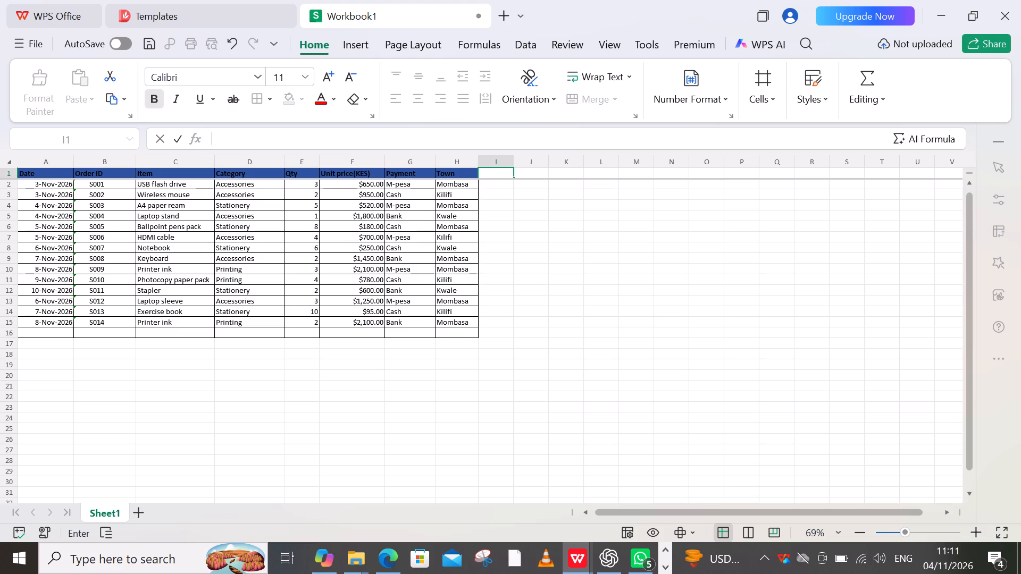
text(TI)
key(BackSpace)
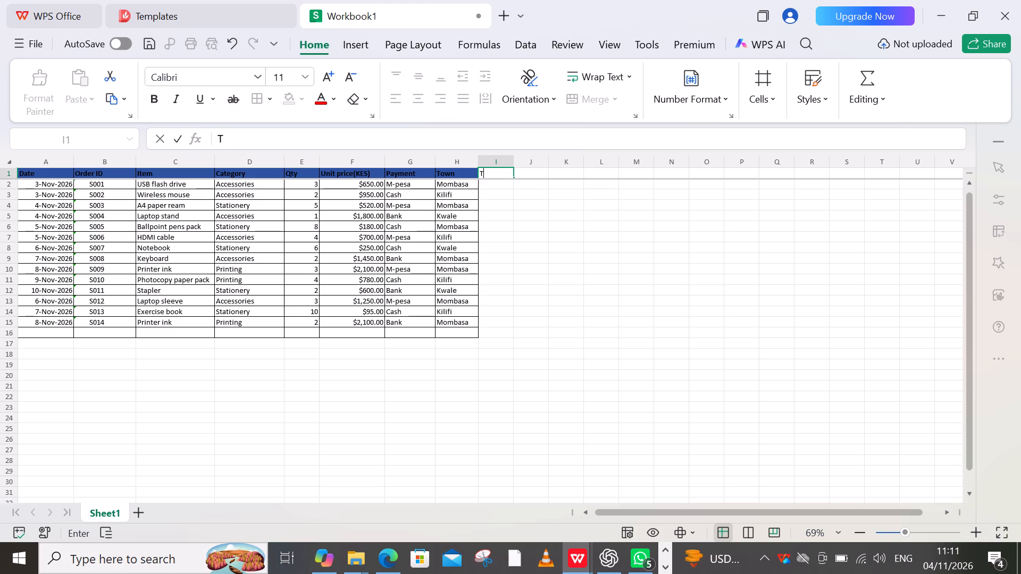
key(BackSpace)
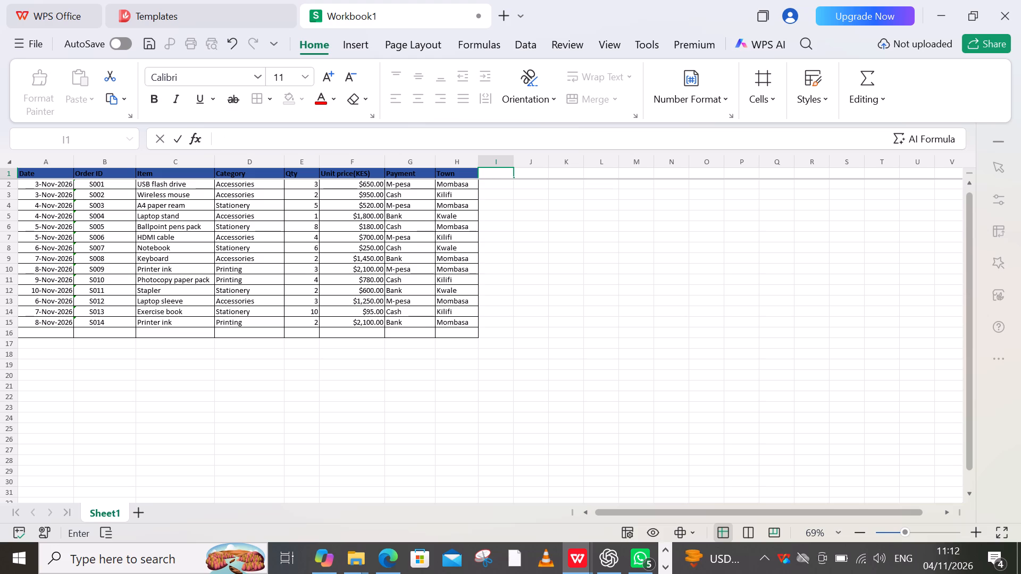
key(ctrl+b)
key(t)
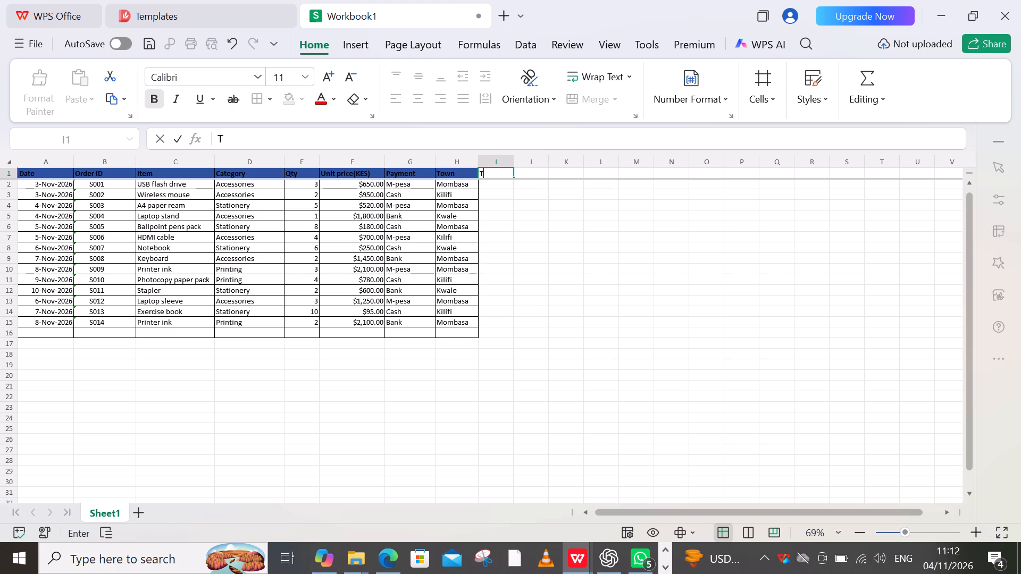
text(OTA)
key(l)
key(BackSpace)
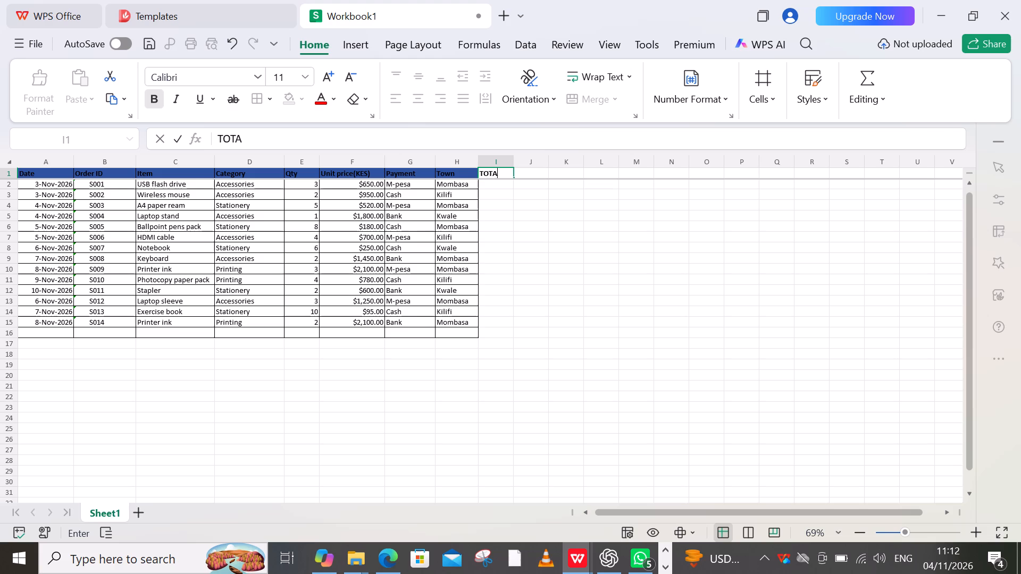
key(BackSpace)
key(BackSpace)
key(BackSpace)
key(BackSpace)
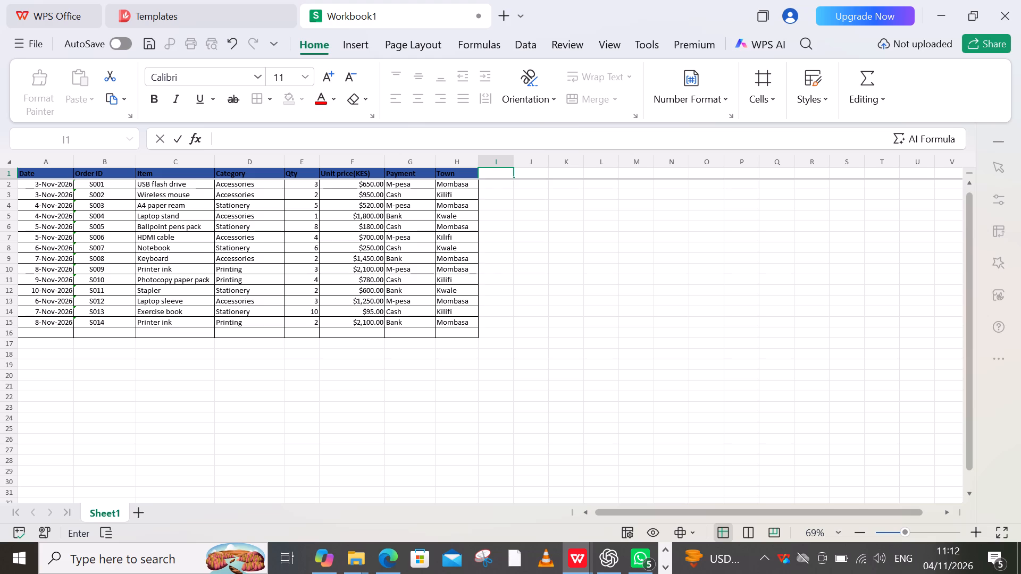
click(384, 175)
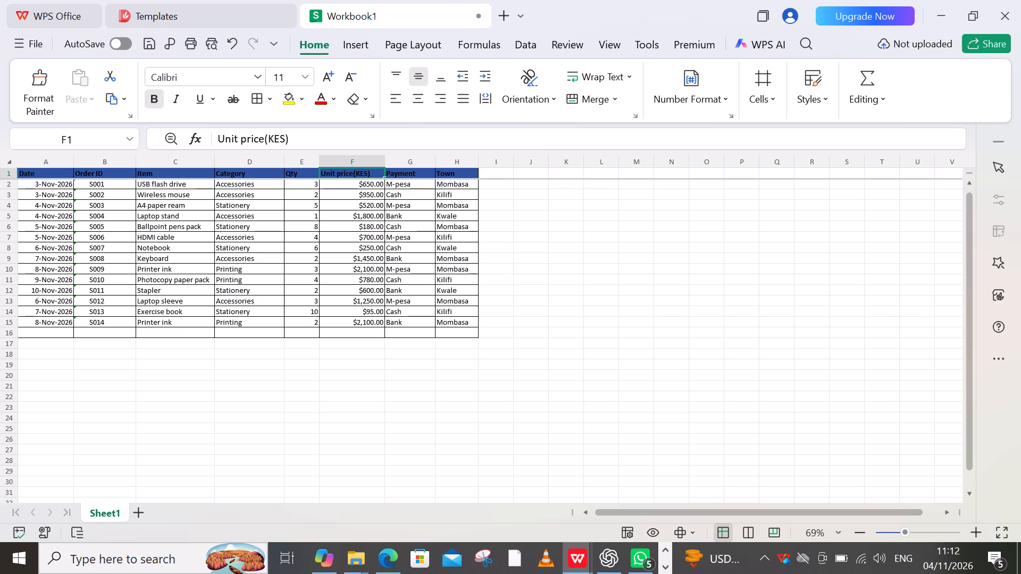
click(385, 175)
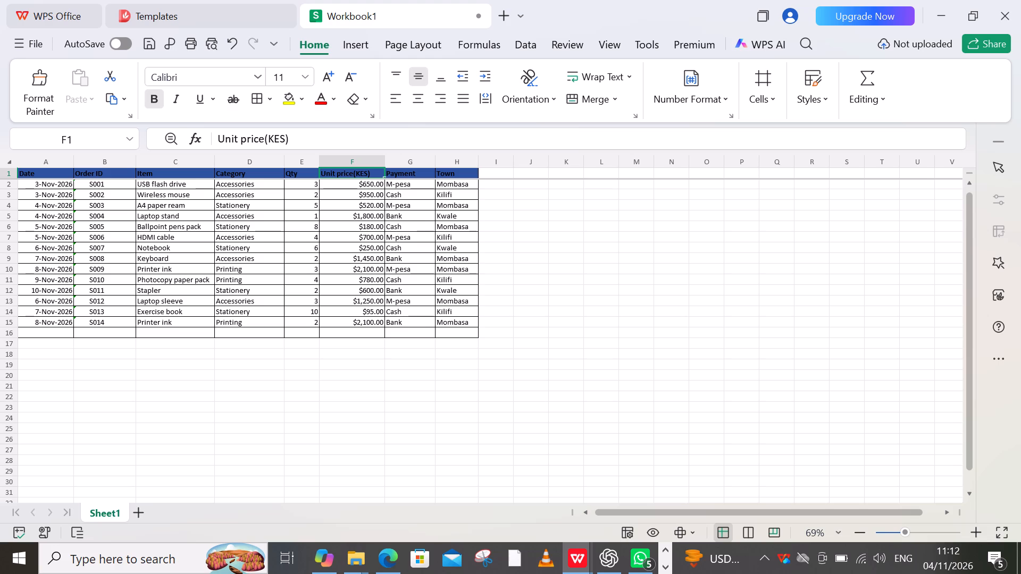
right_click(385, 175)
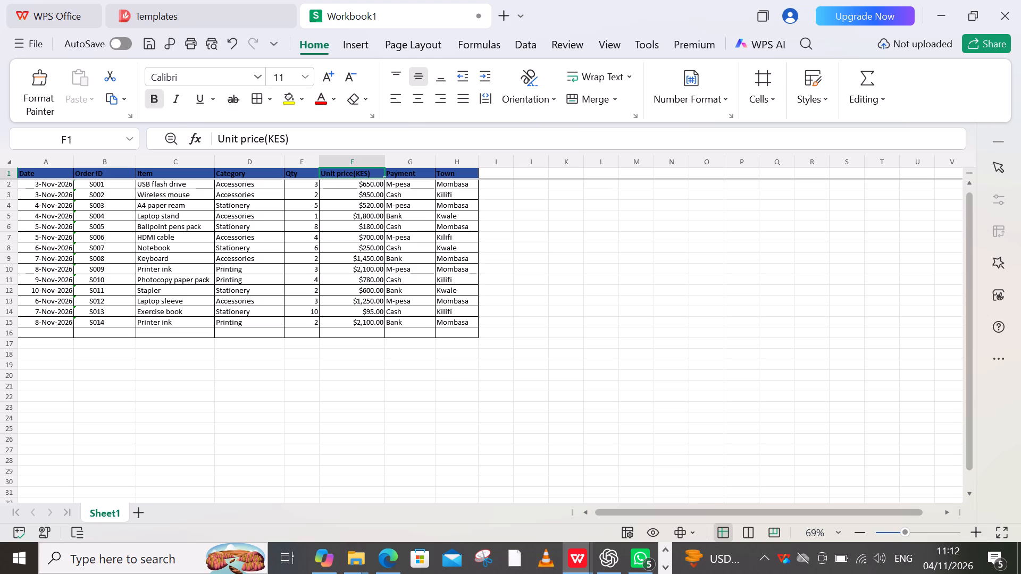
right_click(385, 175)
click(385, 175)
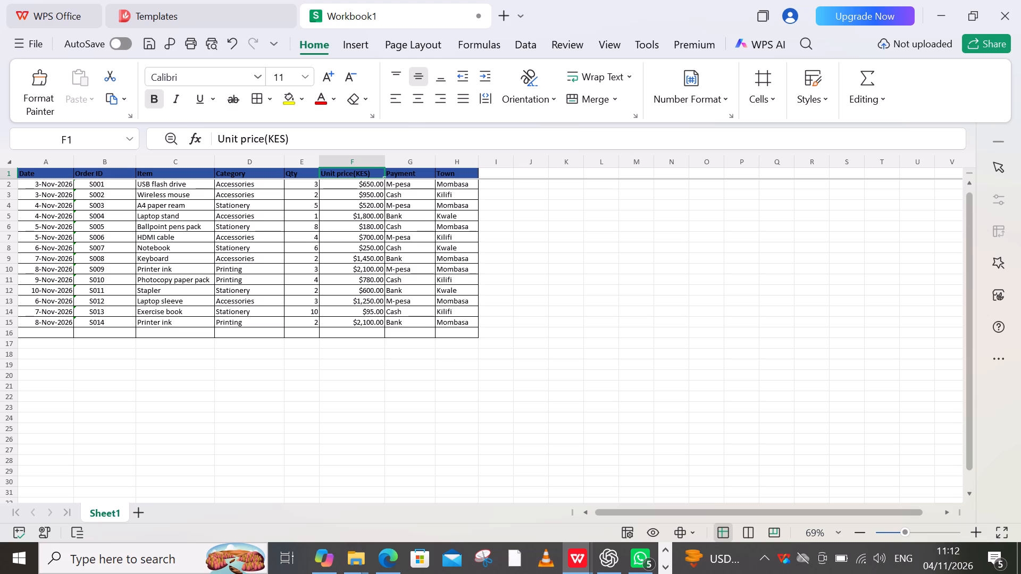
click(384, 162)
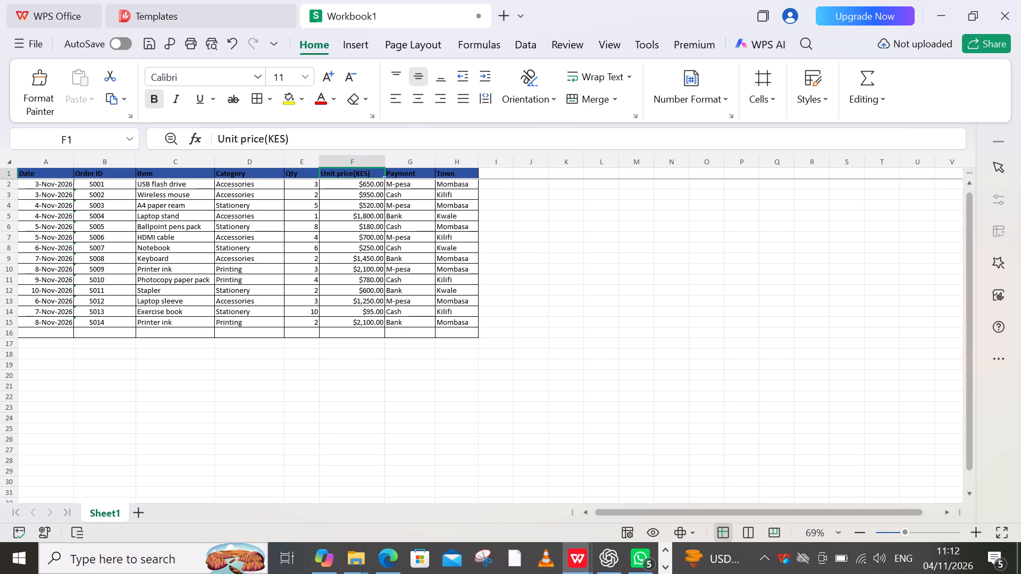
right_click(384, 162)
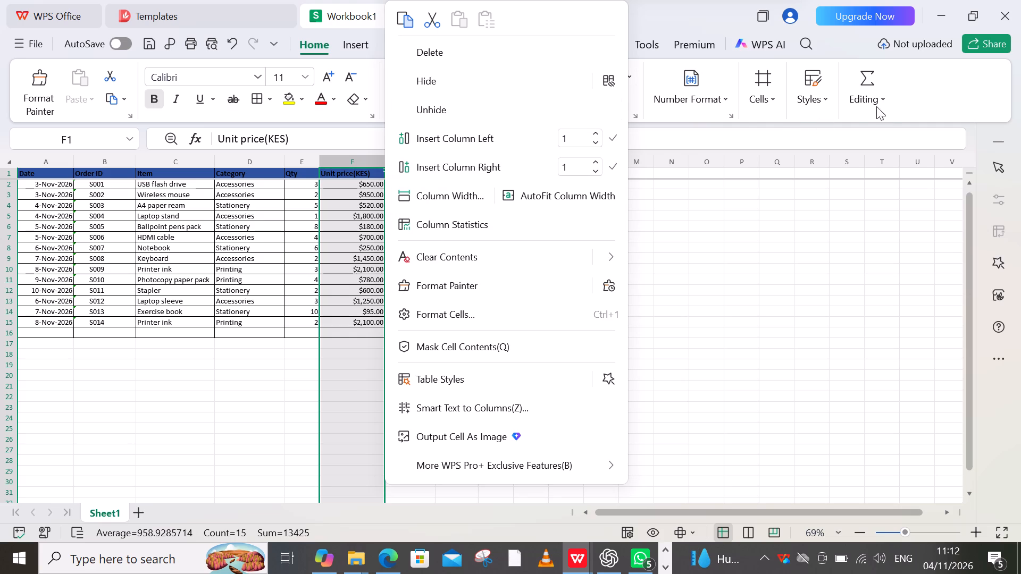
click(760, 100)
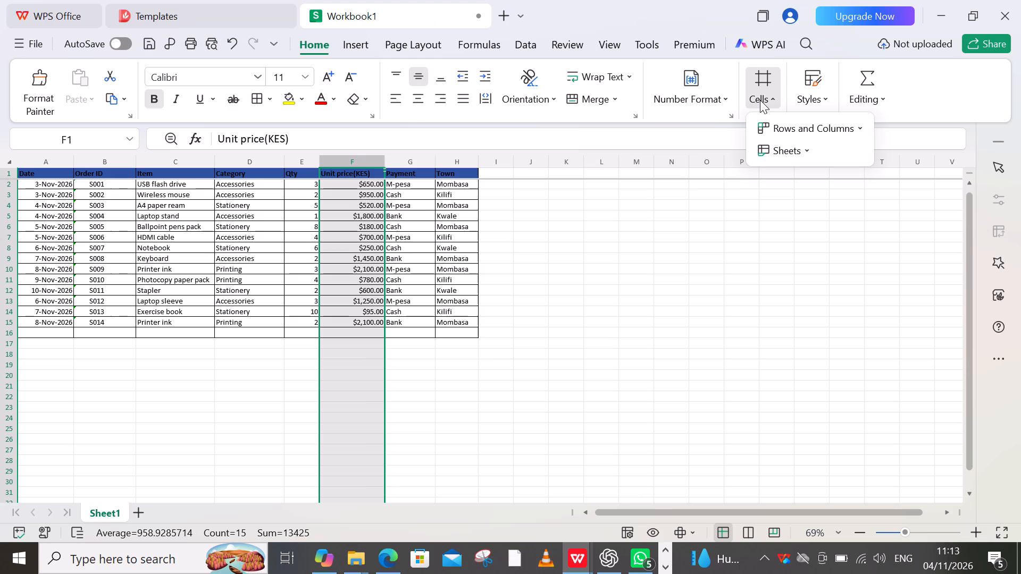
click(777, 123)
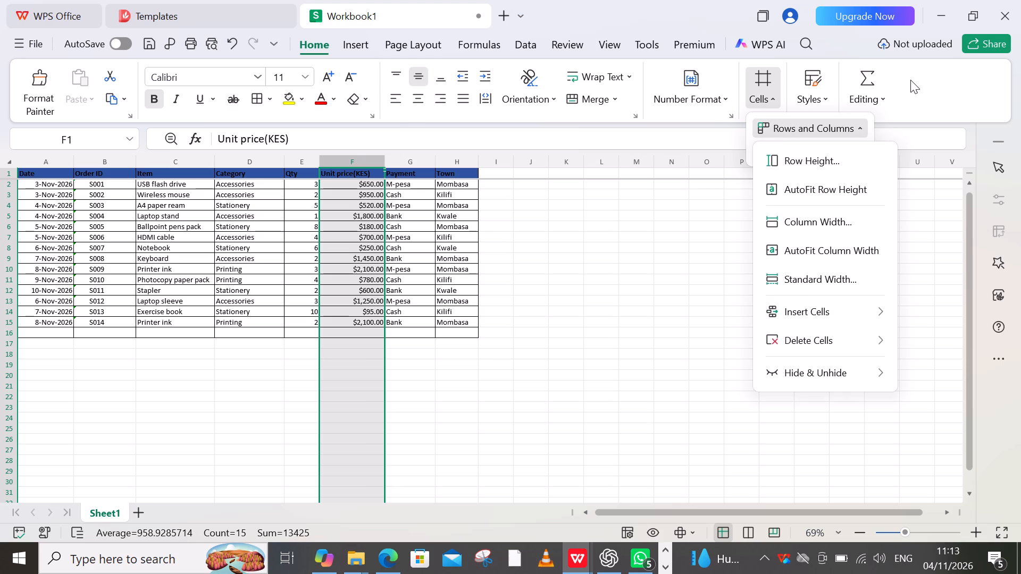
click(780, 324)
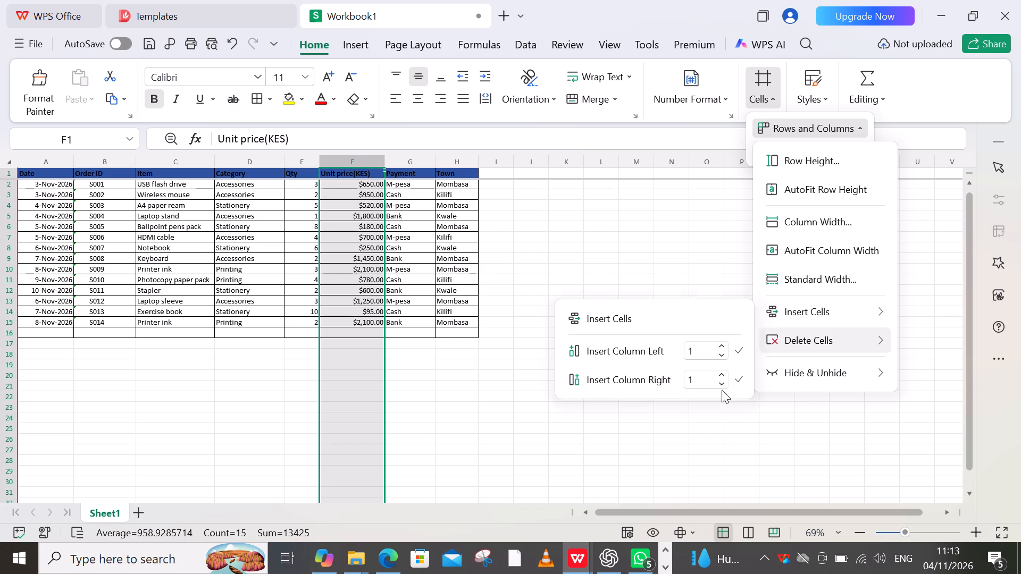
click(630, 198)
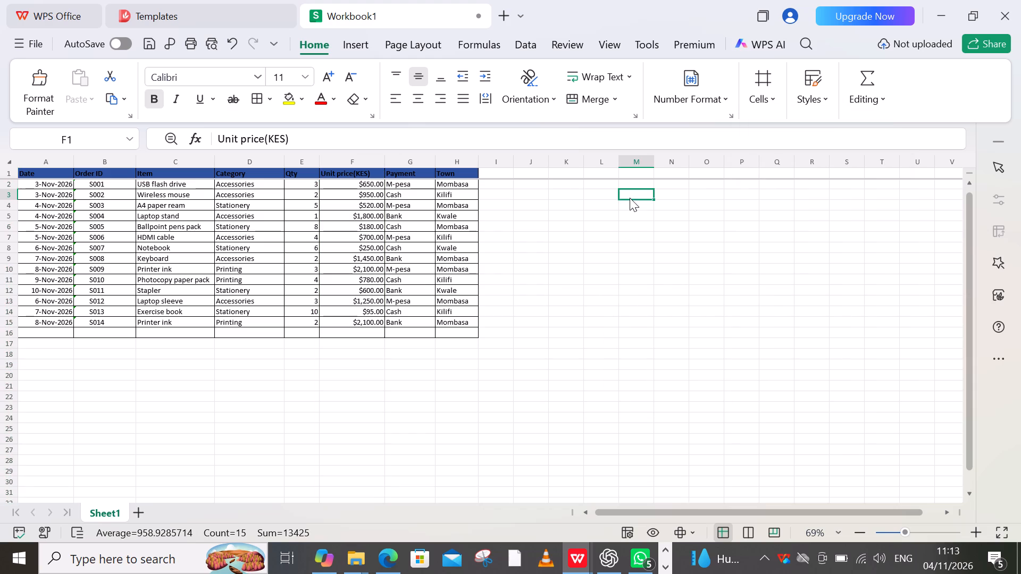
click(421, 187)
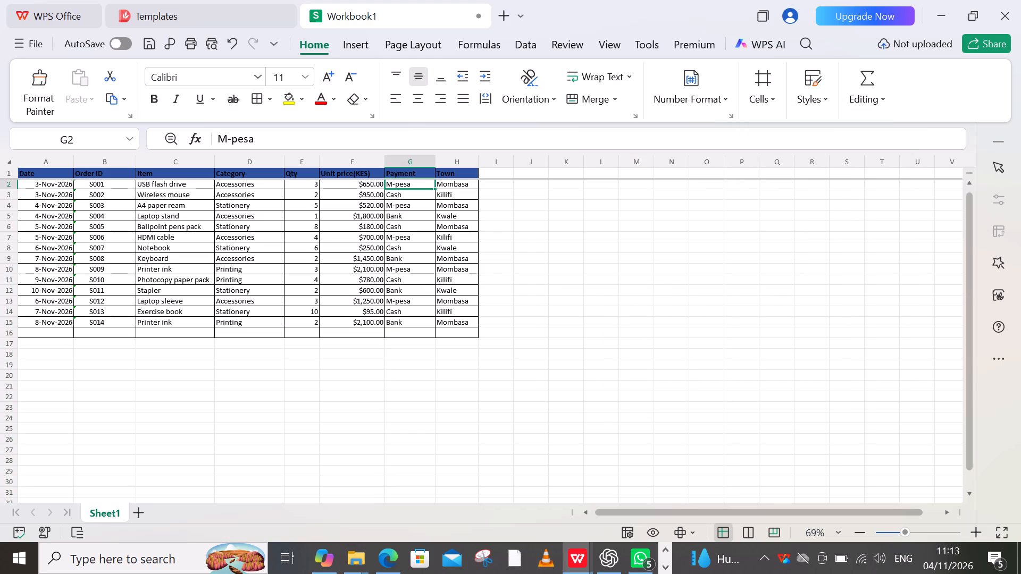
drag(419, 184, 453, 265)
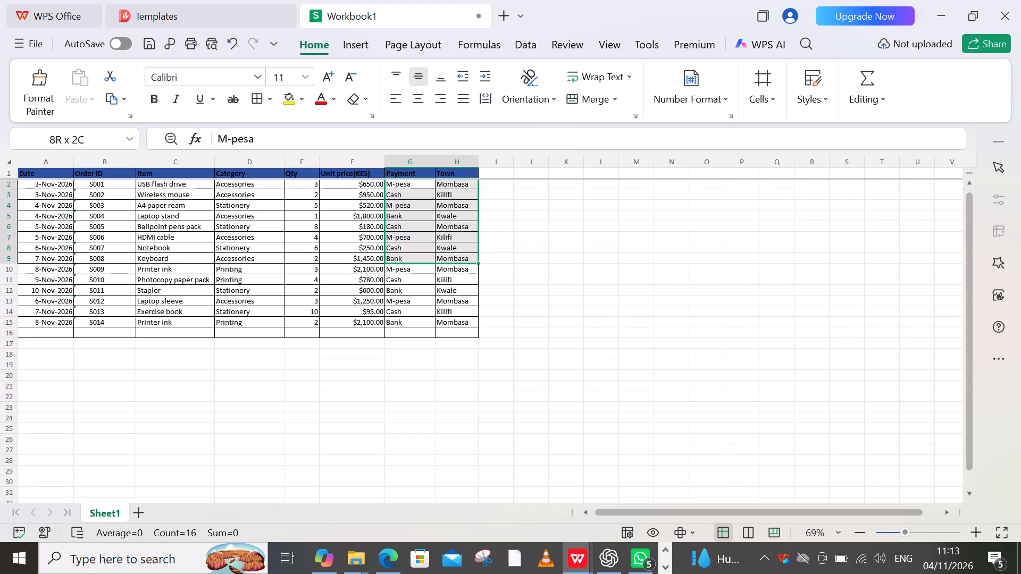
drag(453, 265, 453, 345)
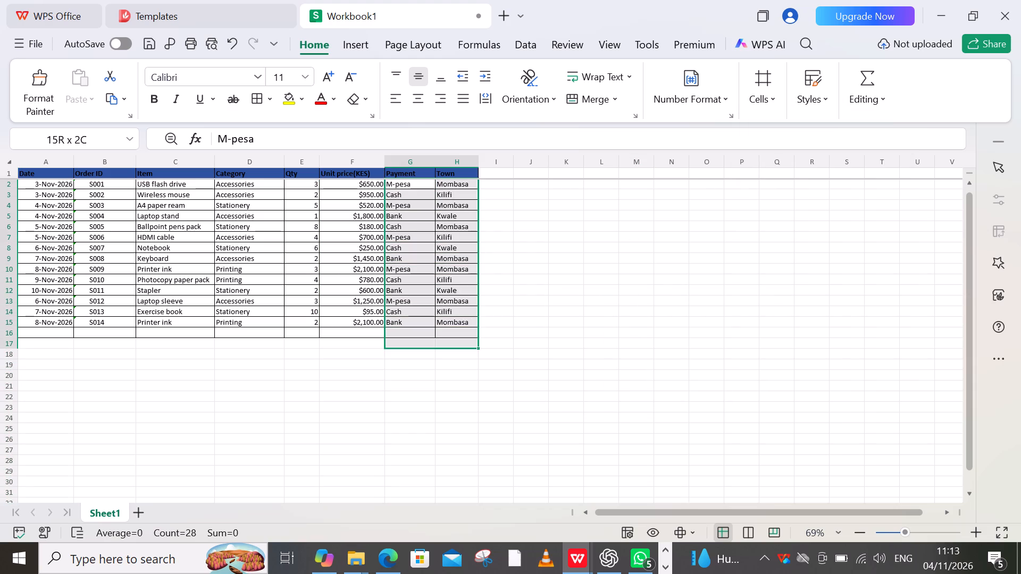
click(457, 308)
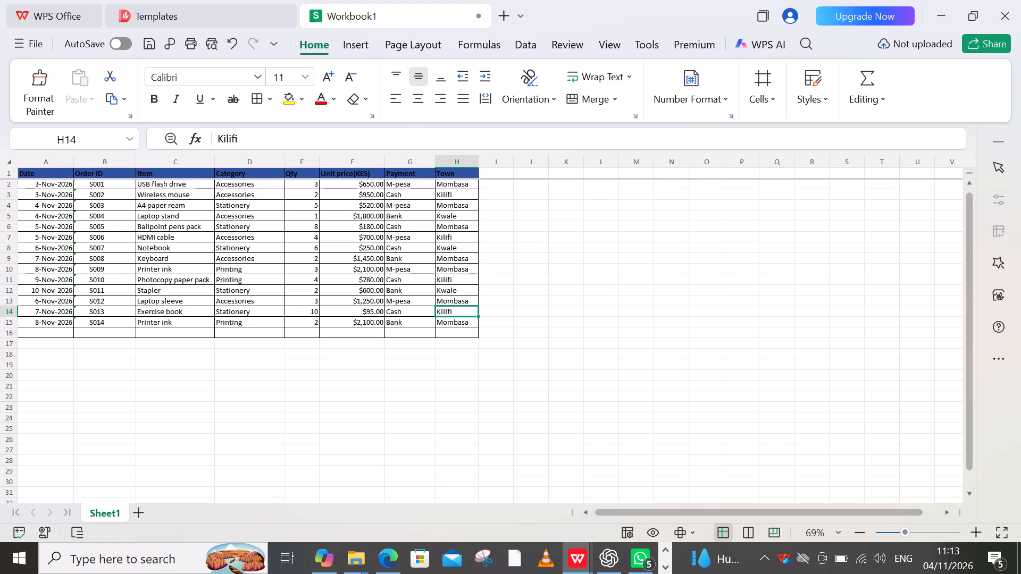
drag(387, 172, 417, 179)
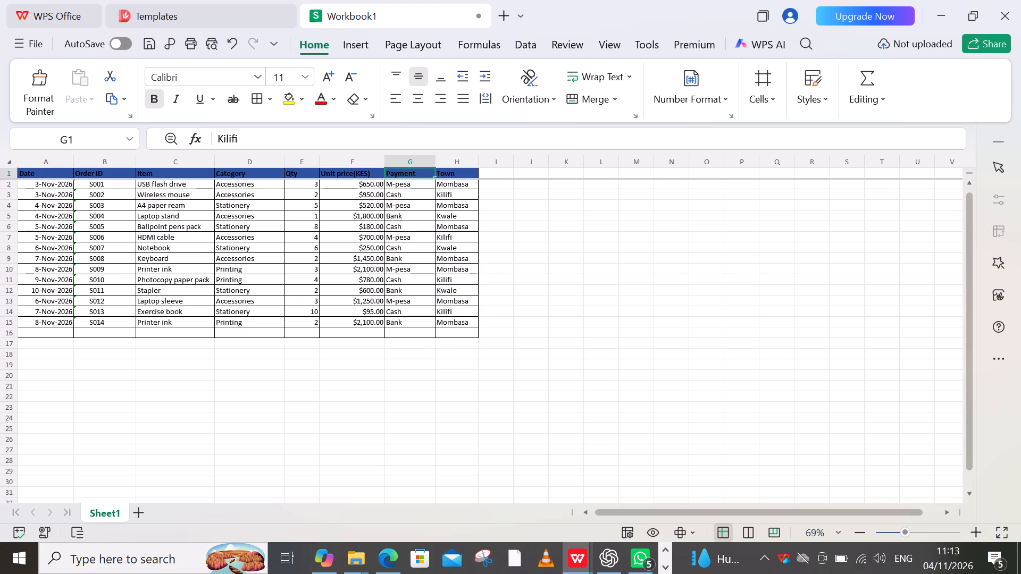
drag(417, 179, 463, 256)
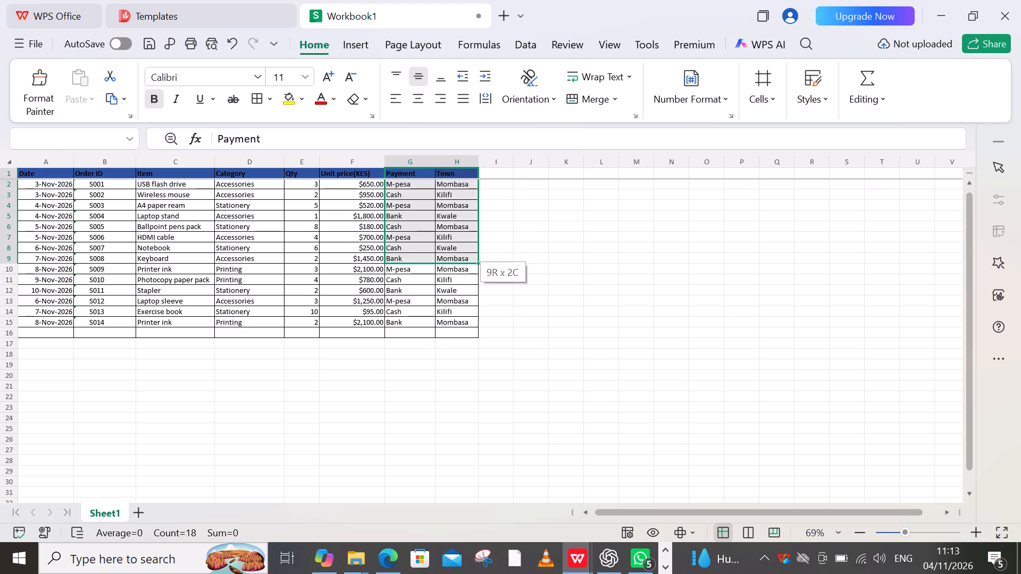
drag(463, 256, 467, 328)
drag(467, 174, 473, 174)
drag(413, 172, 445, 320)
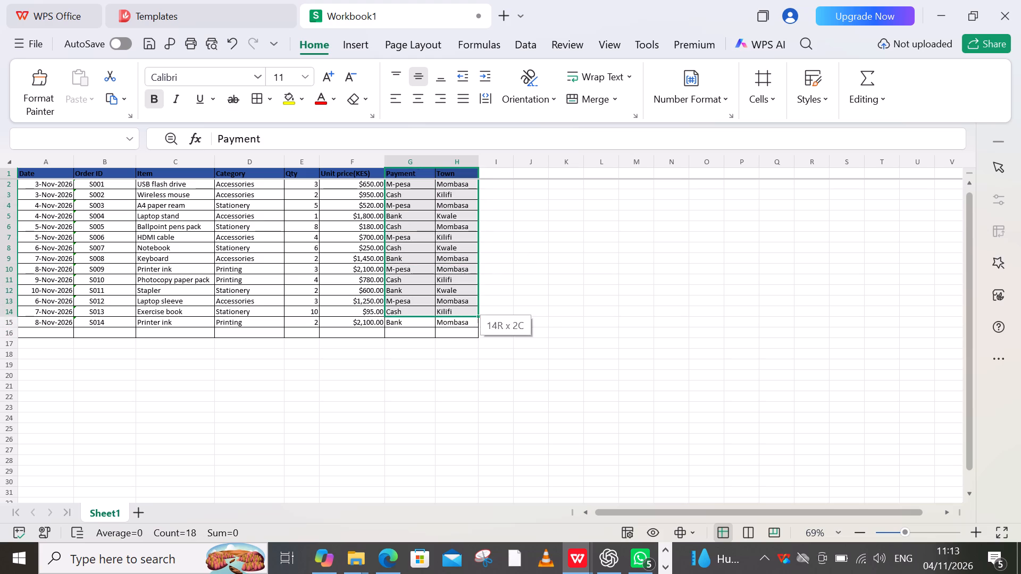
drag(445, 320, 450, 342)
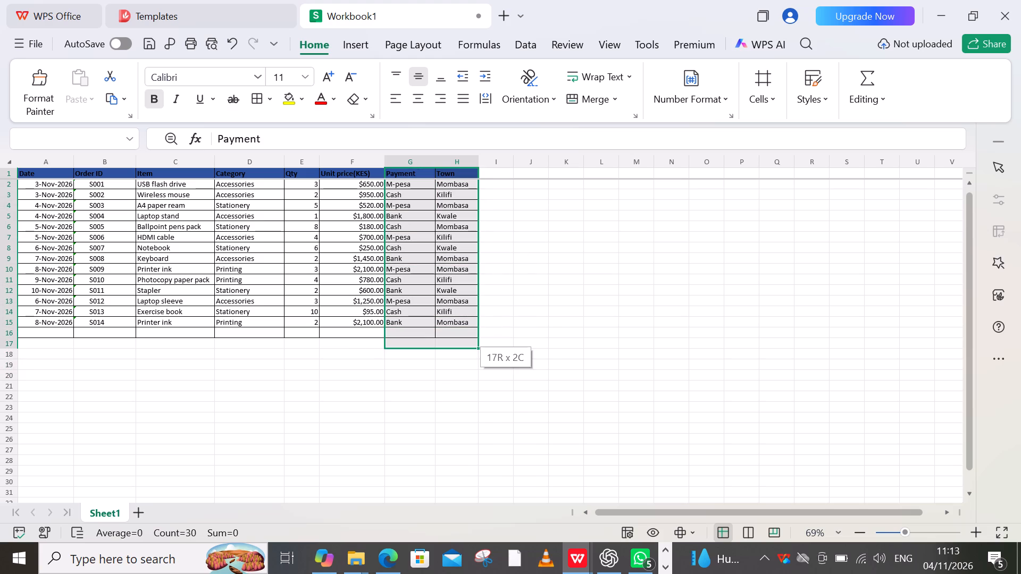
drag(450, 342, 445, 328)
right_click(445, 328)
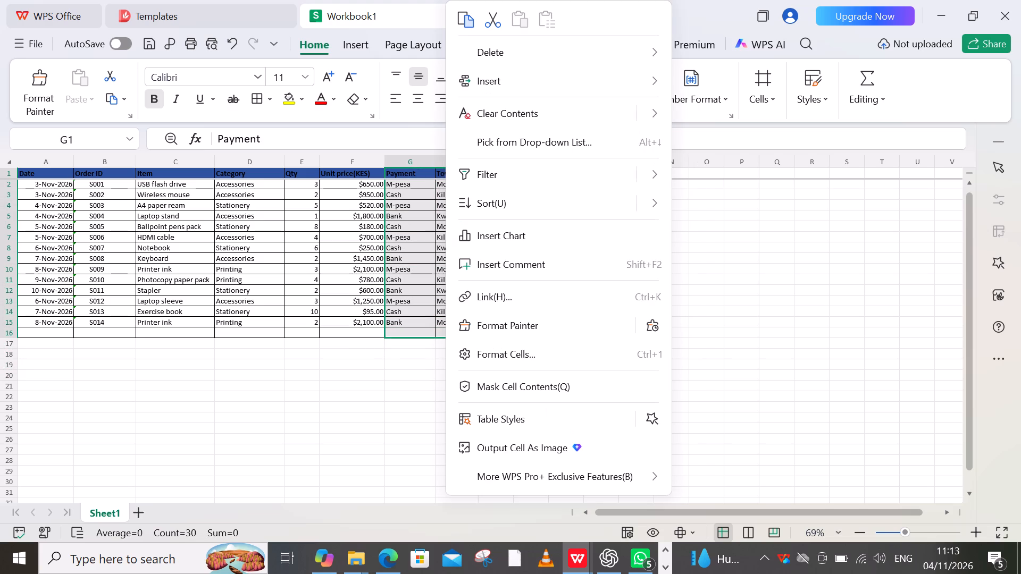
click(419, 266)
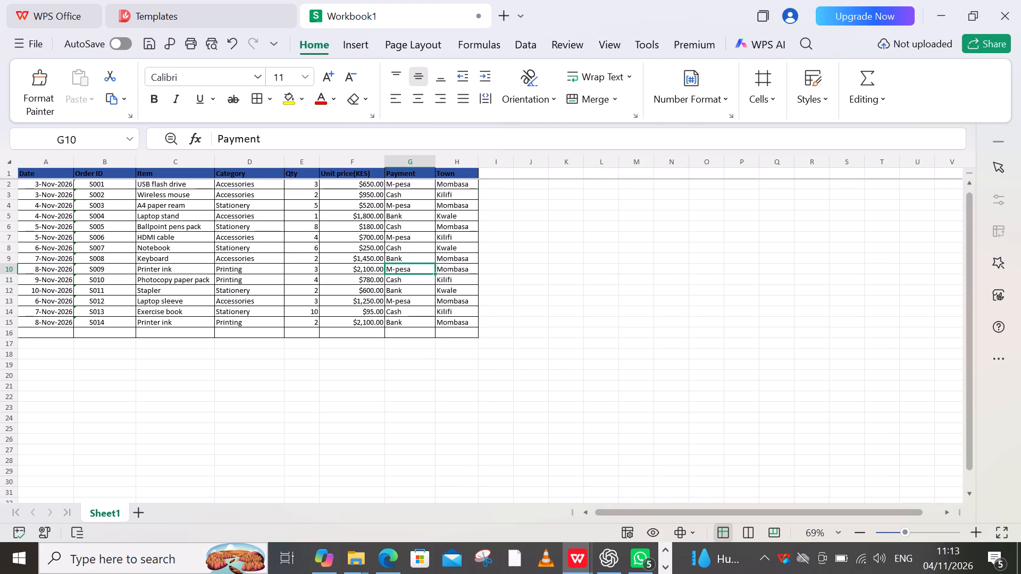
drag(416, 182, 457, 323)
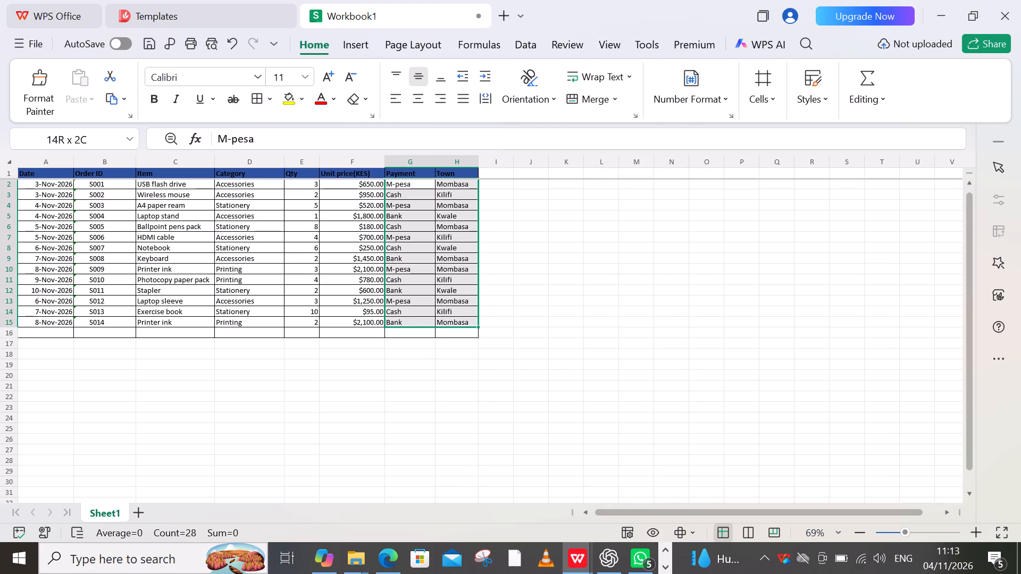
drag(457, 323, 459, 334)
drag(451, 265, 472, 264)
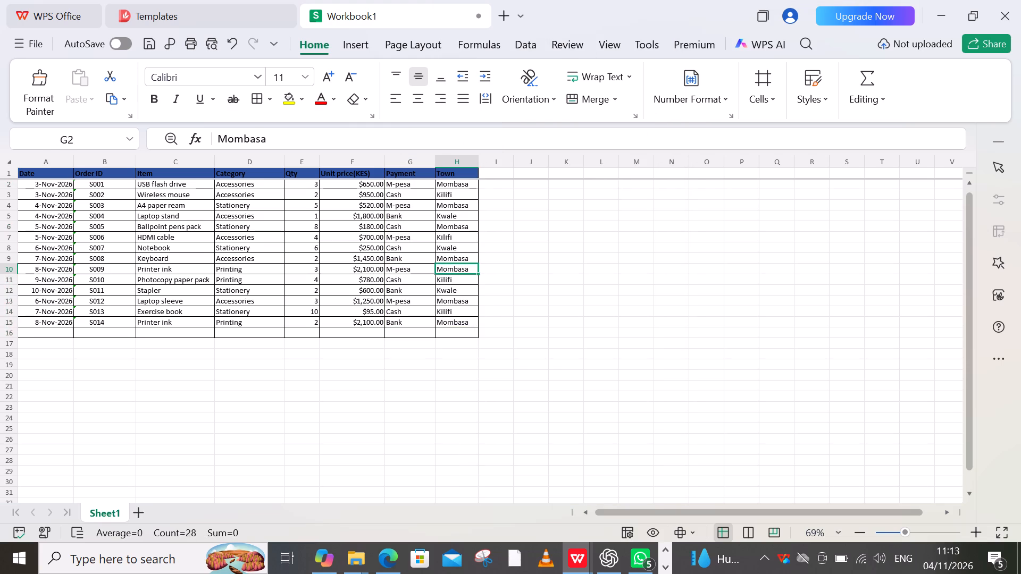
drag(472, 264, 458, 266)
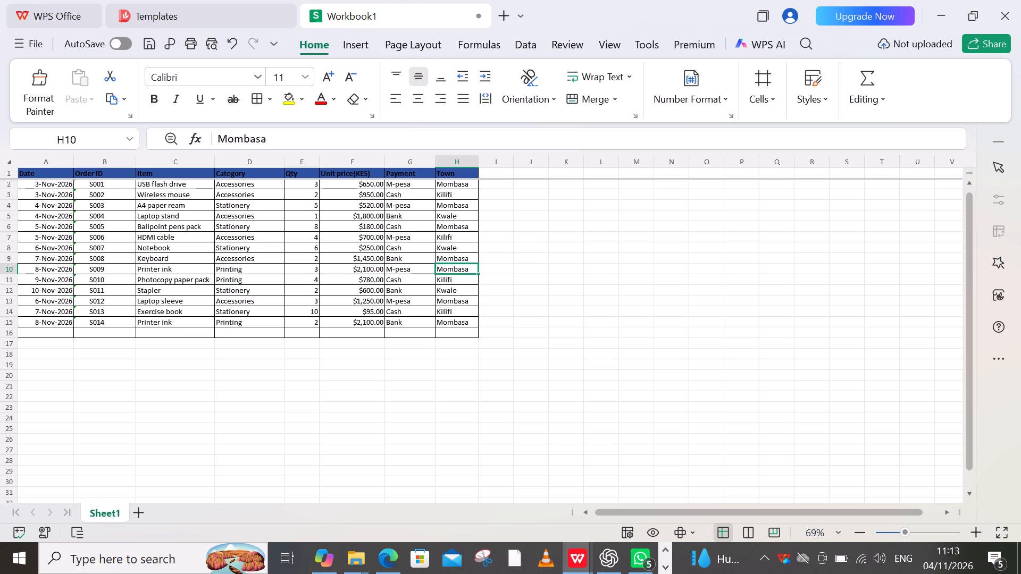
Select the empty cell I1 beside the Town header.
click(526, 308)
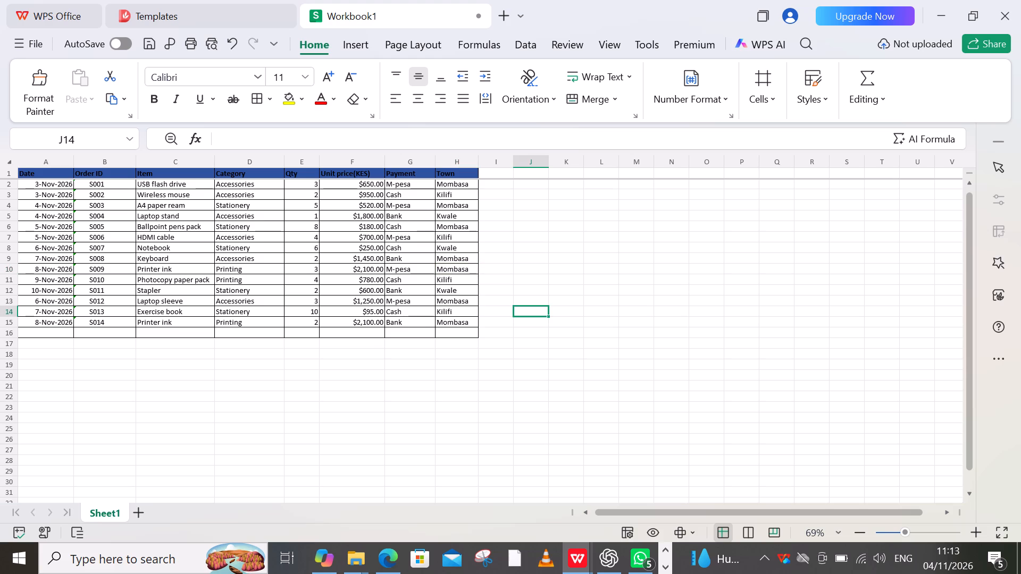
click(482, 178)
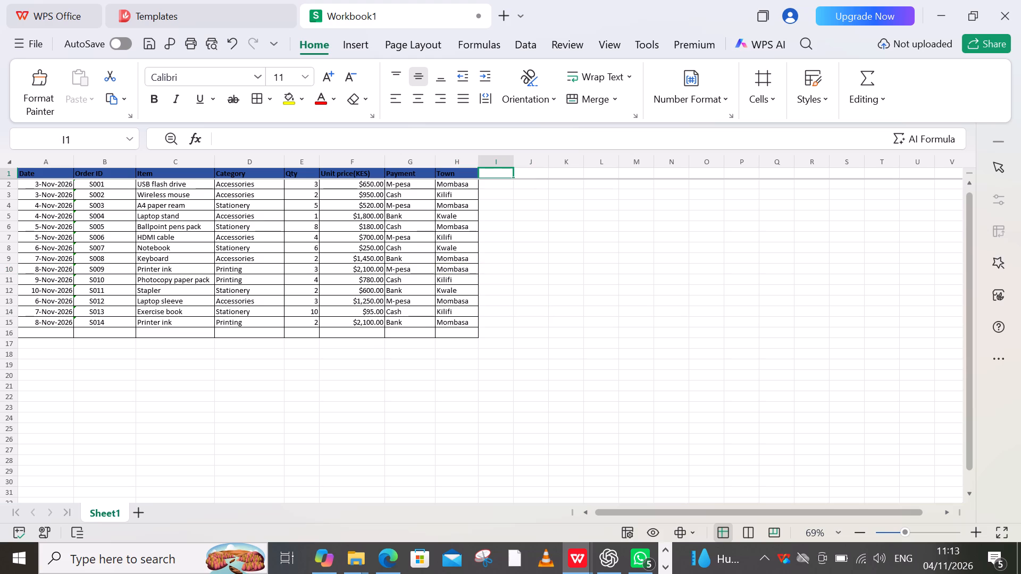
click(514, 169)
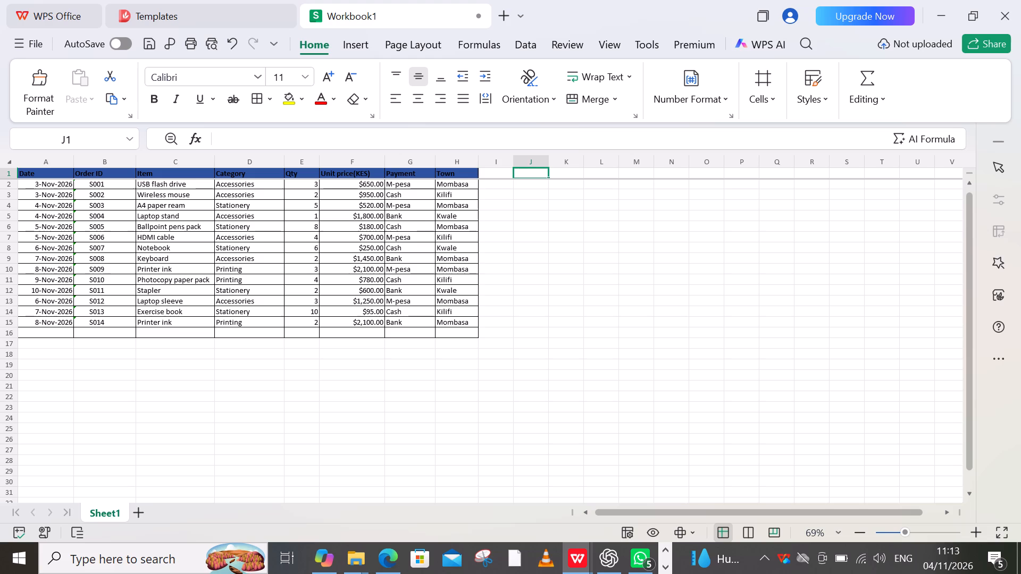
click(501, 178)
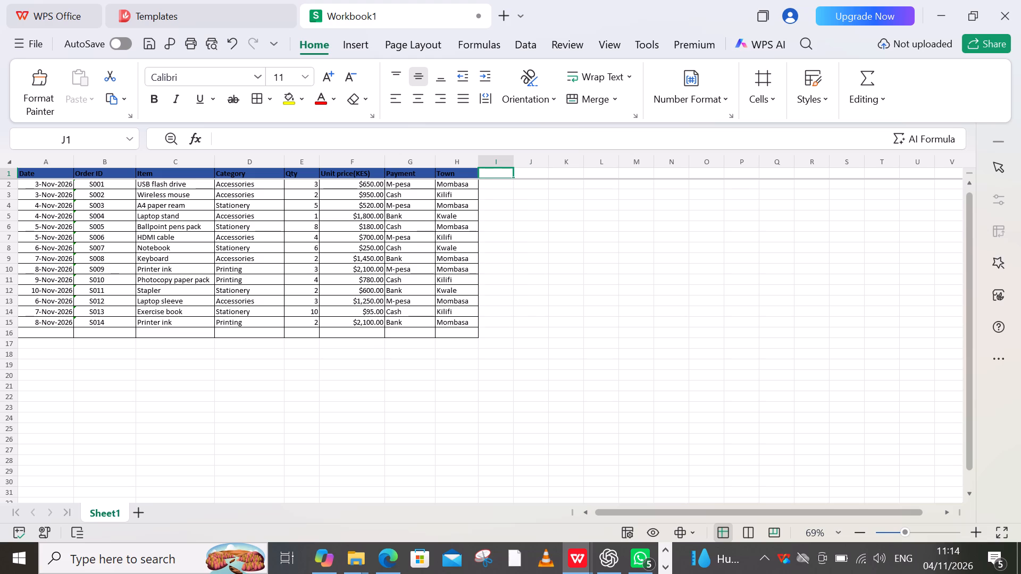
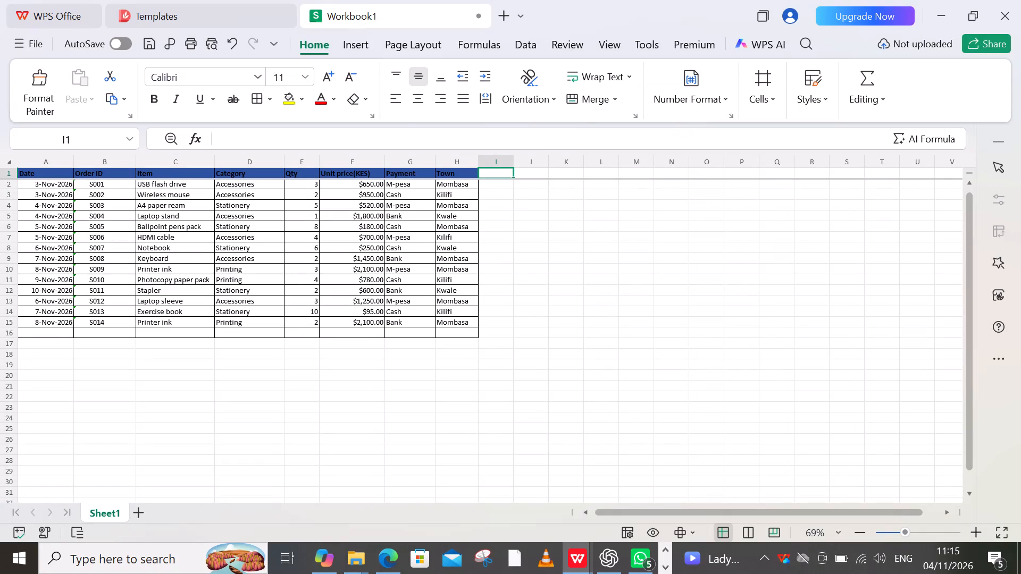
Widen column I slightly and enter the bold header TOTAL in cell I1 beside the Town header.
drag(514, 163, 540, 162)
click(509, 175)
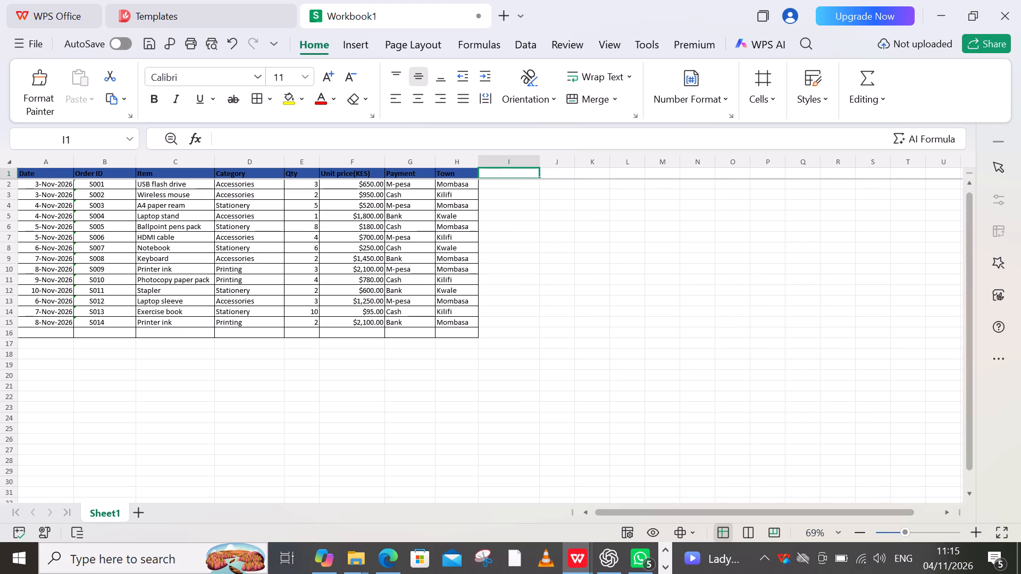
key(t)
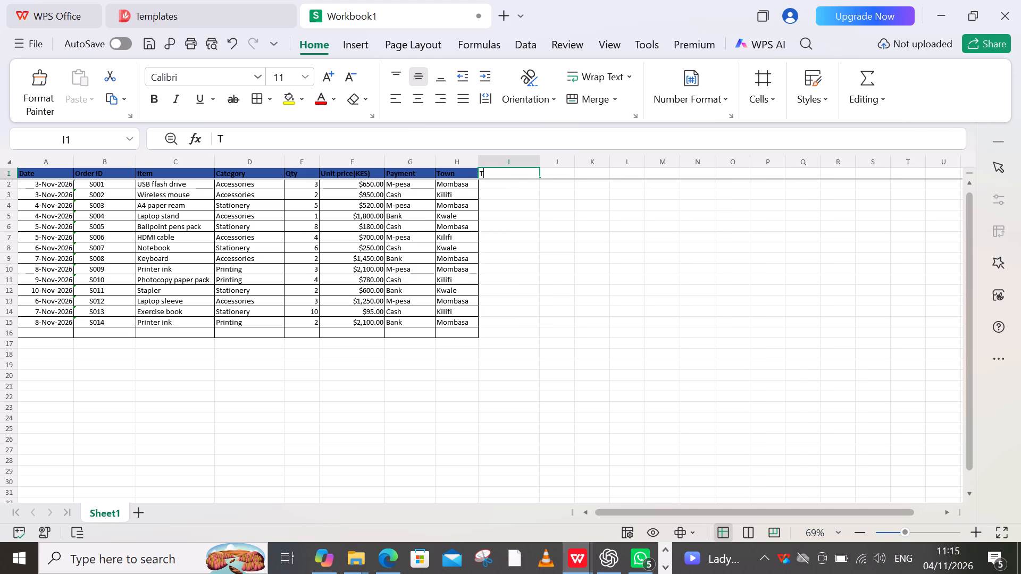
key(BackSpace)
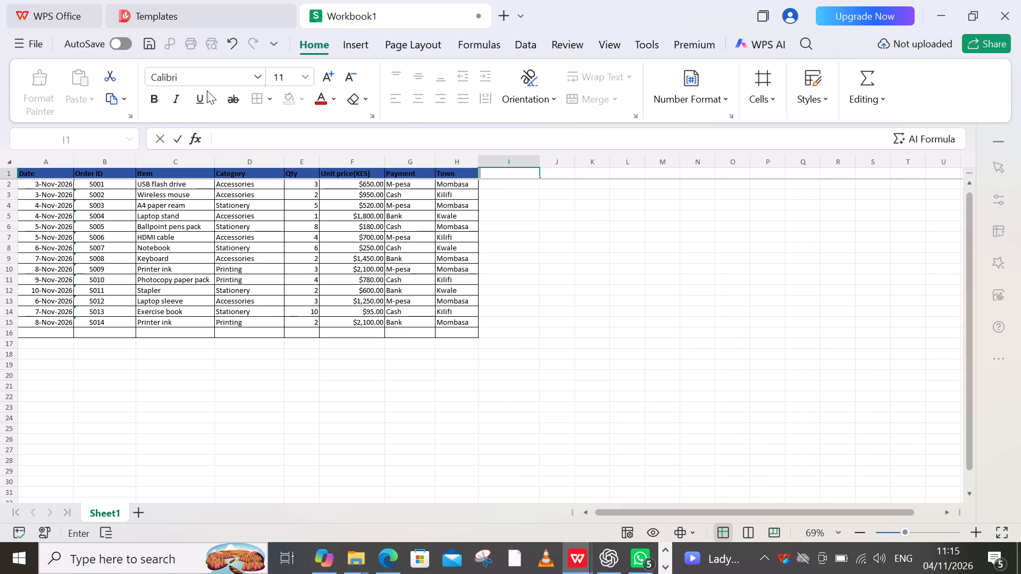
click(158, 91)
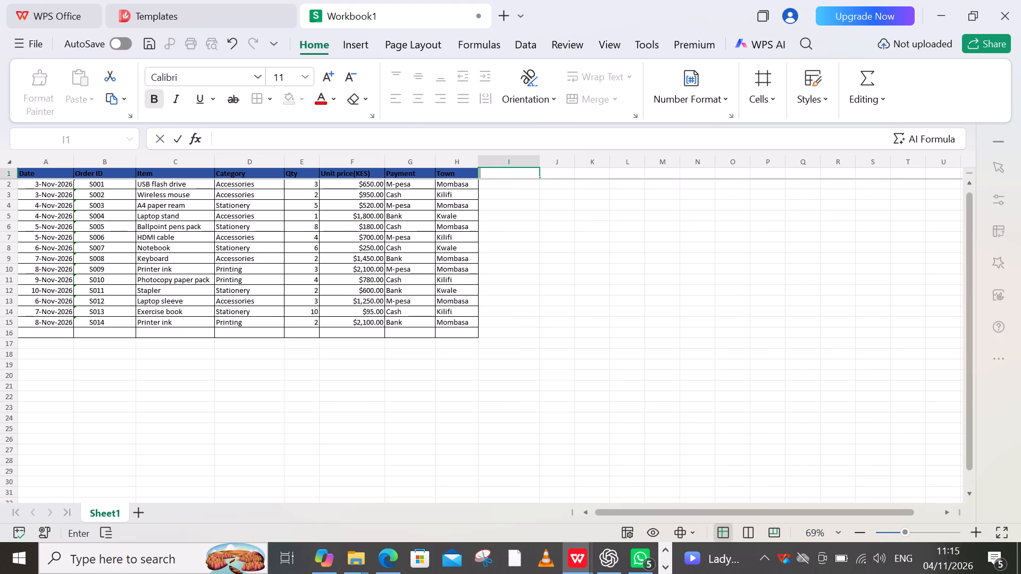
text(TO)
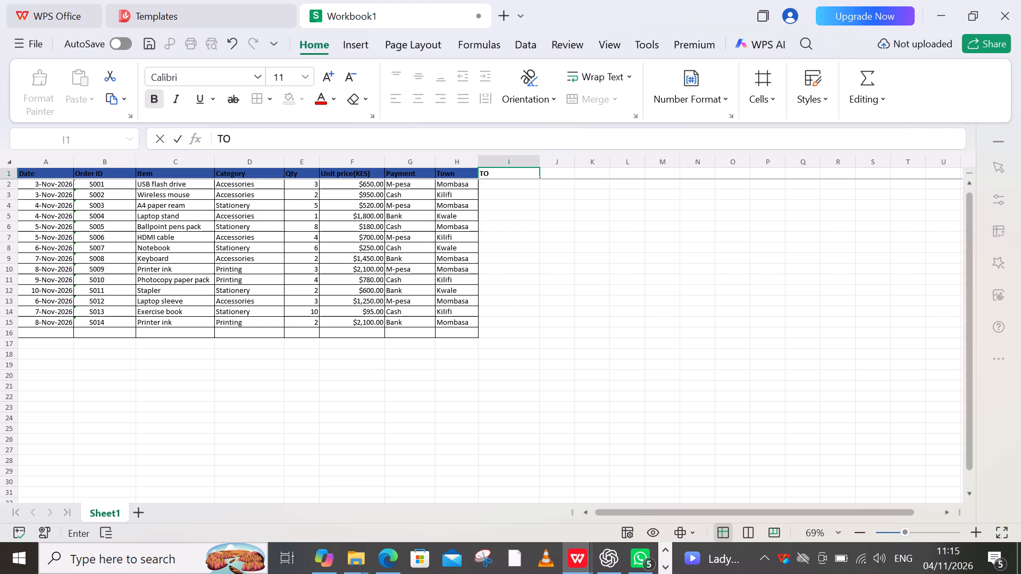
text(TAL)
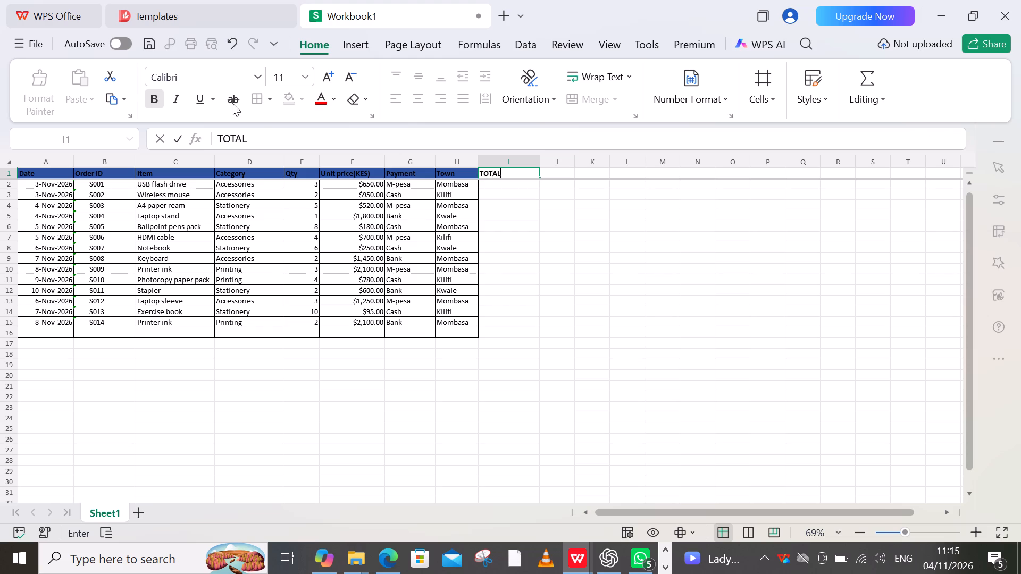
key(Return)
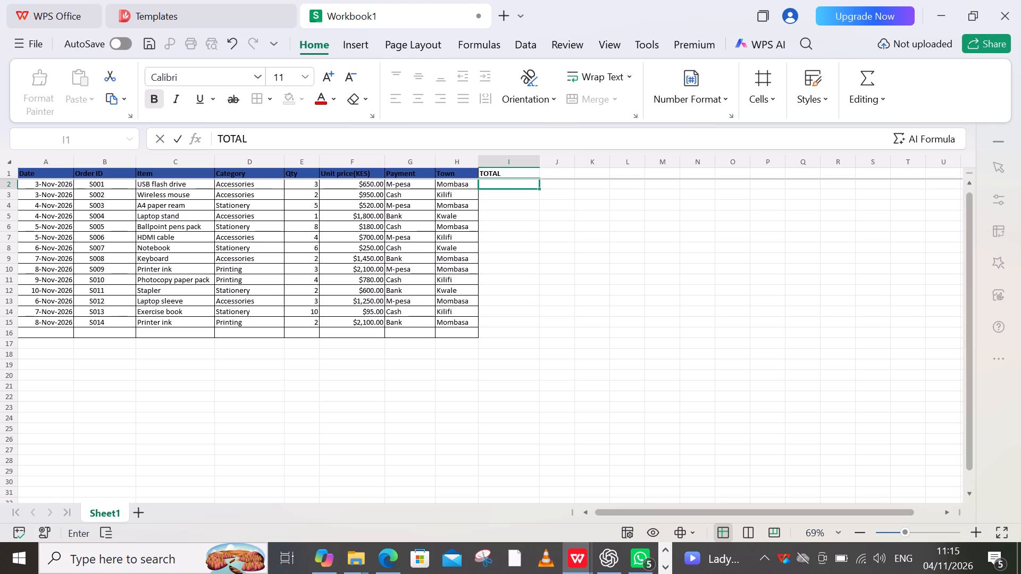
Enter the formula =SUM(E2:F2) in cell I2 under the TOTAL header.
click(222, 140)
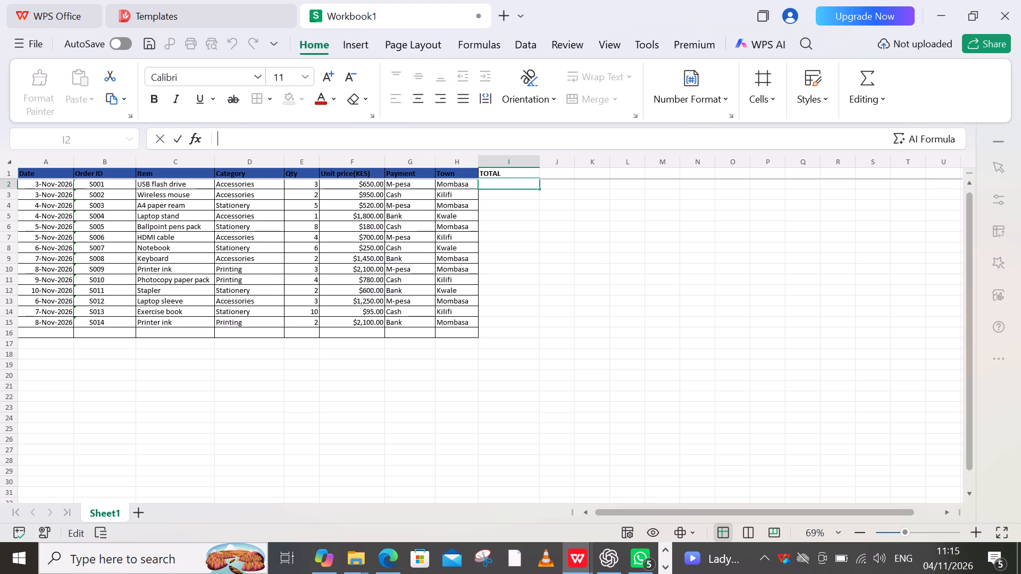
key(equal)
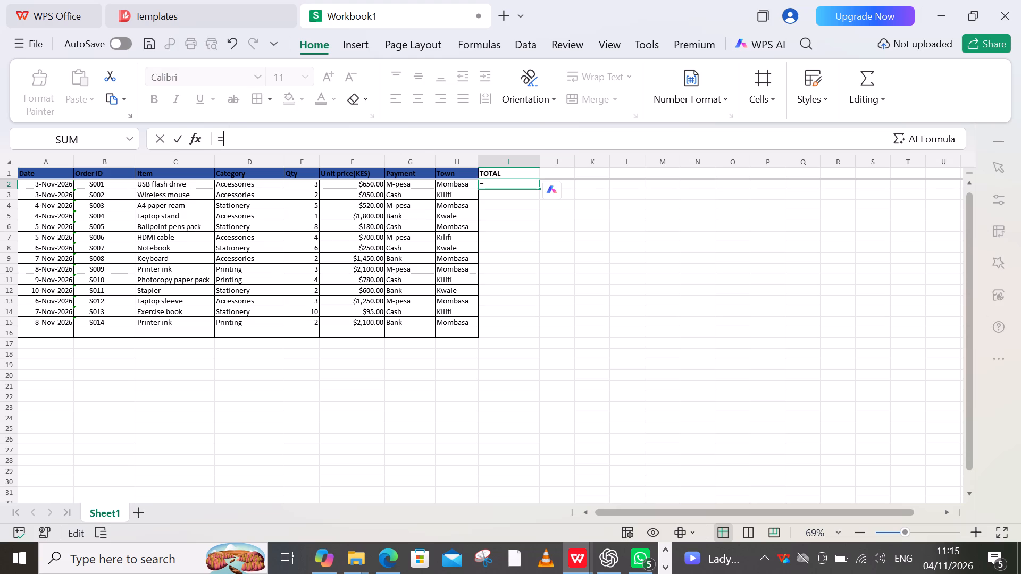
key(shift+parenleft)
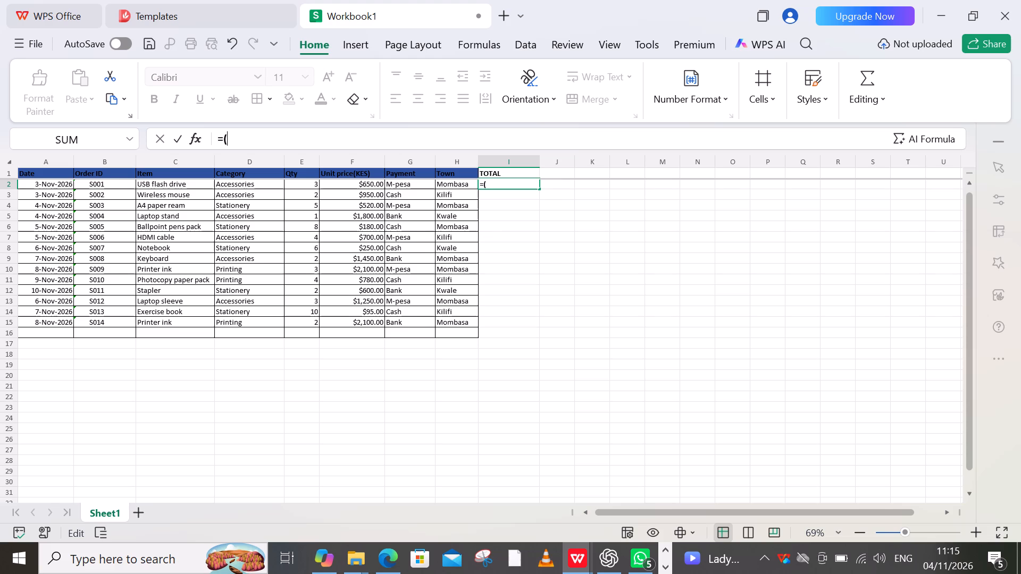
key(BackSpace)
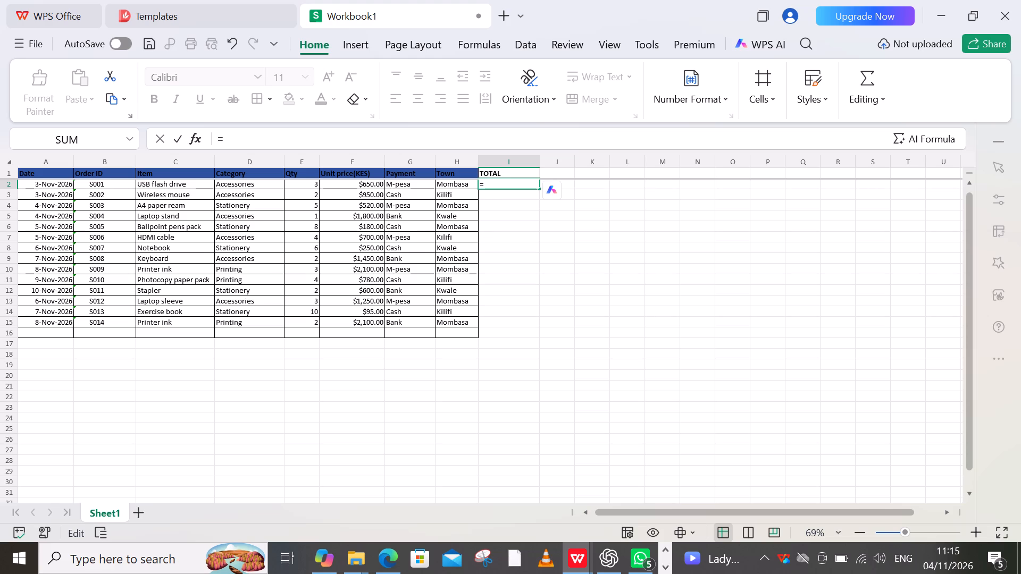
text(SUM)
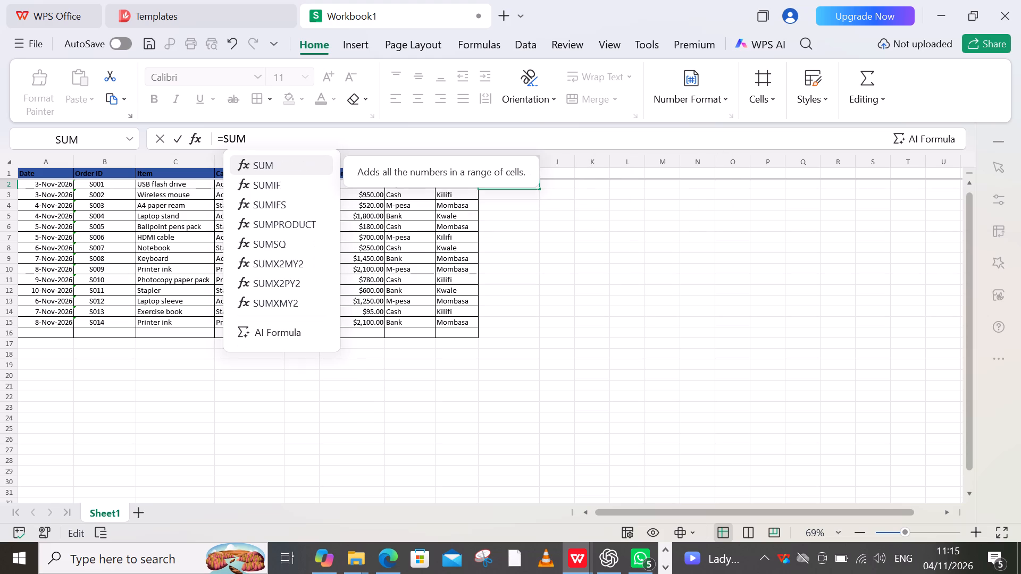
text(())
key(Left)
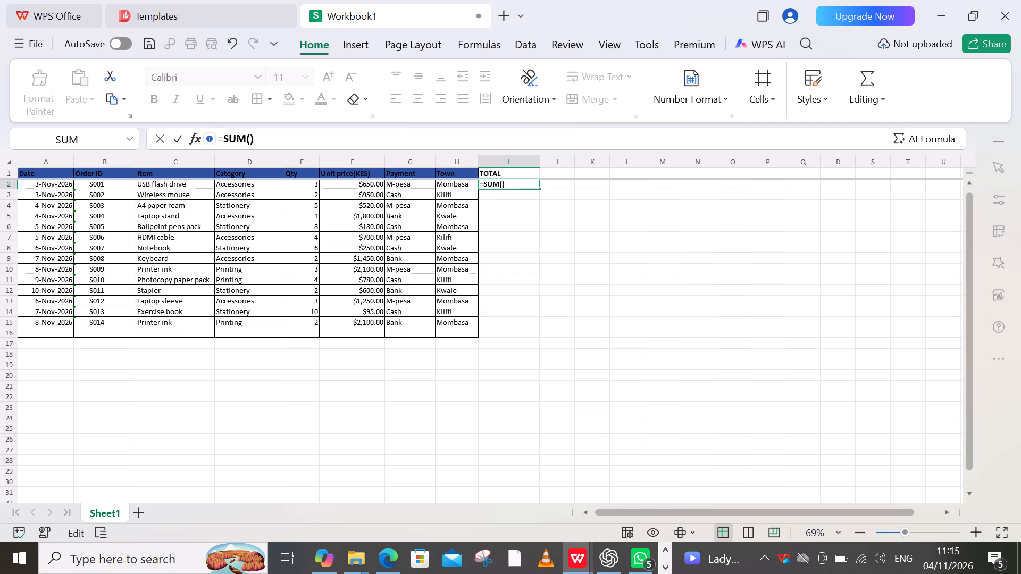
drag(300, 188, 348, 186)
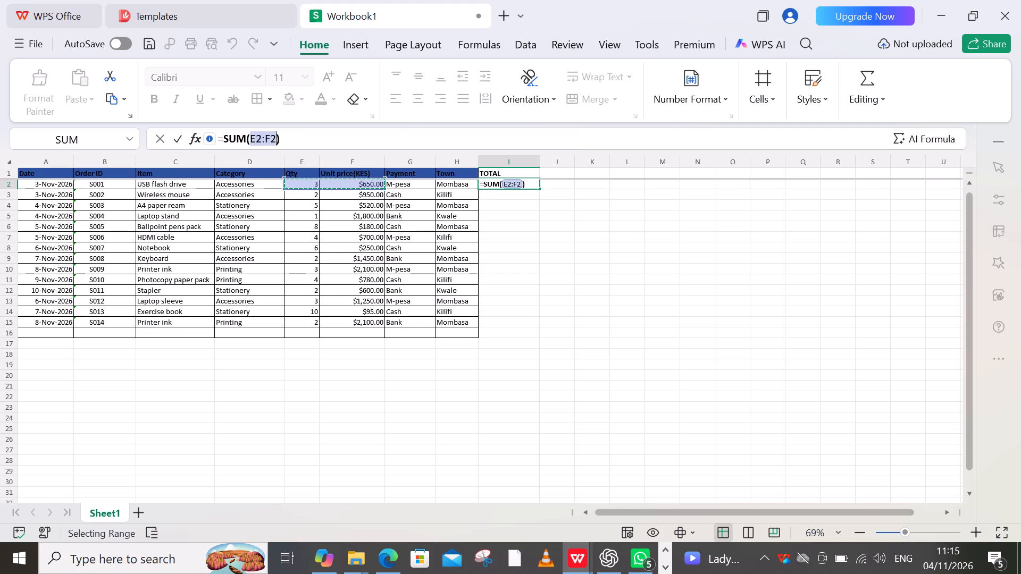
key(Return)
Fill the I2 SUM formula down the TOTAL column through I15.
click(511, 183)
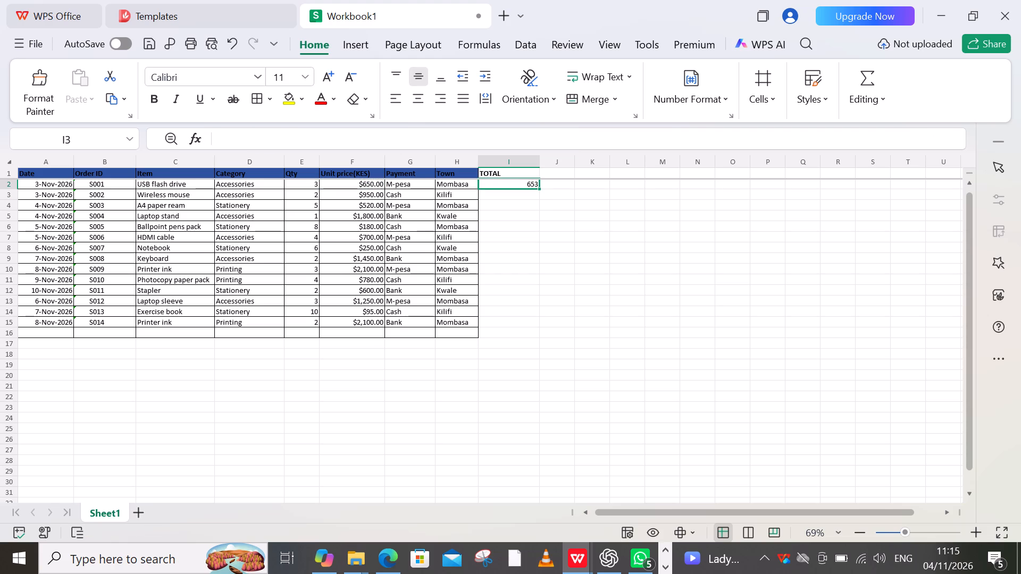
double_click(539, 190)
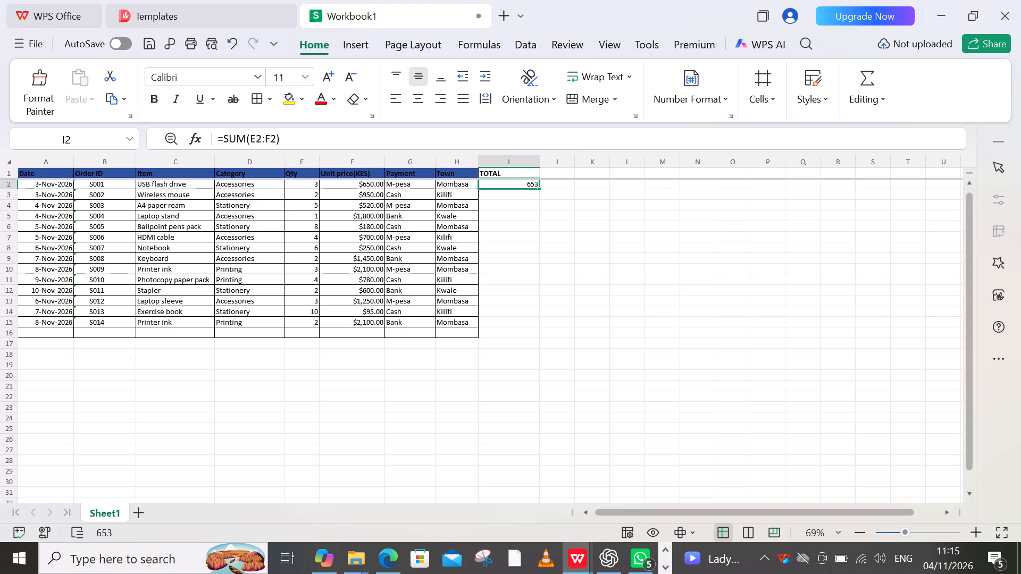
click(525, 365)
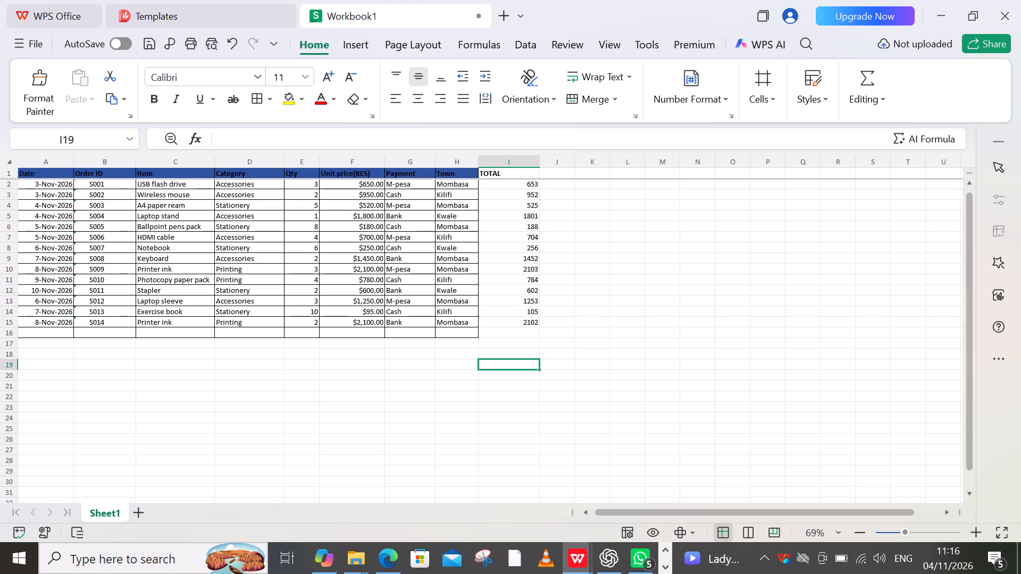
Make the TOTAL column amounts in I2:I15 bold.
drag(506, 184, 524, 321)
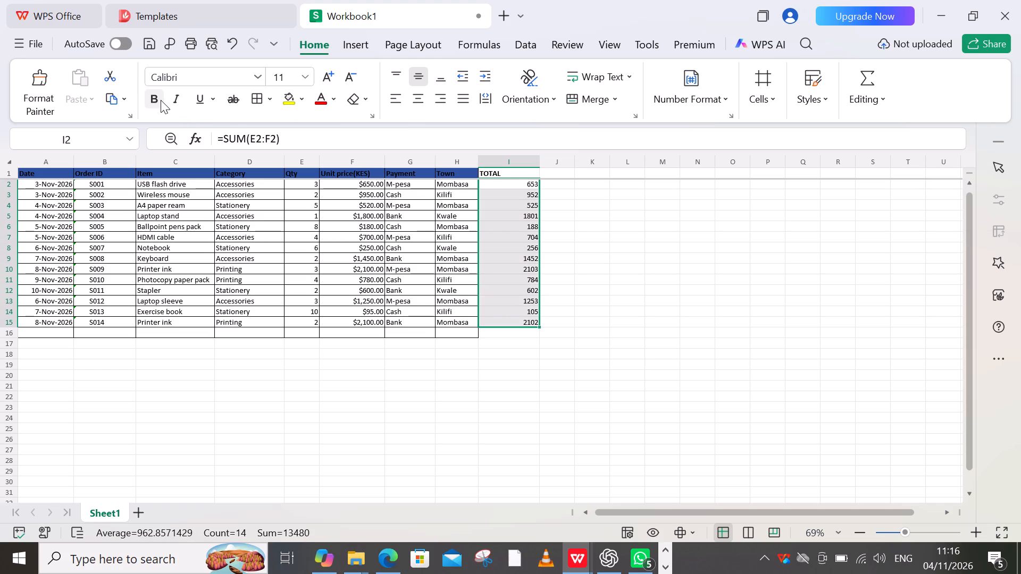
click(161, 100)
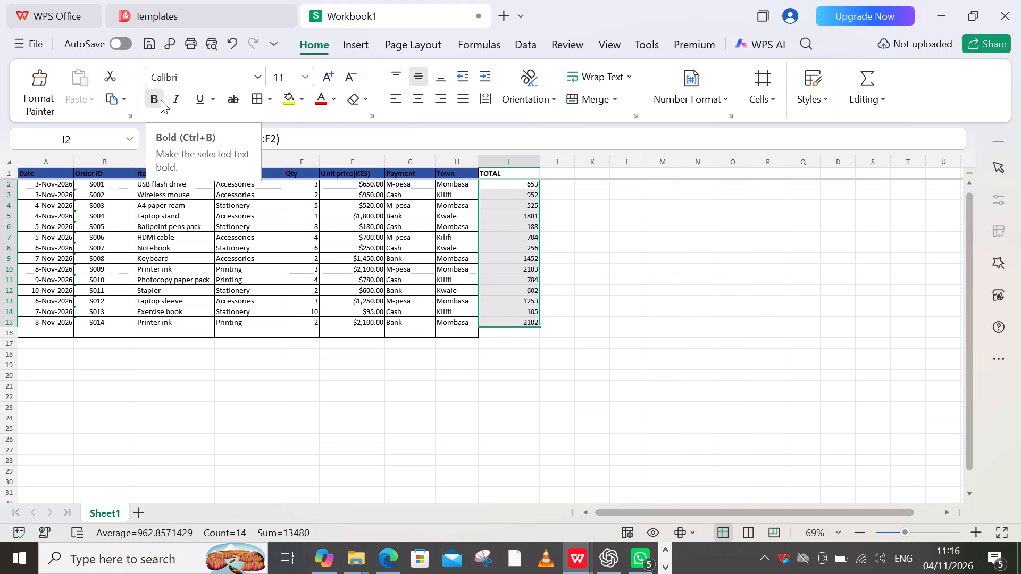
click(567, 390)
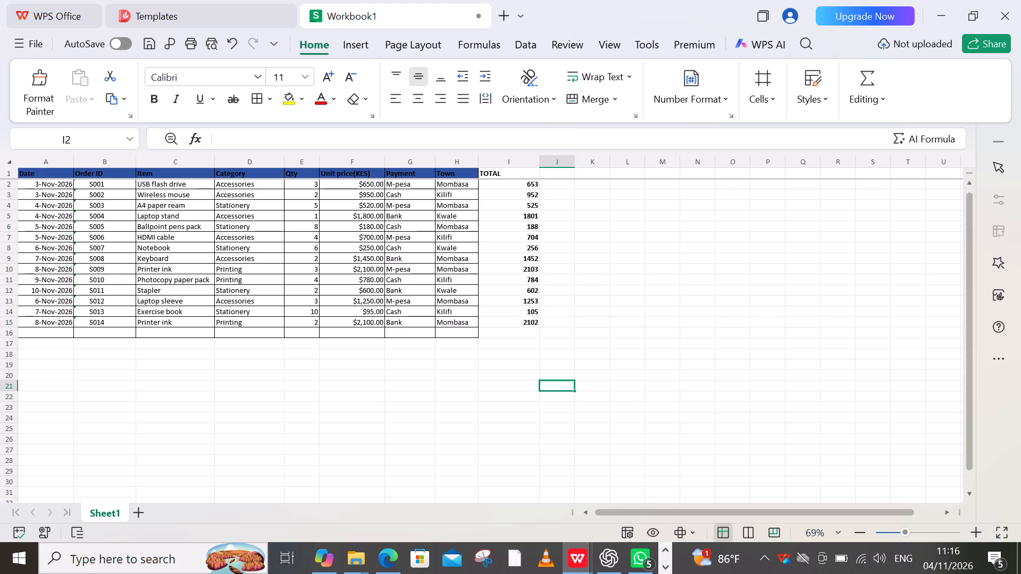
Enter the row label Average in cell A16 below the last order date.
click(465, 335)
click(492, 334)
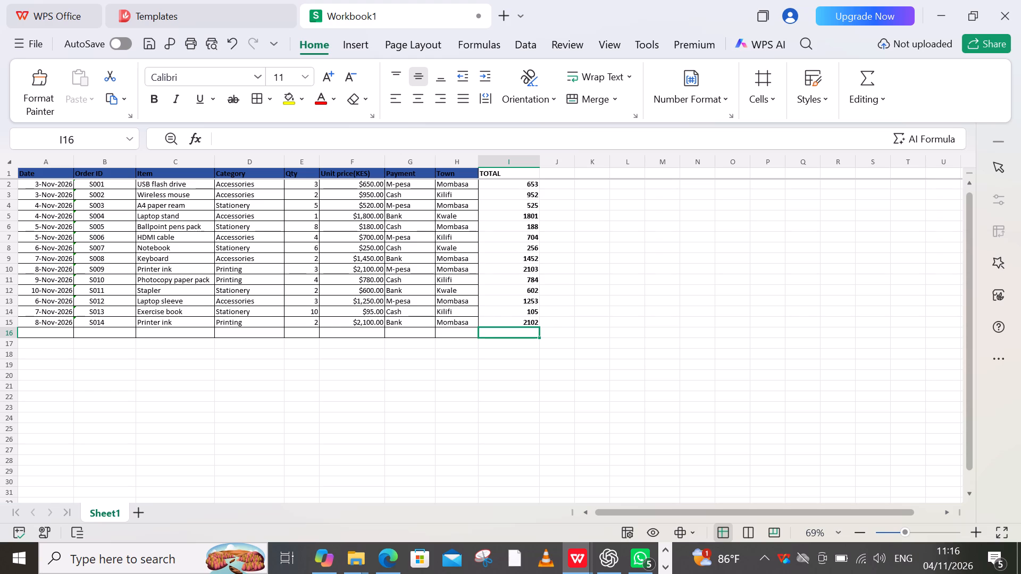
click(65, 340)
click(65, 335)
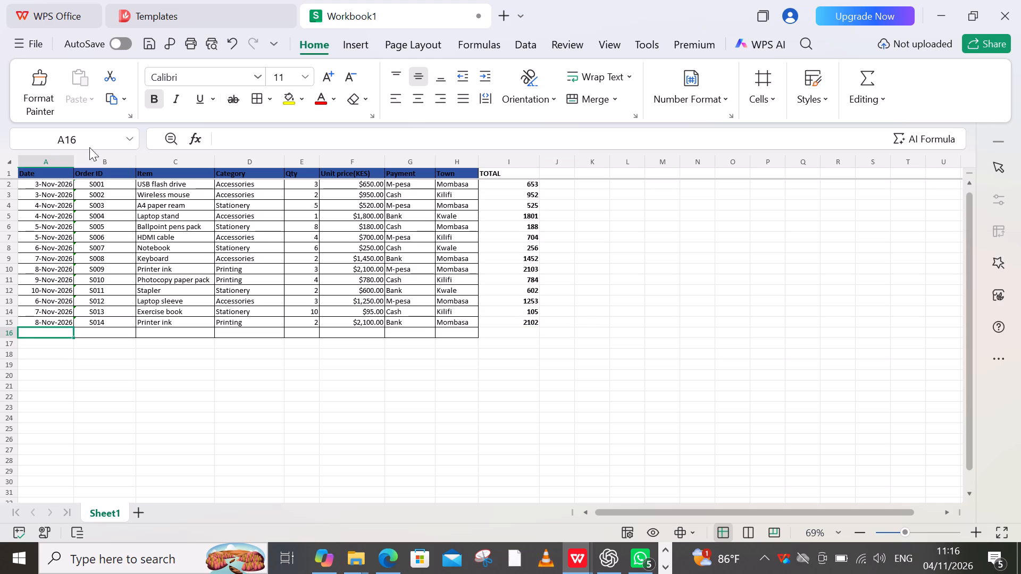
key(a)
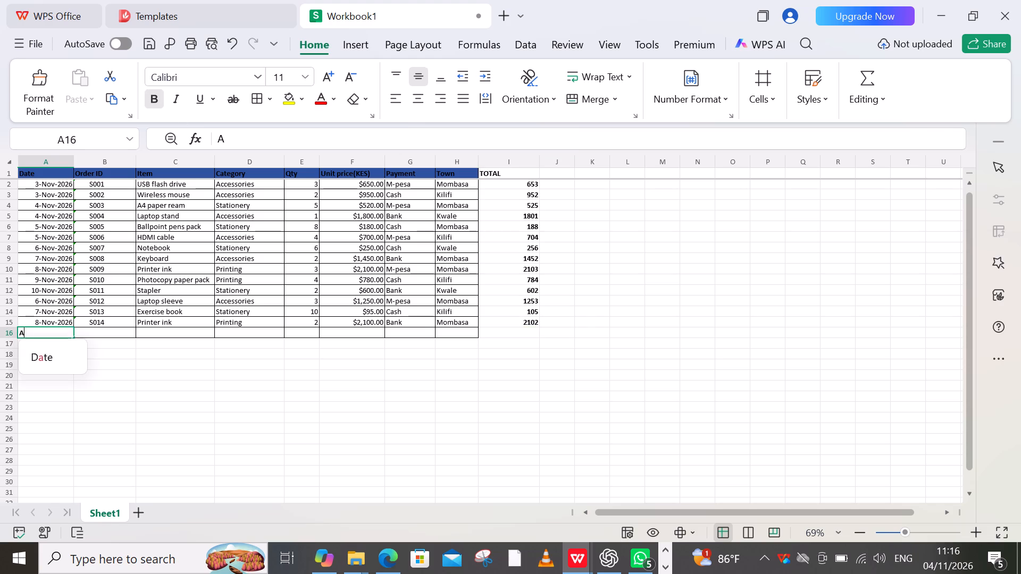
text(verage)
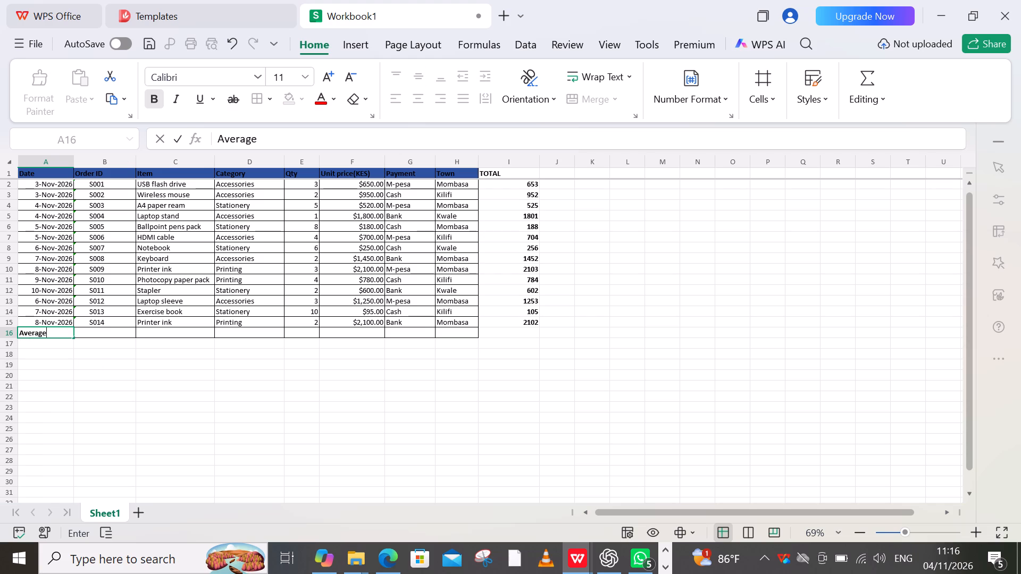
key(Right)
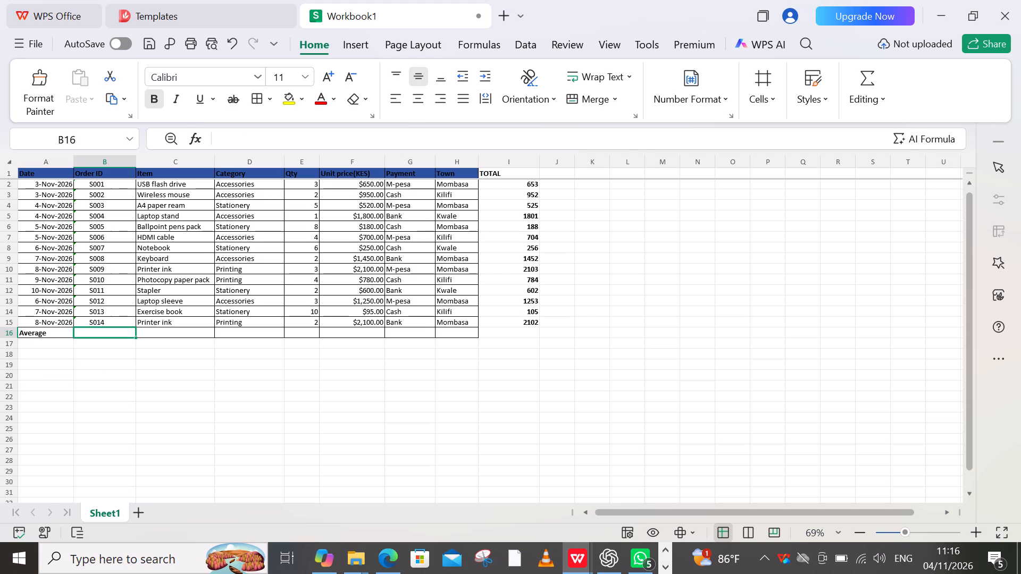
click(20, 335)
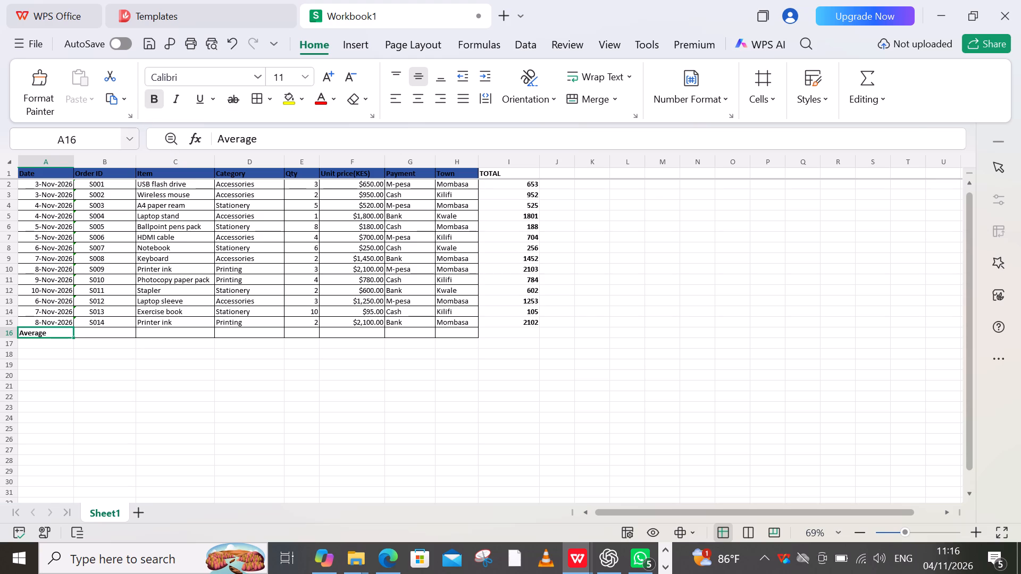
Enter the formula =AVERAGE(I2:I15) in cell I16, in the Average row of the TOTAL column.
click(512, 332)
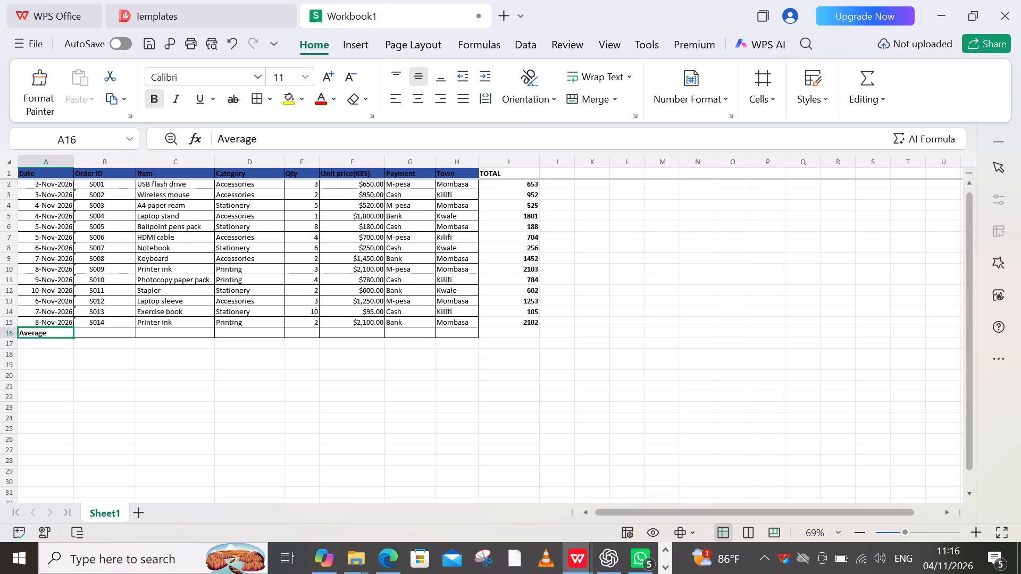
click(234, 137)
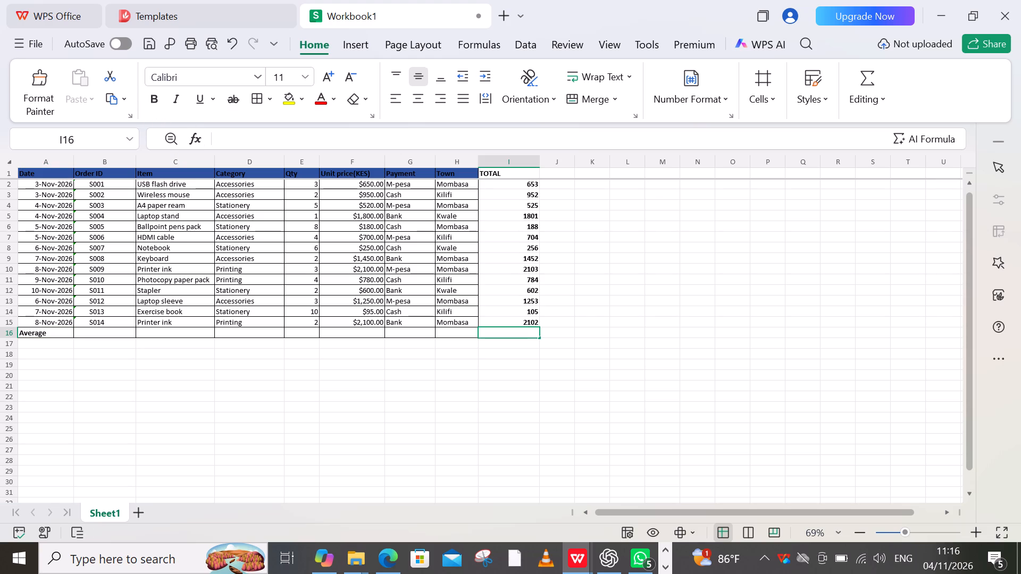
key(equal)
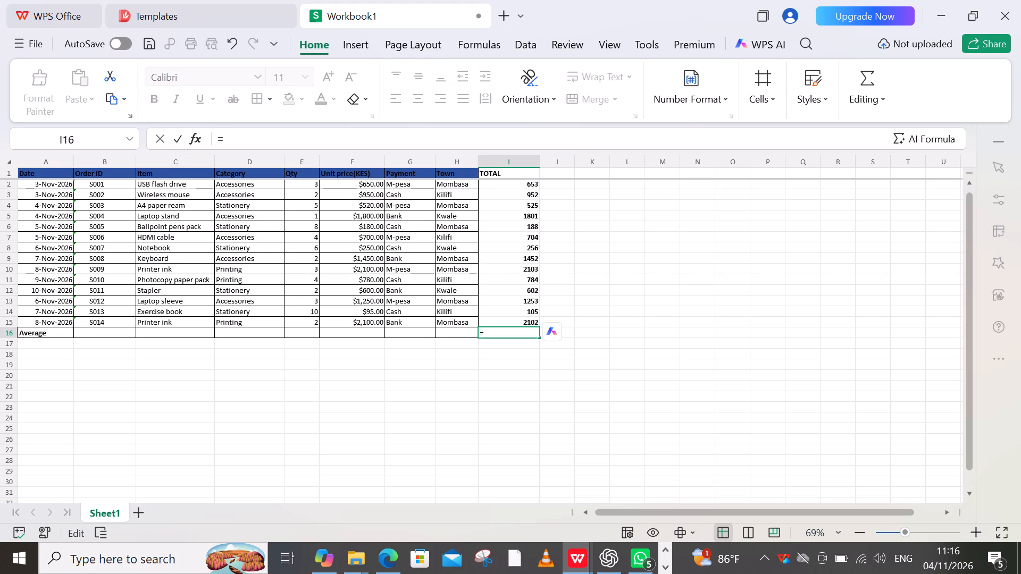
key(a)
text(VER)
text(AGE)
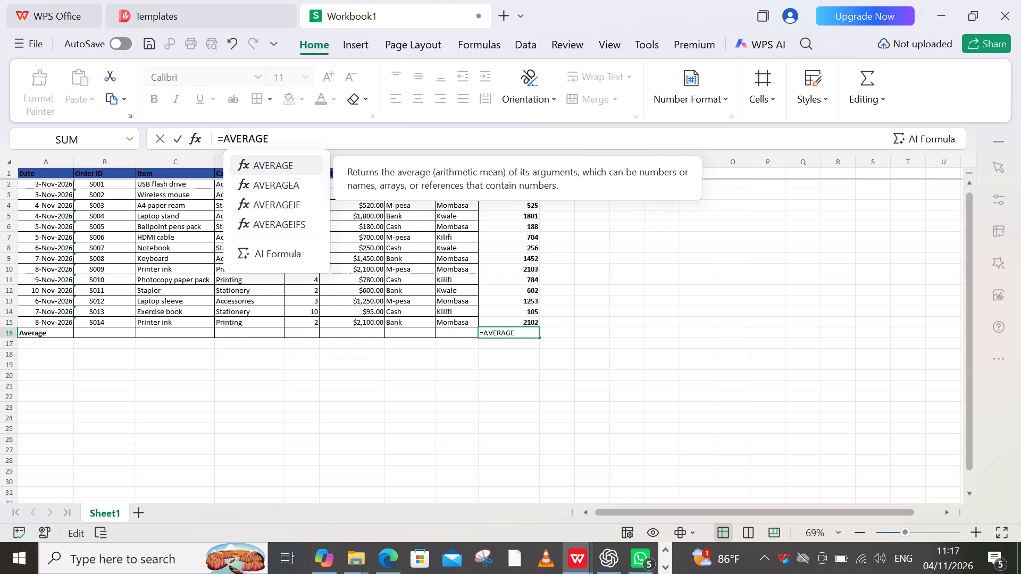
text(())
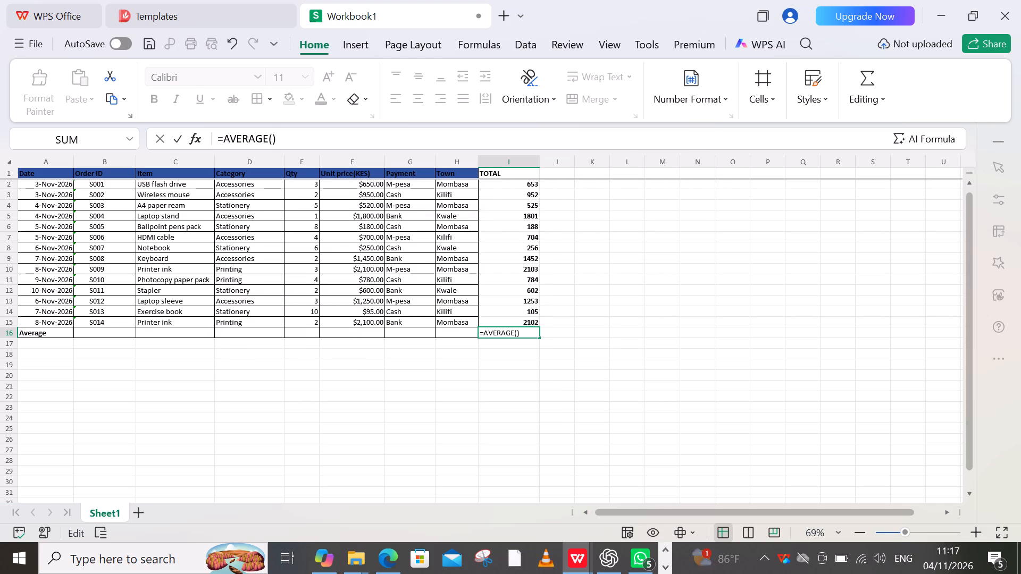
drag(510, 179, 560, 210)
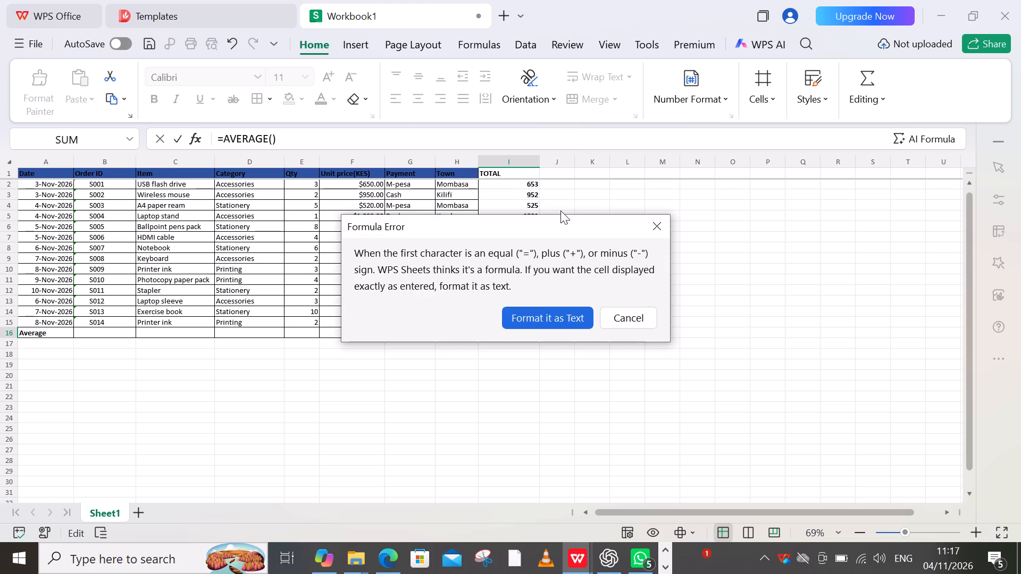
click(651, 228)
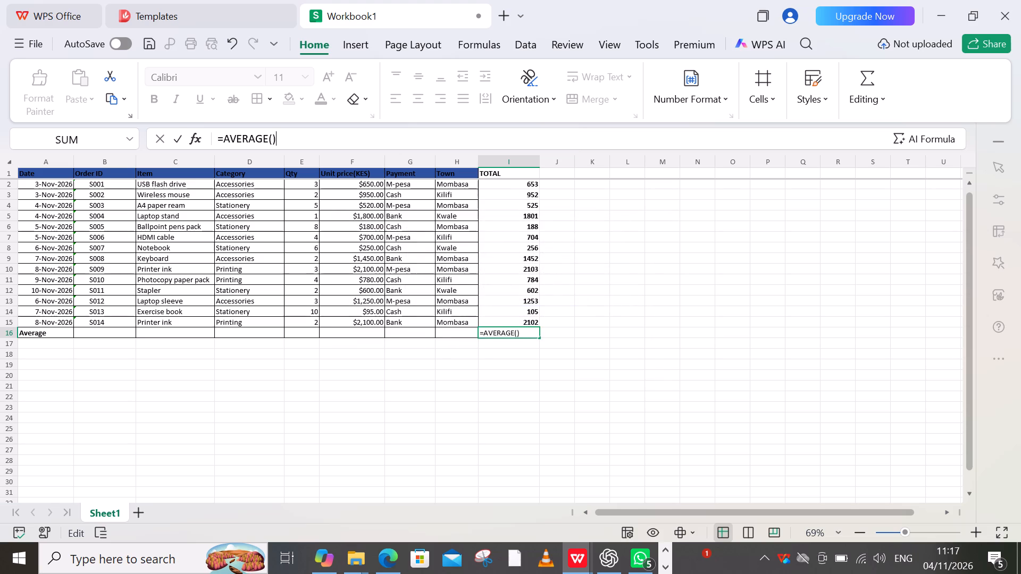
click(512, 184)
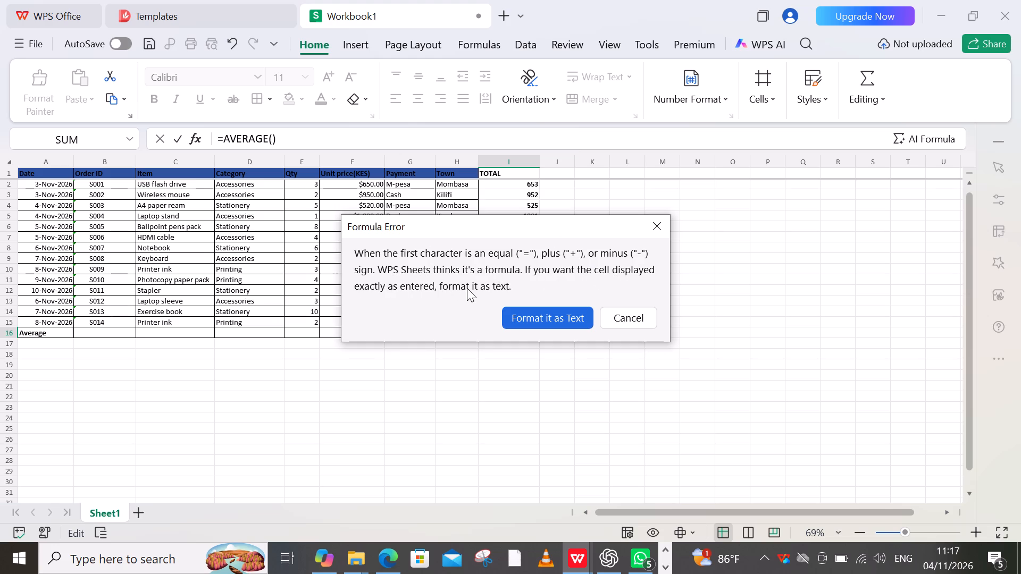
click(648, 234)
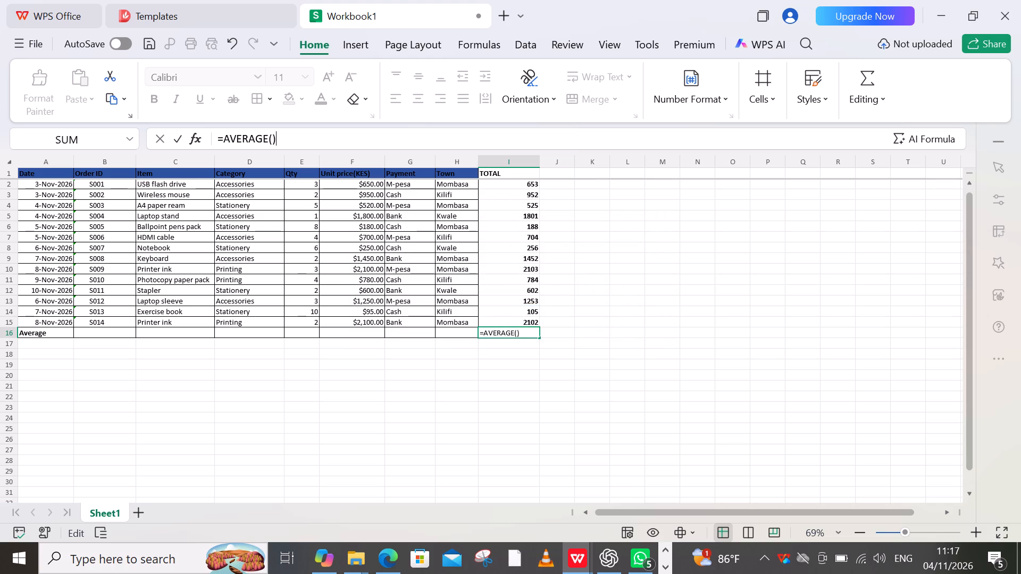
key(Left)
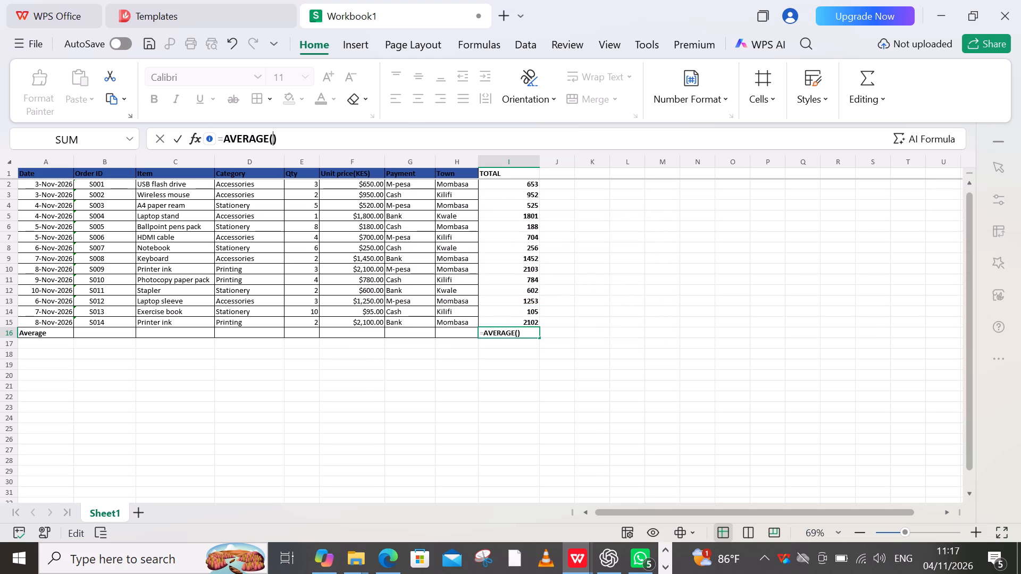
key(1)
key(BackSpace)
key(i)
key(2)
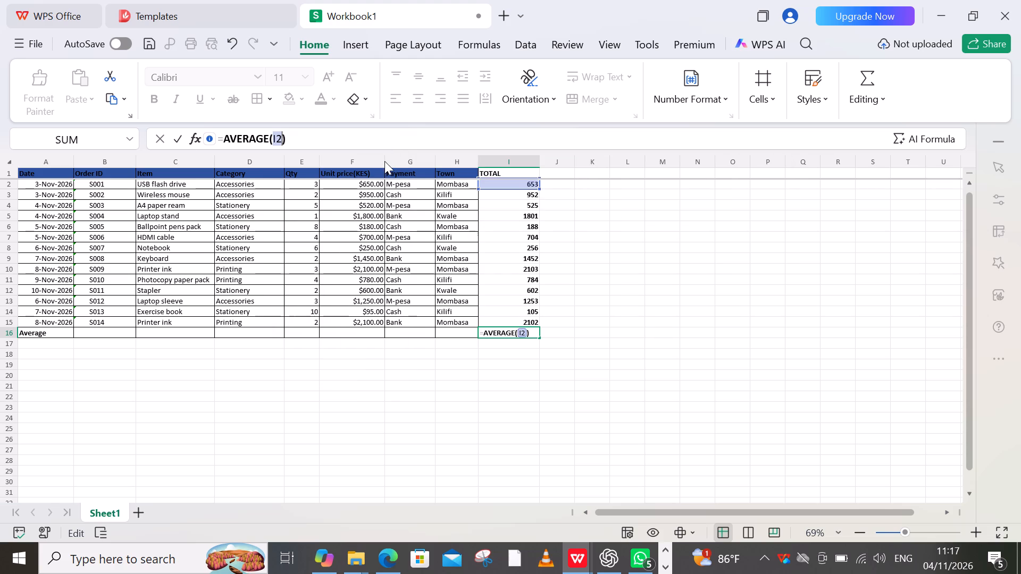
key(shift+colon)
key(1)
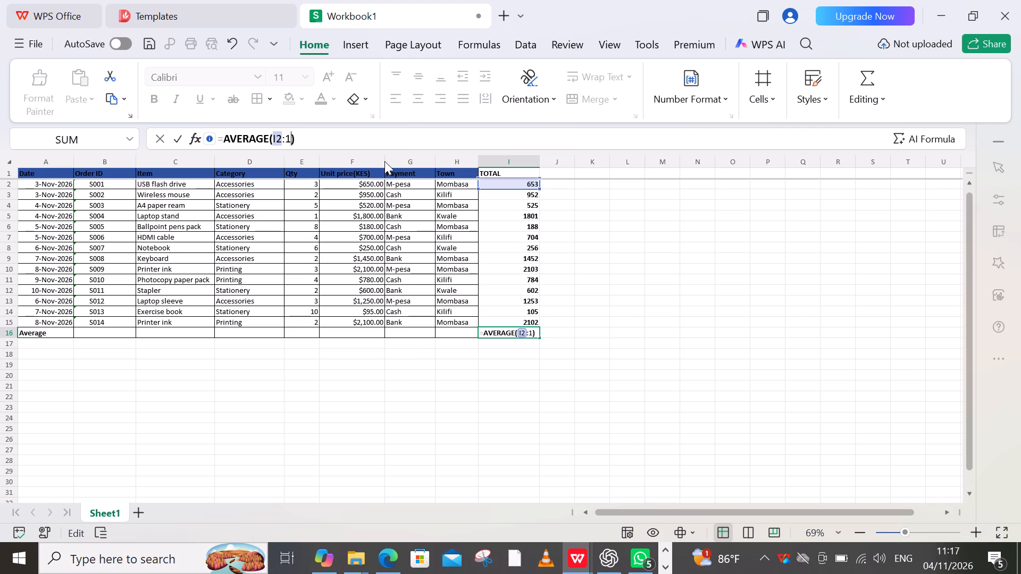
key(BackSpace)
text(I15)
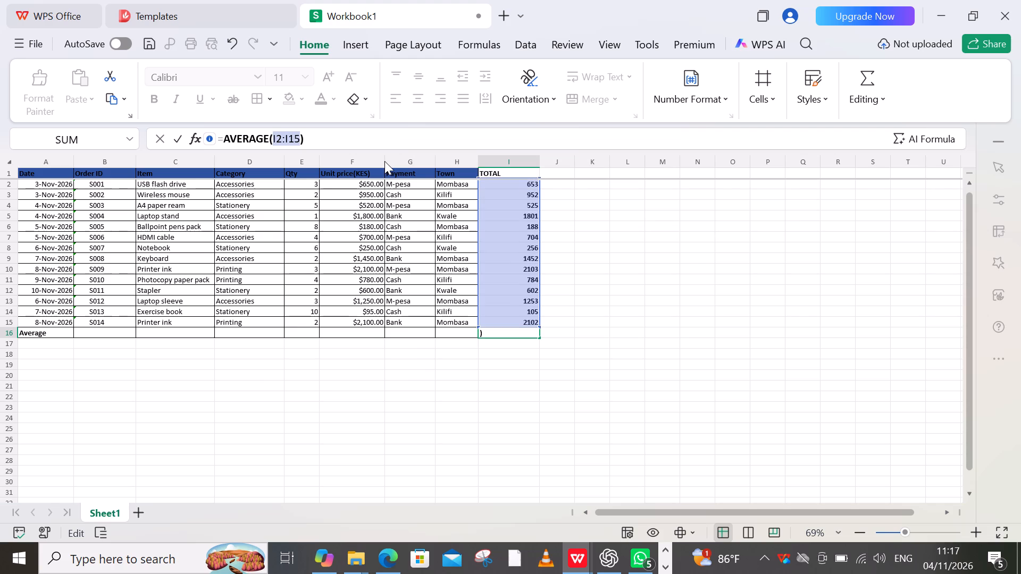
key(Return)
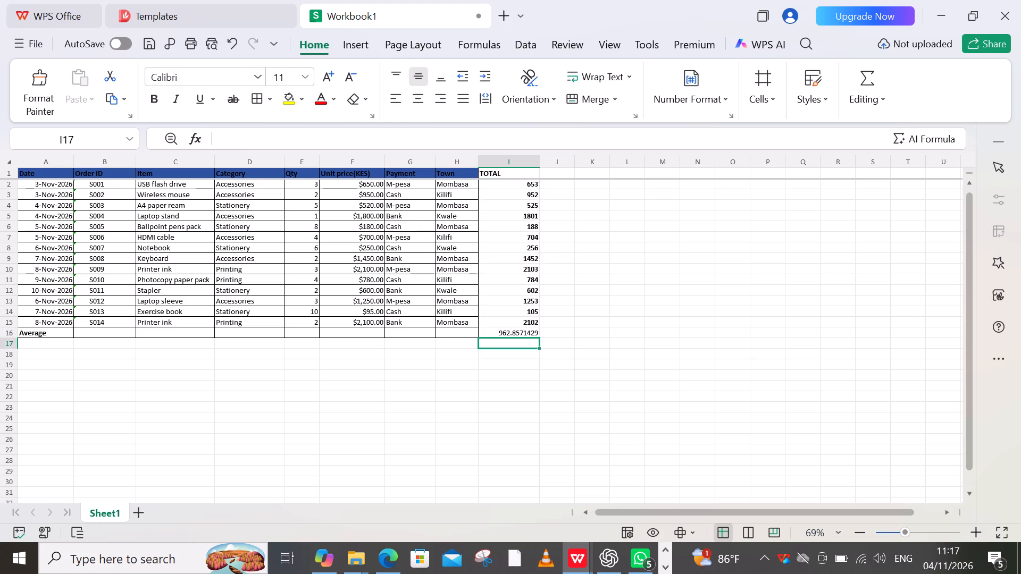
Make the average value in cell I16 of the TOTAL column bold.
drag(496, 333, 520, 332)
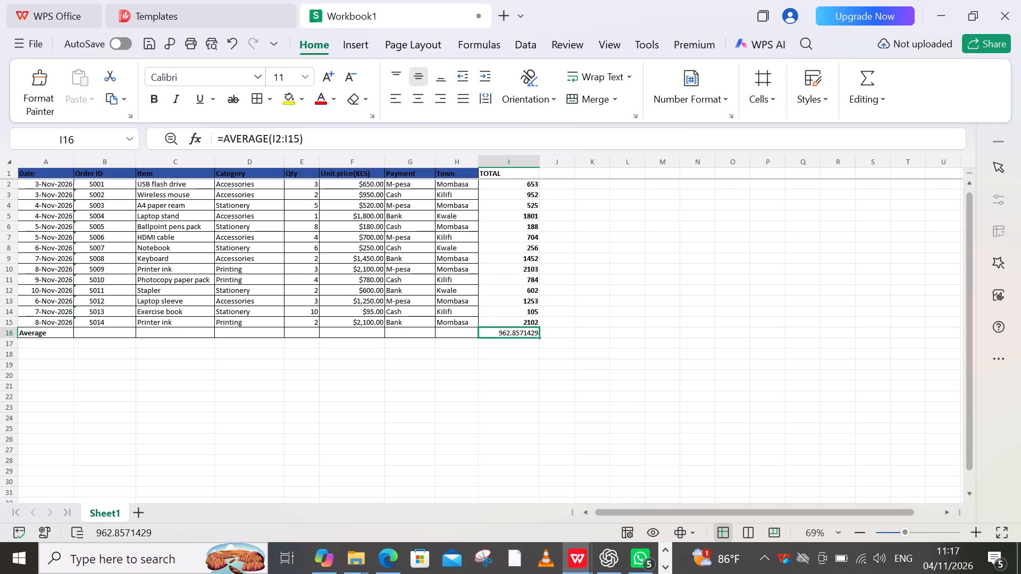
key(ctrl+b)
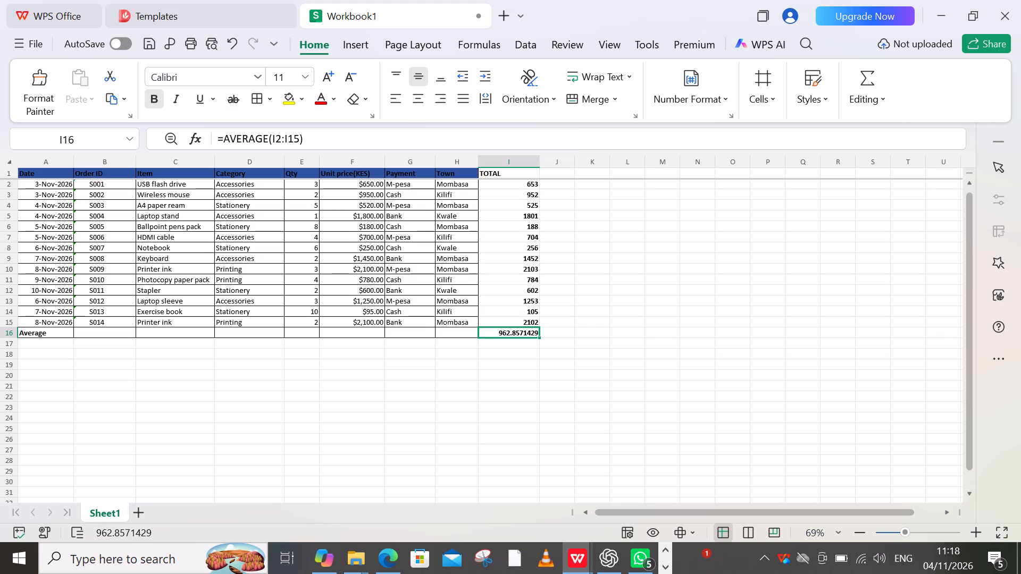
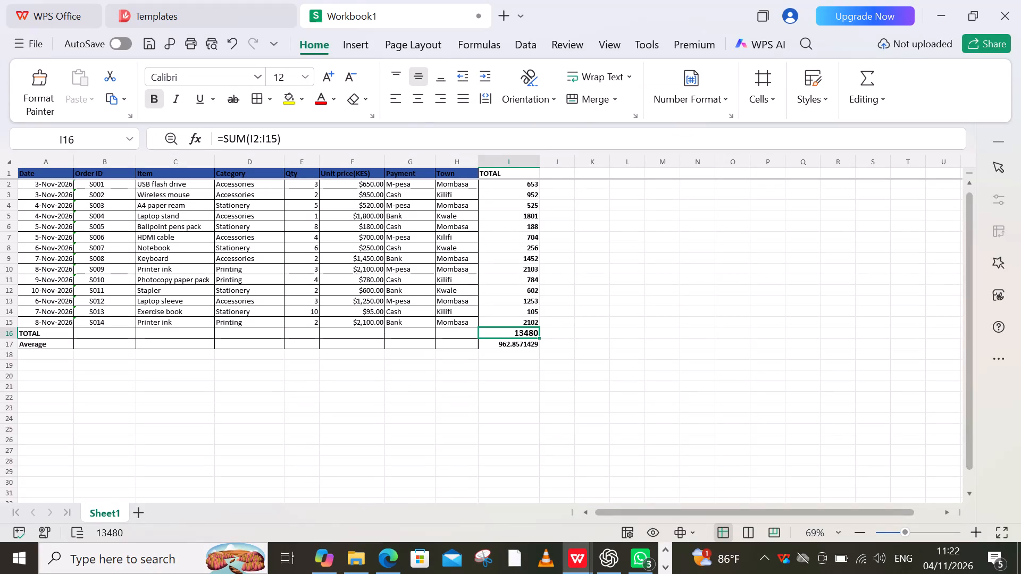
Enter a summary row label starting with HI in cell A18, directly below the Average label.
click(22, 360)
click(29, 353)
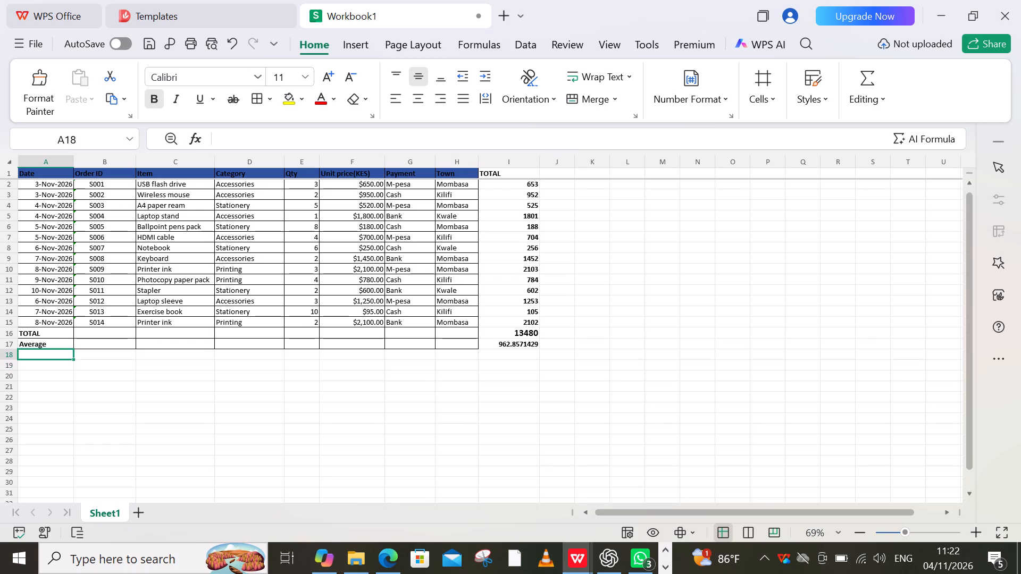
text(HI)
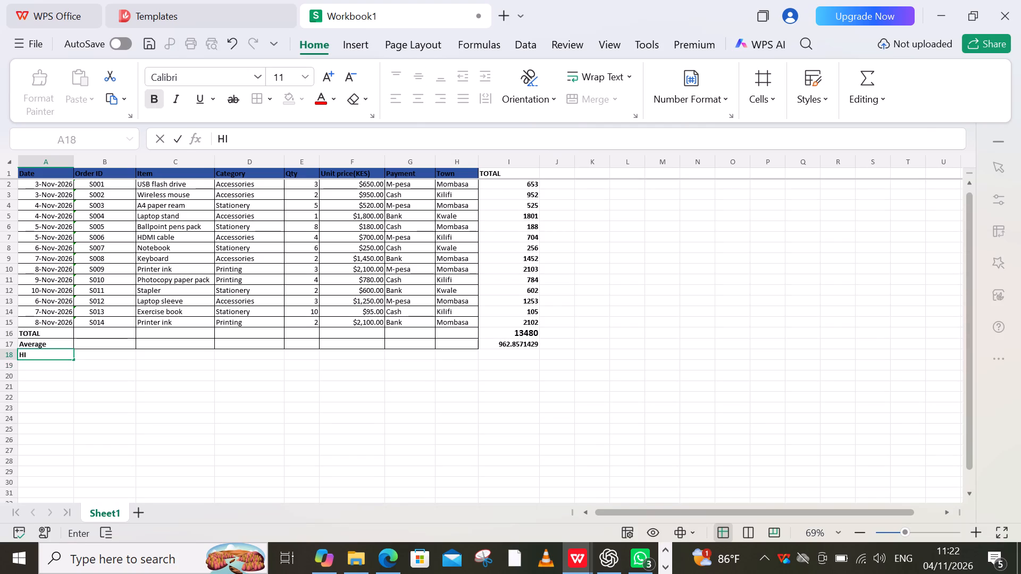
Enter the row label Highest line in cell A18, below the Average row.
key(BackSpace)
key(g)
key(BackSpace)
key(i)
text(gh)
text(est)
key(space)
text(line)
key(Return)
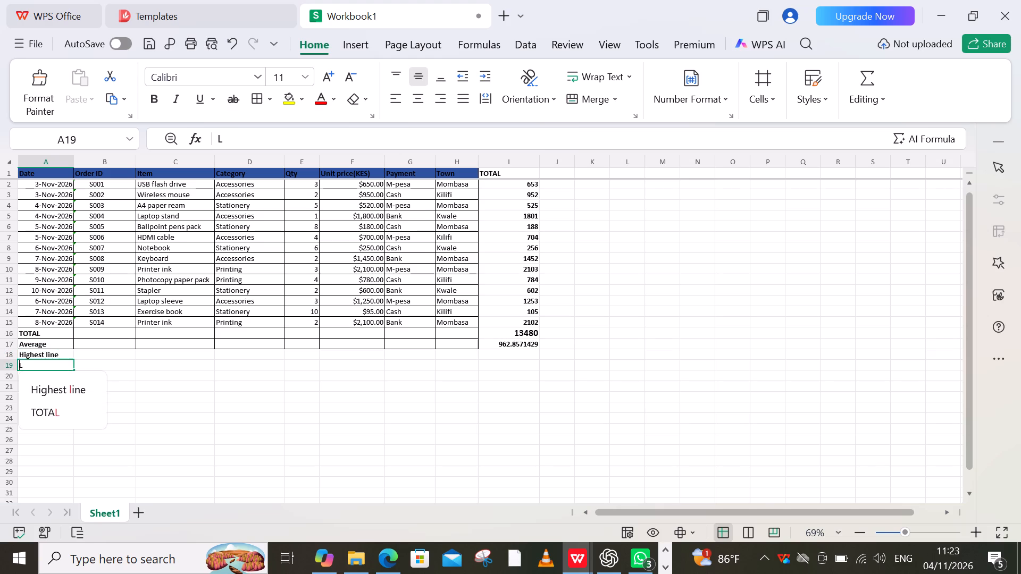
Enter the row label Lowest in cell A19.
text(owest min)
key(BackSpace)
key(BackSpace)
key(BackSpace)
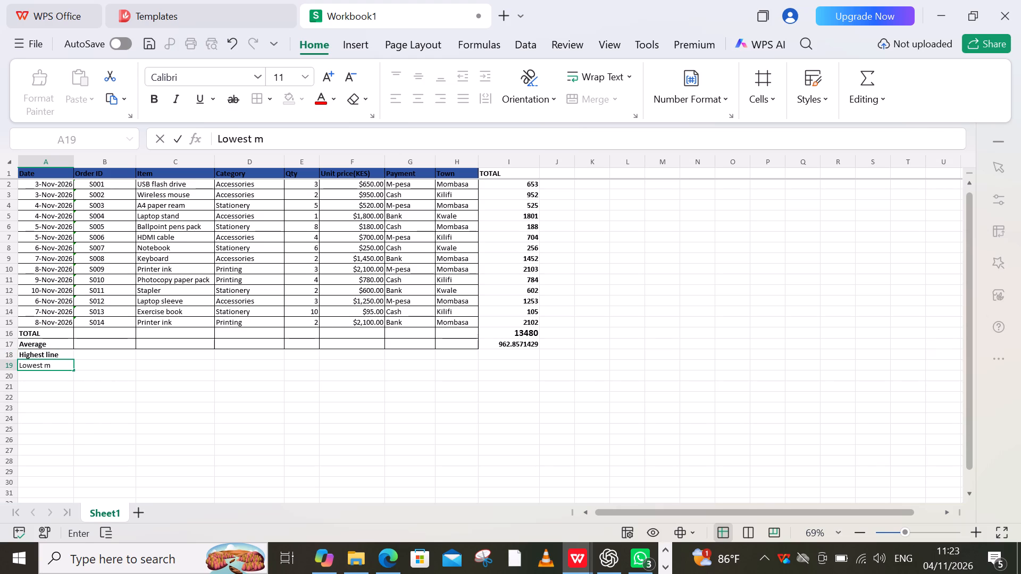
key(Up)
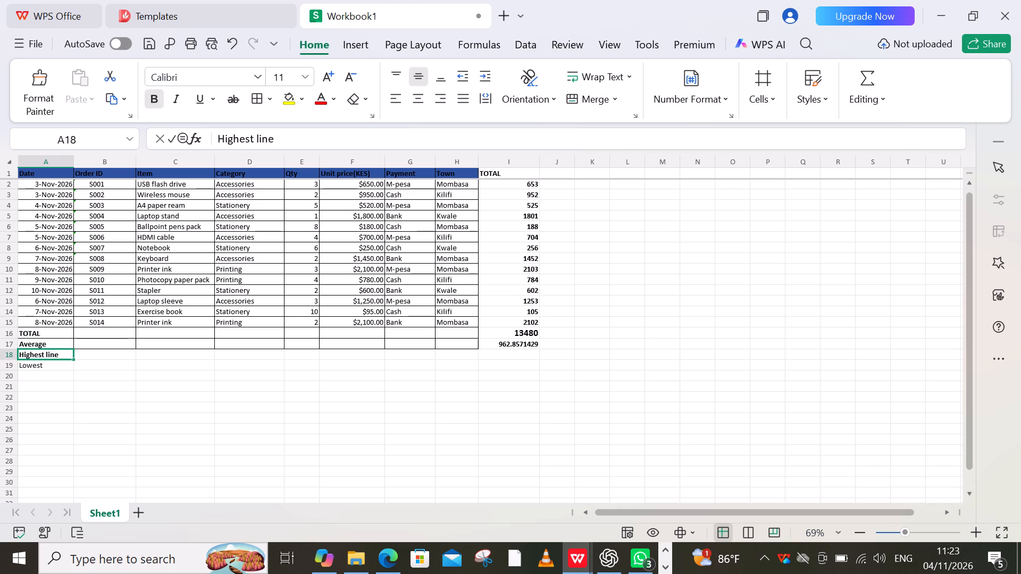
Shorten the label in cell A18 to Highest.
key(Right)
key(Left)
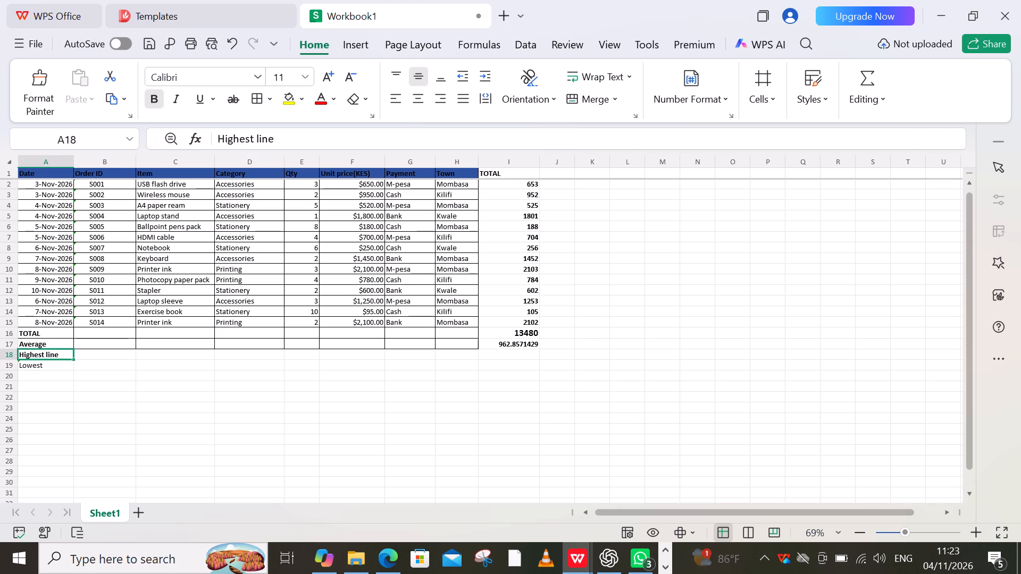
click(278, 136)
key(BackSpace)
key(BackSpace)
key(BackSpace)
key(BackSpace)
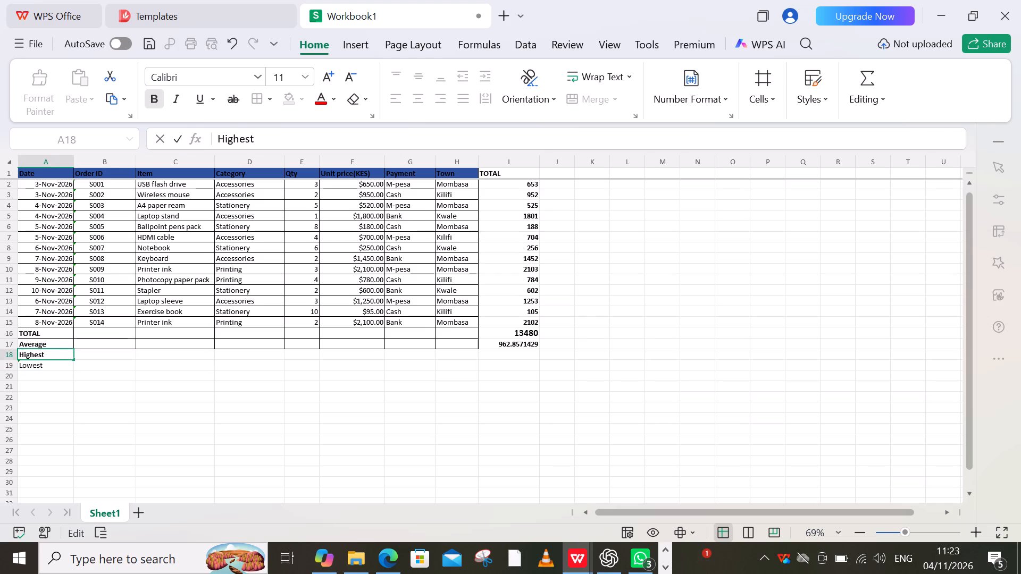
key(BackSpace)
Make the Lowest label in cell A19 bold.
click(58, 365)
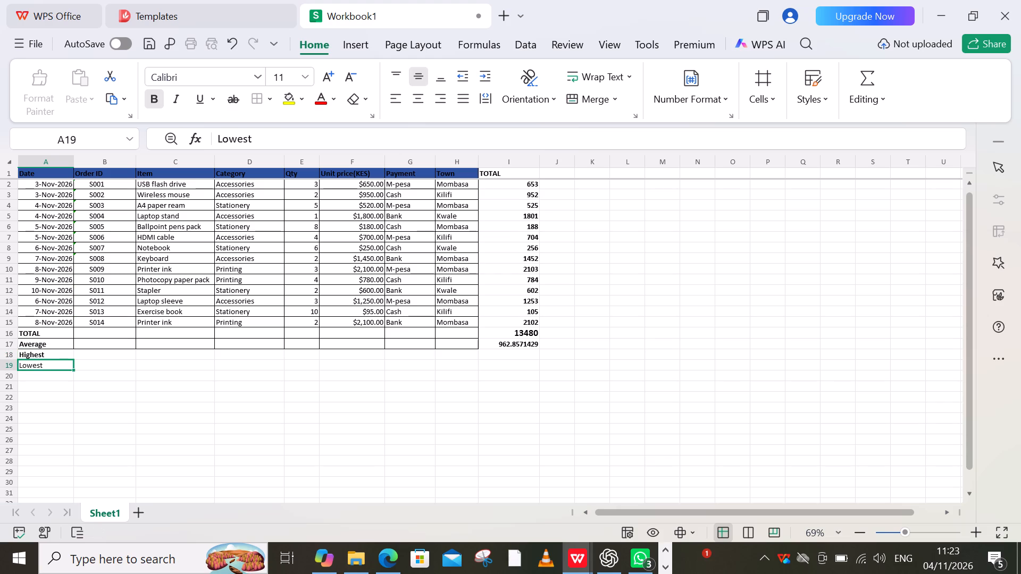
key(ctrl+b)
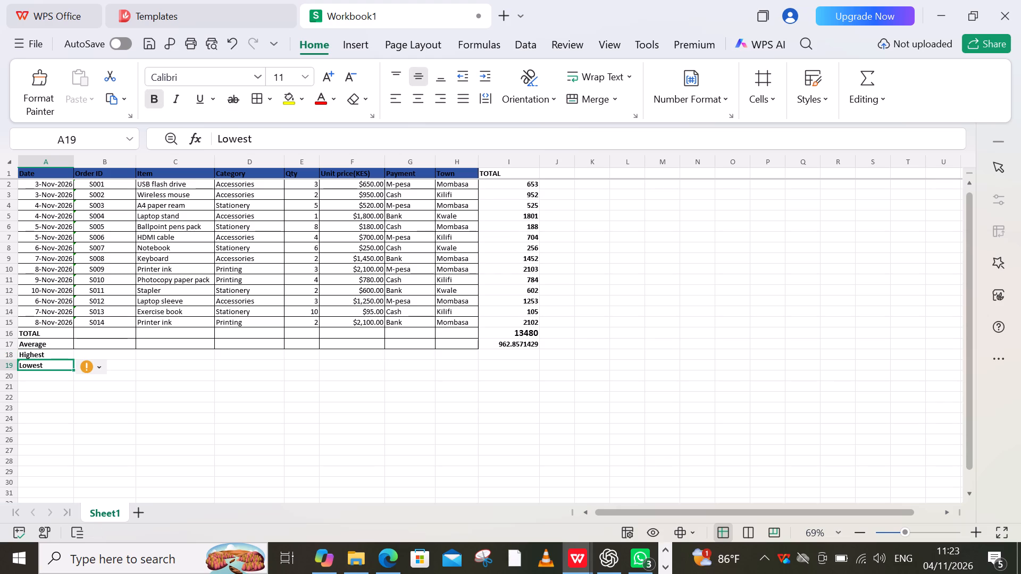
click(585, 324)
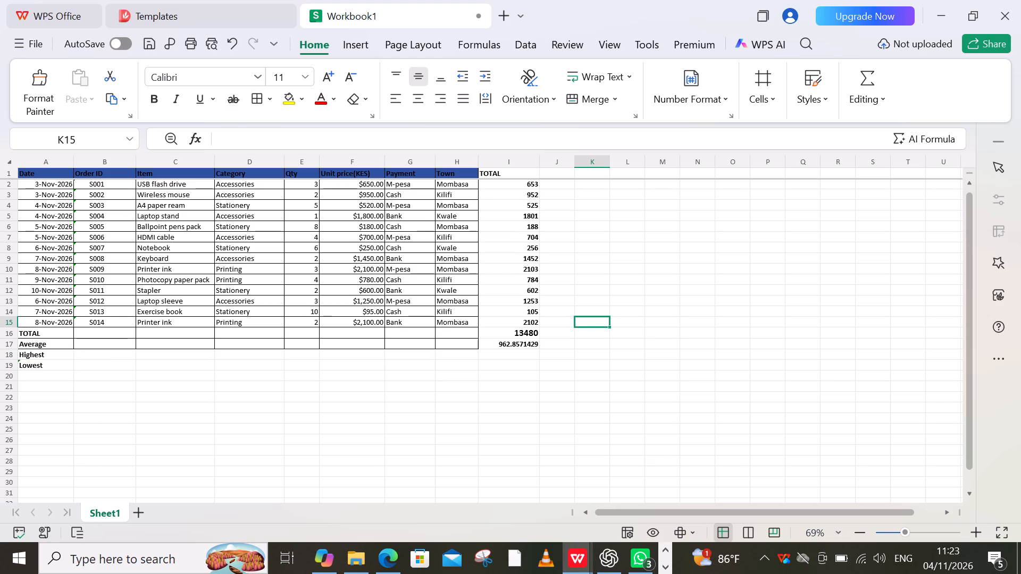
click(501, 359)
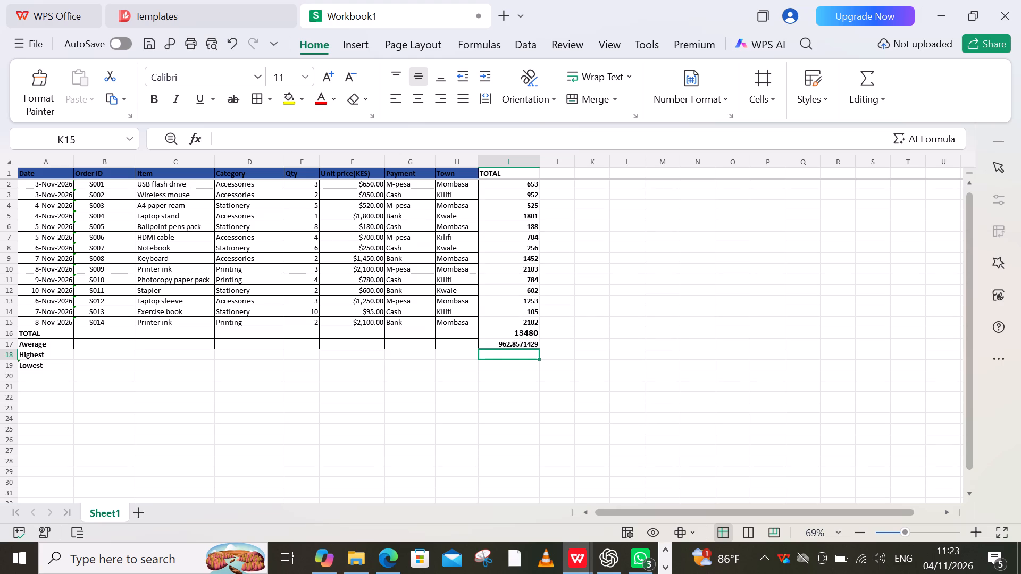
Merge the empty cells B16 through G16 in the TOTAL row.
drag(84, 336, 186, 330)
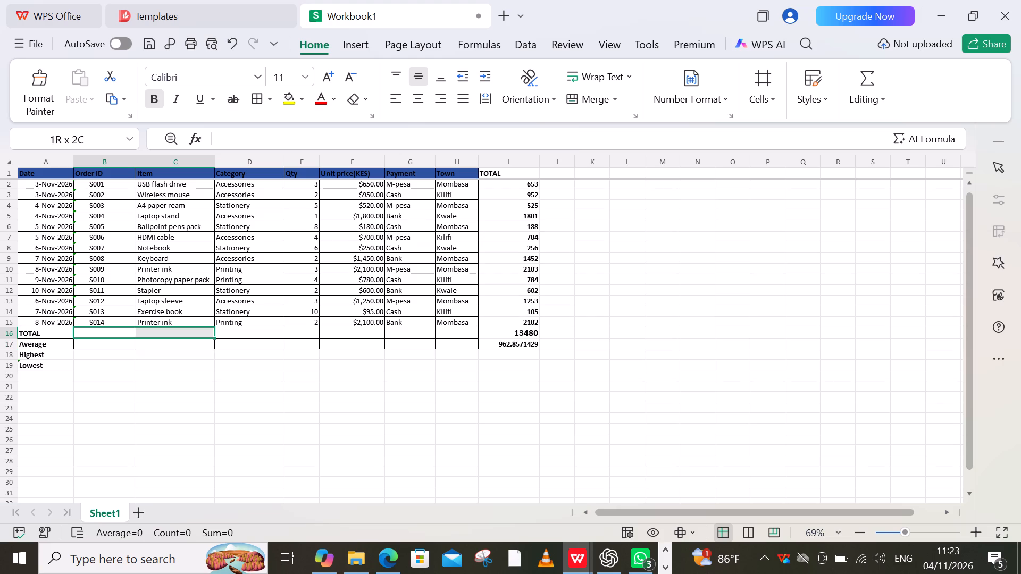
drag(186, 330, 424, 335)
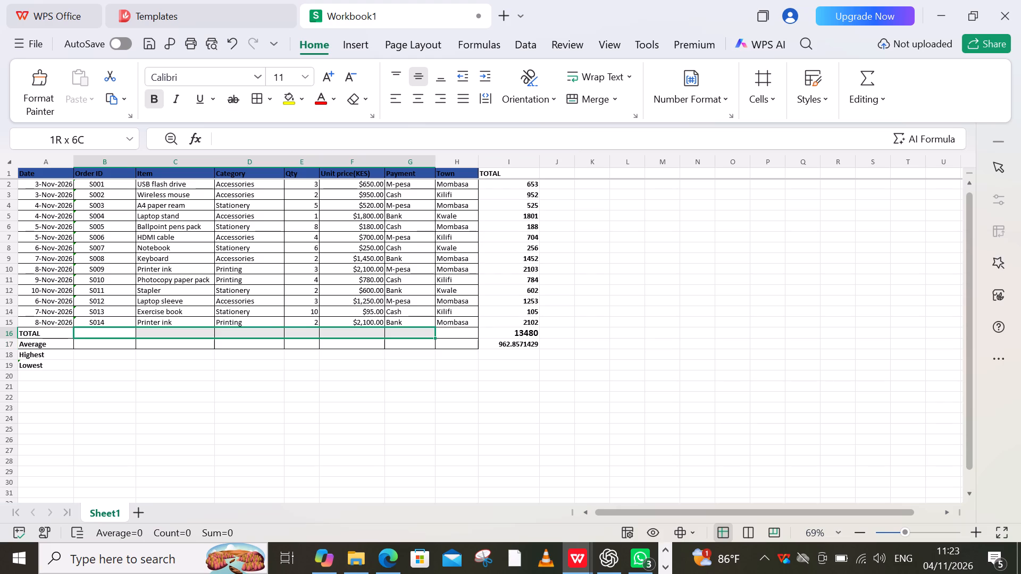
drag(424, 335, 423, 335)
click(581, 105)
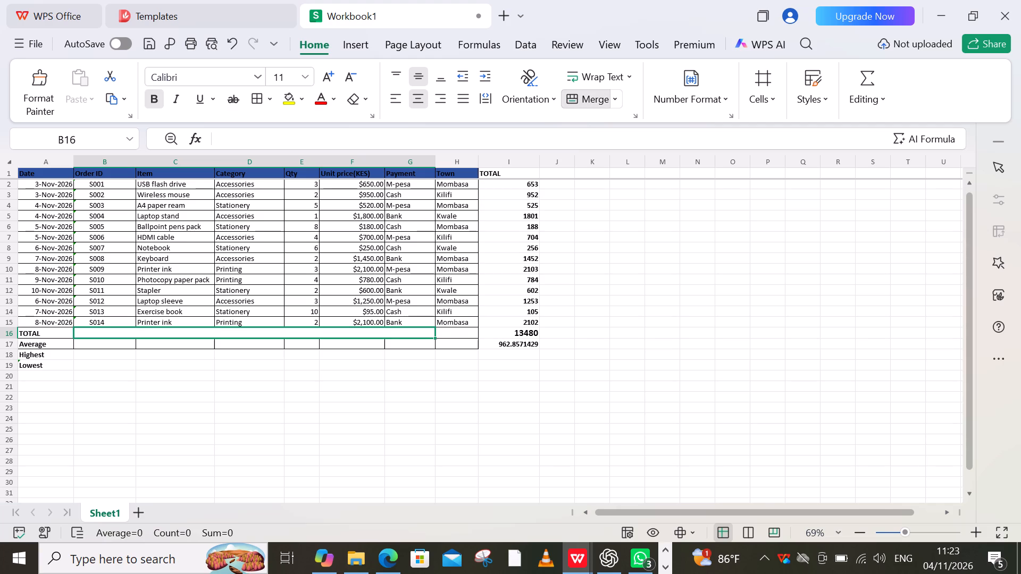
Merge the empty cells B17 through G17 in the Average row.
drag(81, 343, 321, 348)
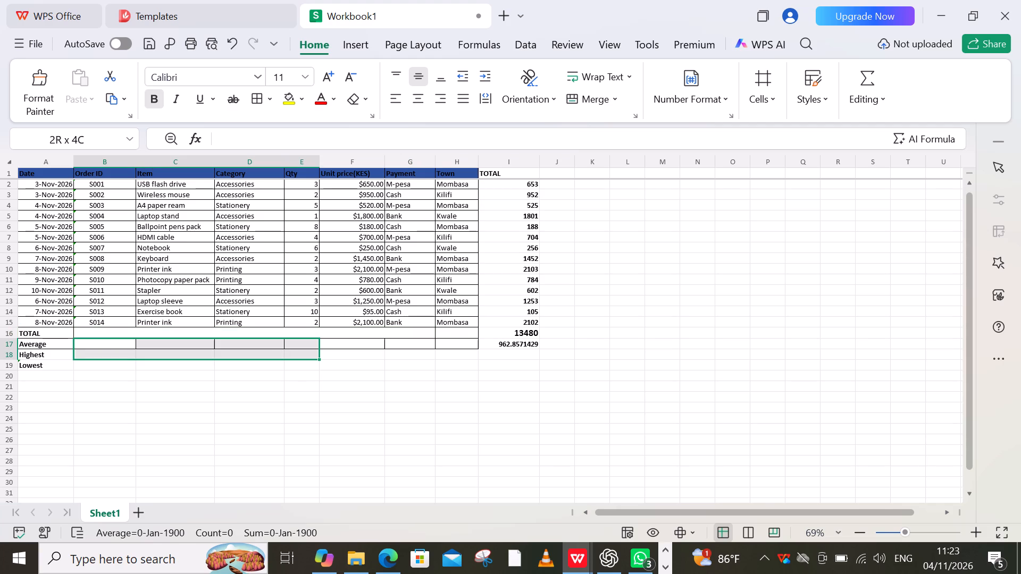
drag(321, 348, 420, 340)
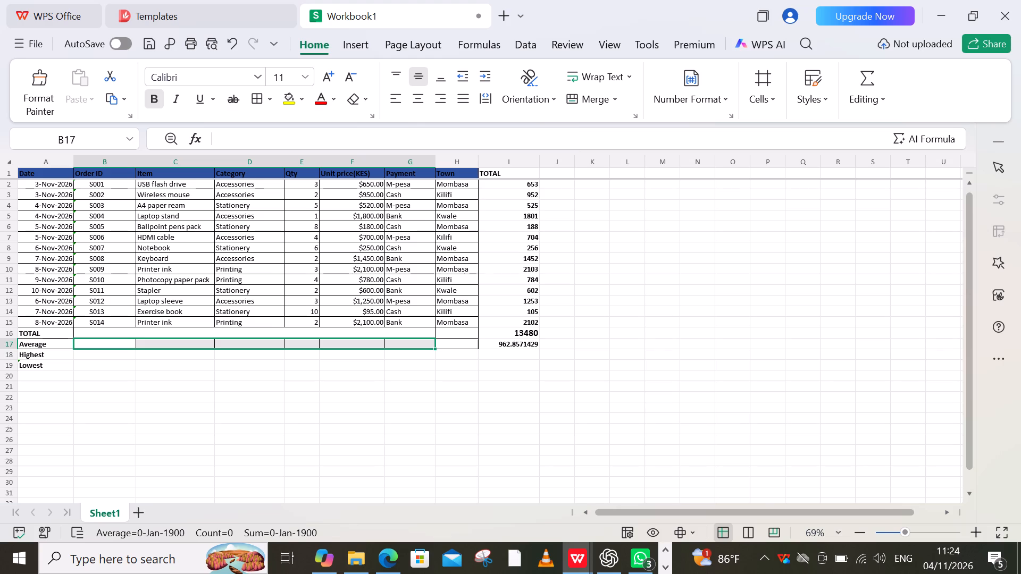
click(605, 107)
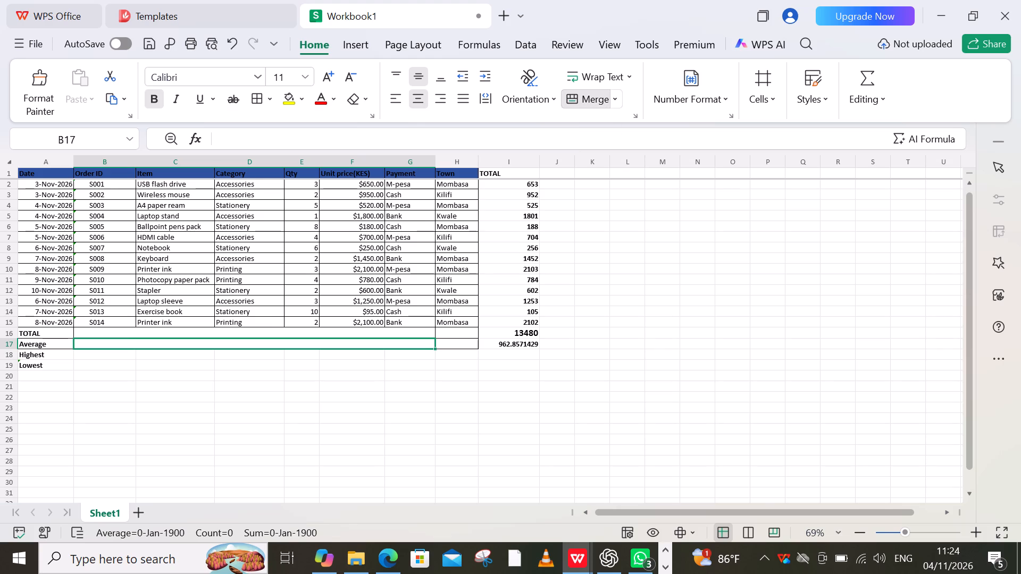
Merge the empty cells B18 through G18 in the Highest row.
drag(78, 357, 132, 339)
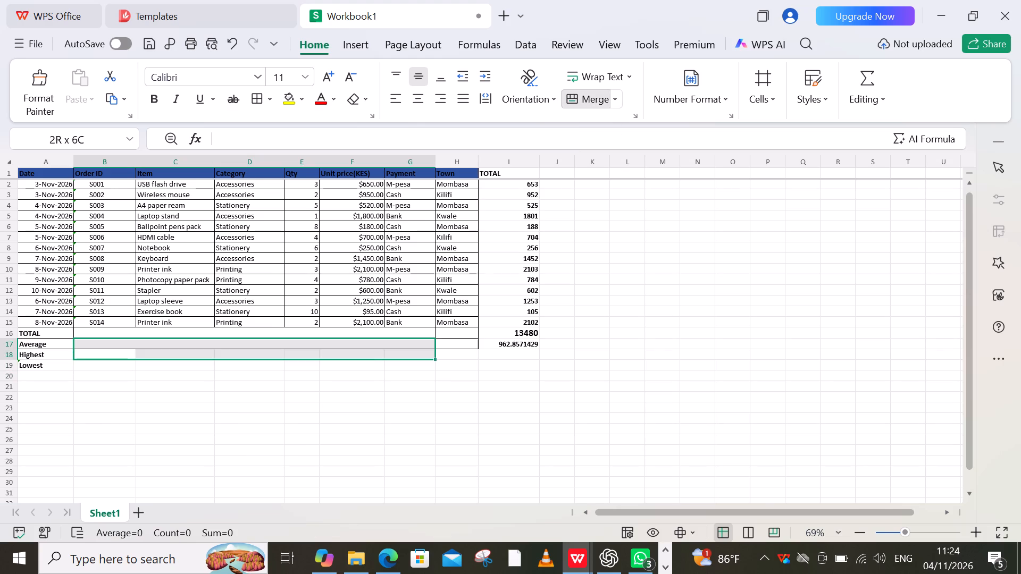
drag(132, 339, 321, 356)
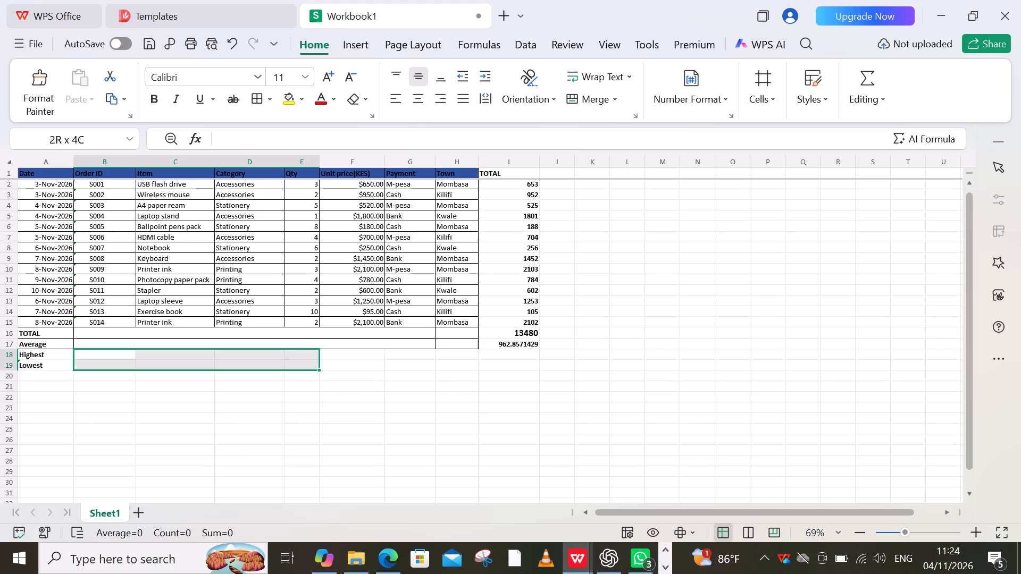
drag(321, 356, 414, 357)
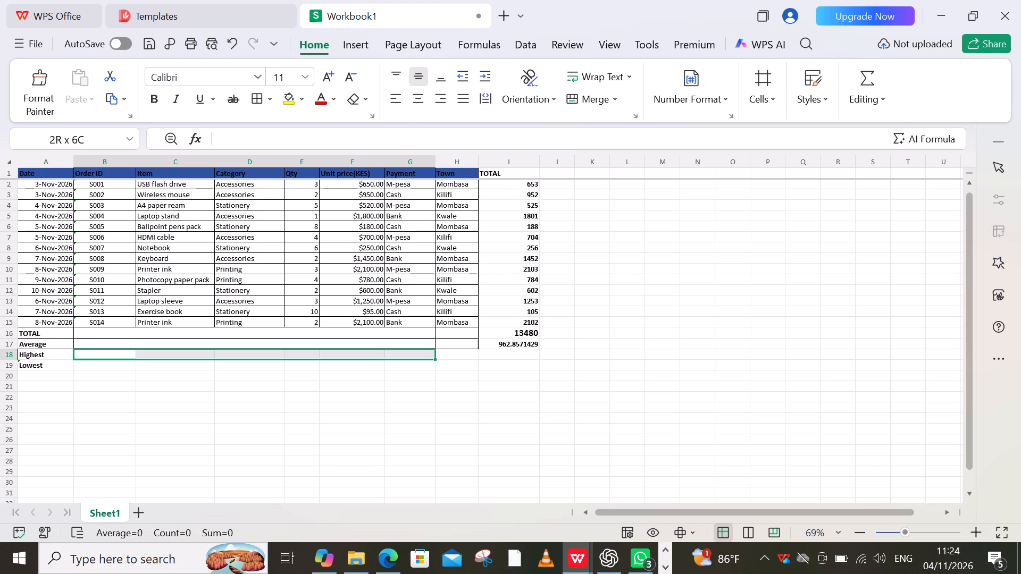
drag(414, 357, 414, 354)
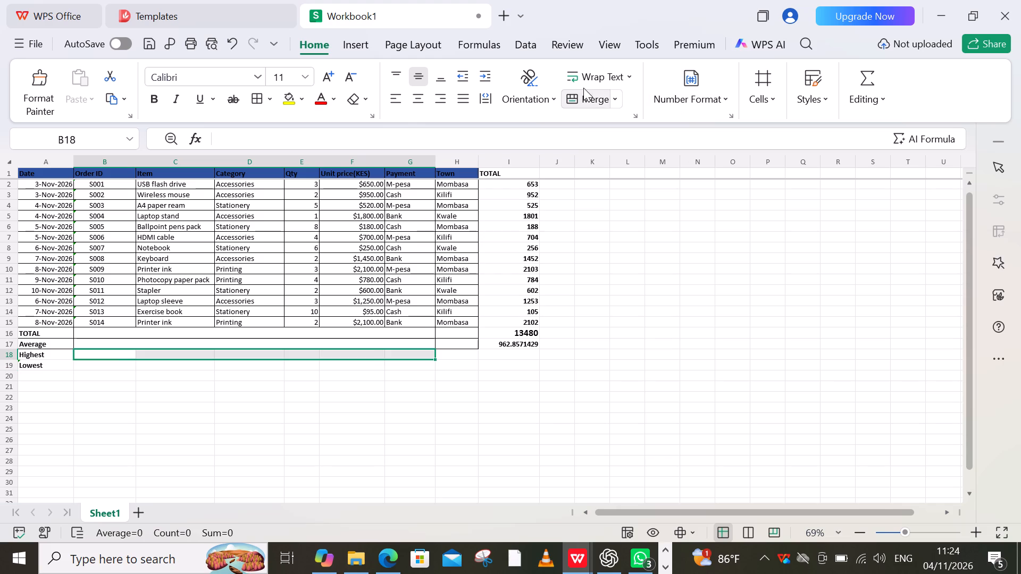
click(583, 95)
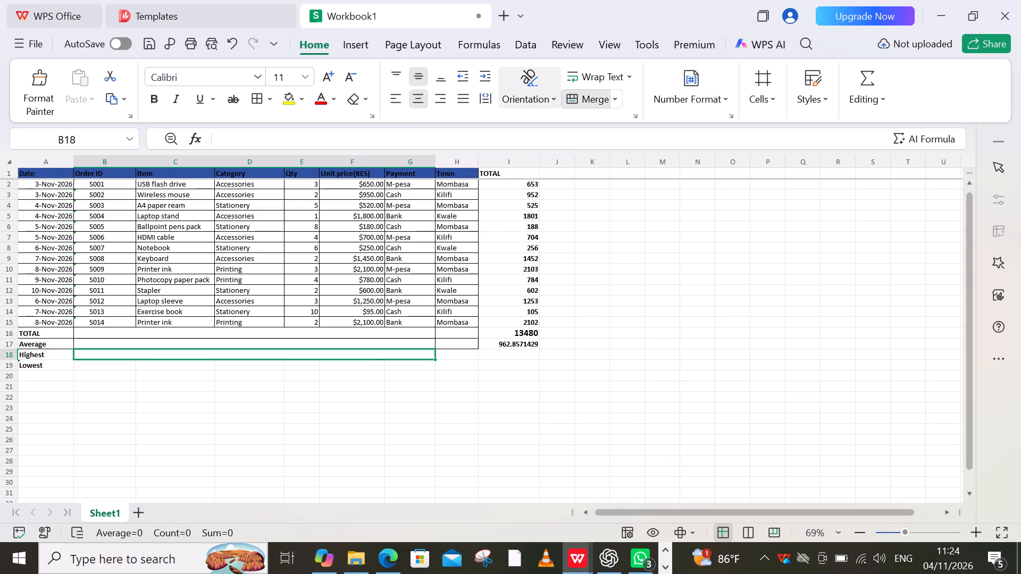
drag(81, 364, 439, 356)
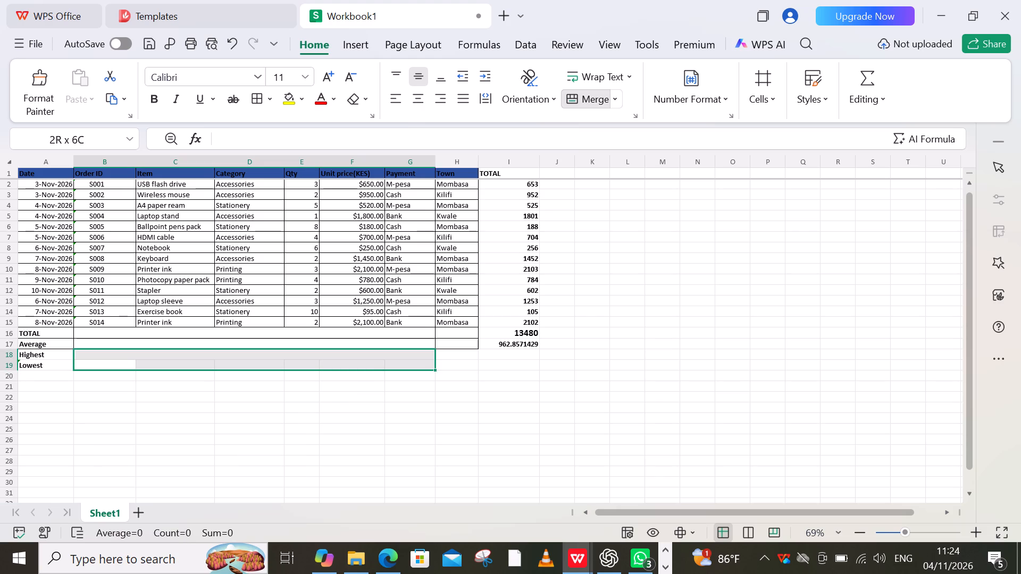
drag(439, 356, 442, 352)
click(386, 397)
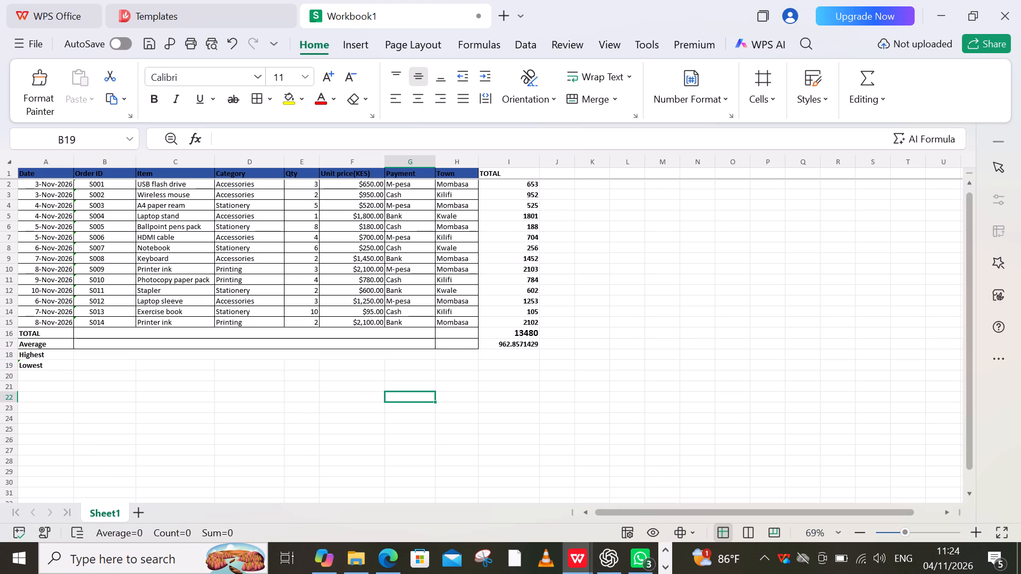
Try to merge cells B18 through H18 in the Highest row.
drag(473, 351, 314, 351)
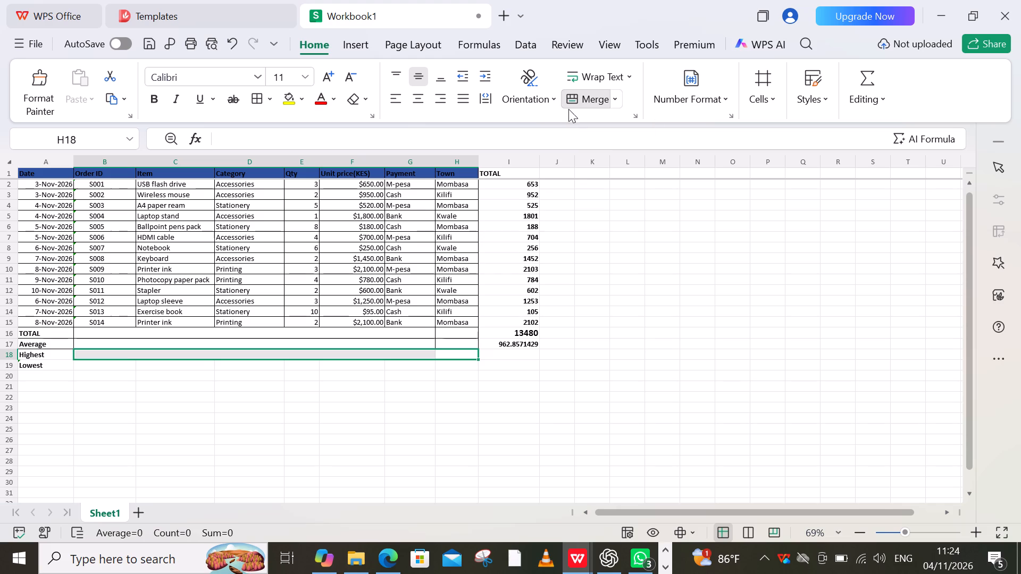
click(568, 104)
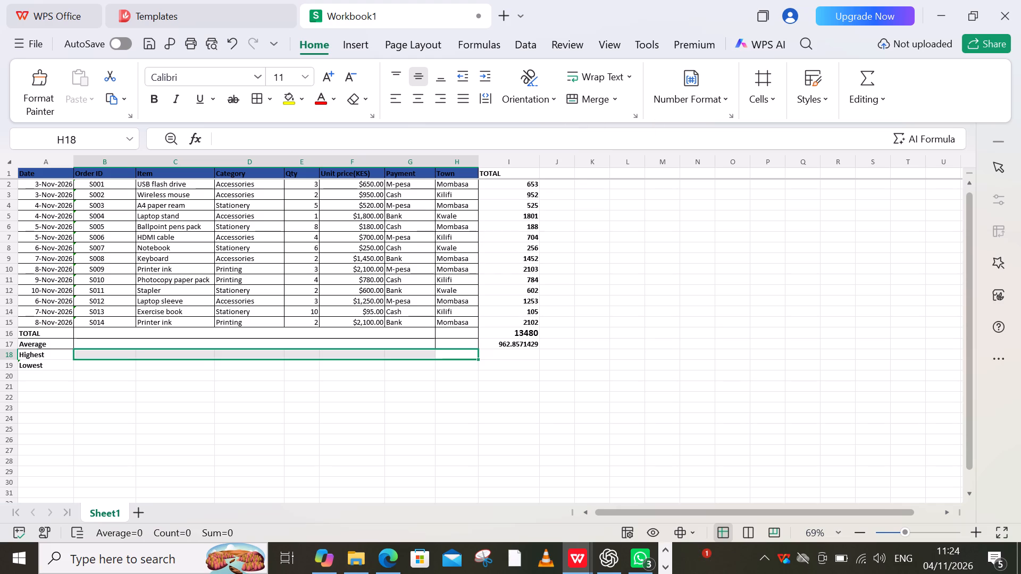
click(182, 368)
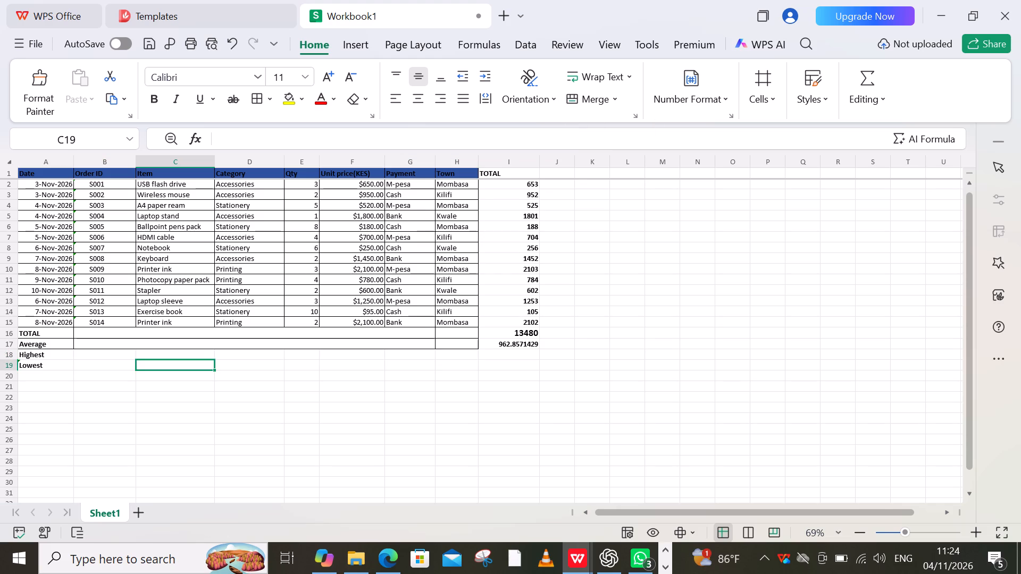
Merge cells B18 through G18 in the Highest row.
drag(427, 355, 265, 352)
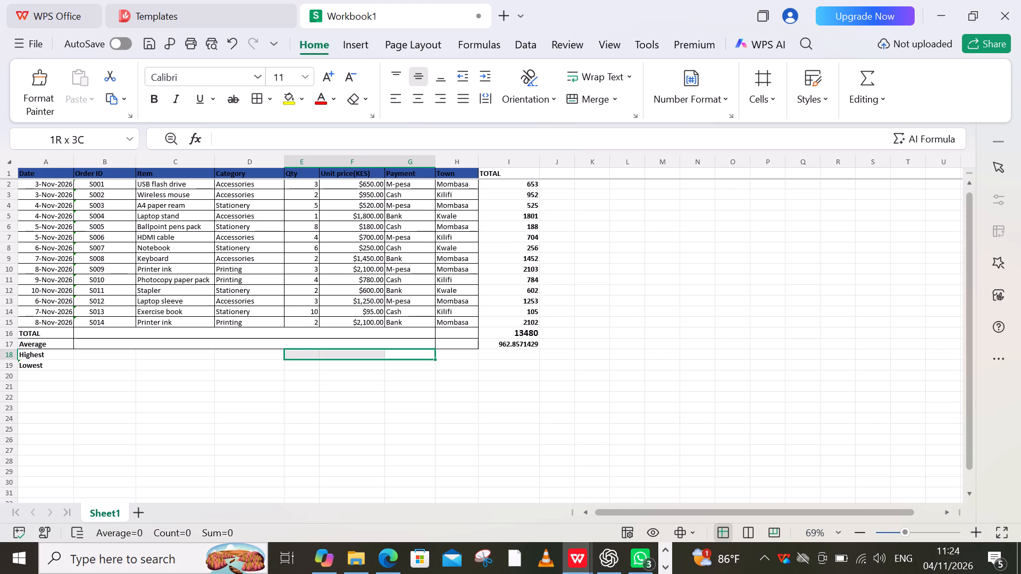
drag(265, 352, 110, 355)
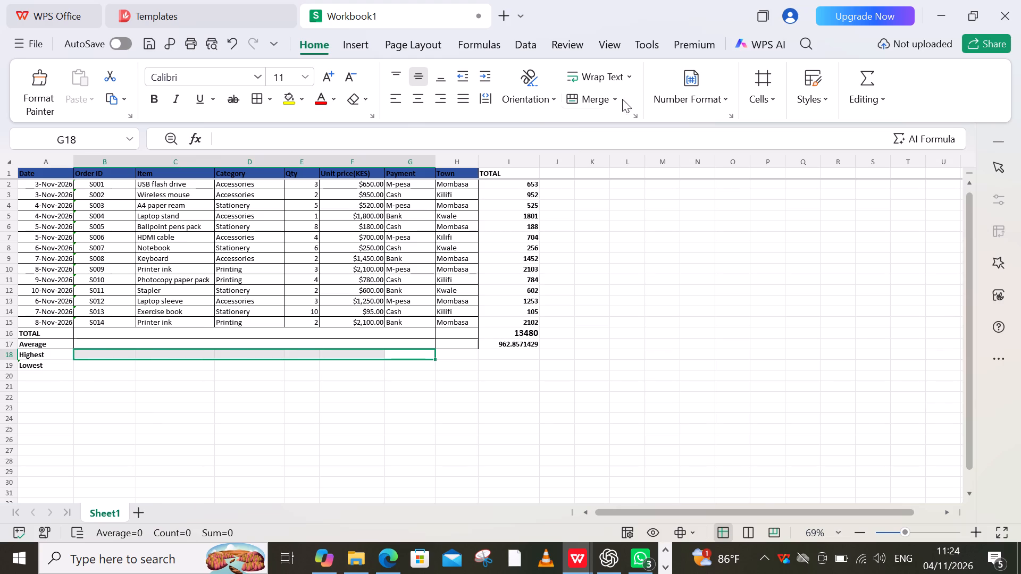
click(599, 99)
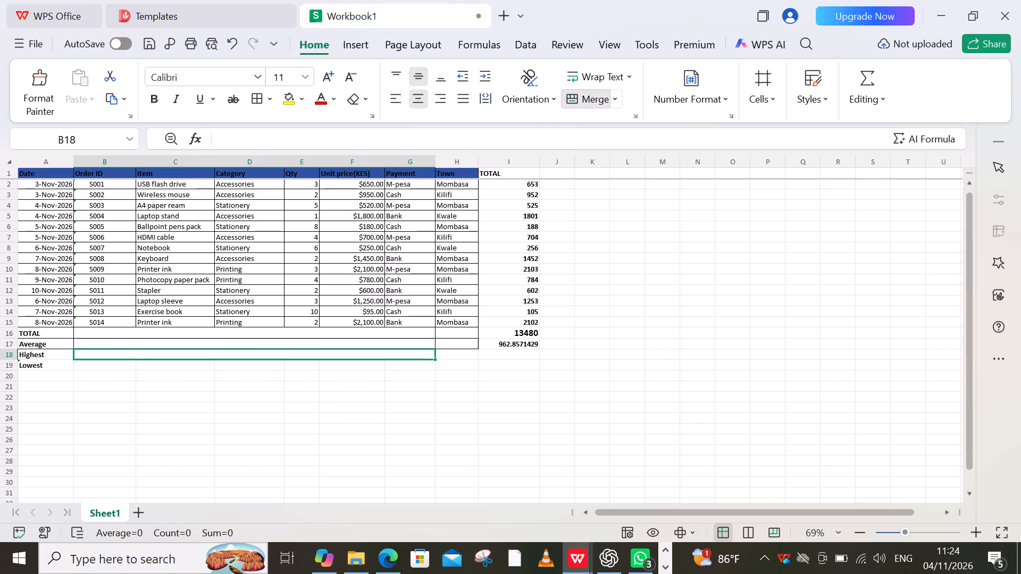
Merge the empty cells B19 through G19 in the Lowest row.
click(78, 365)
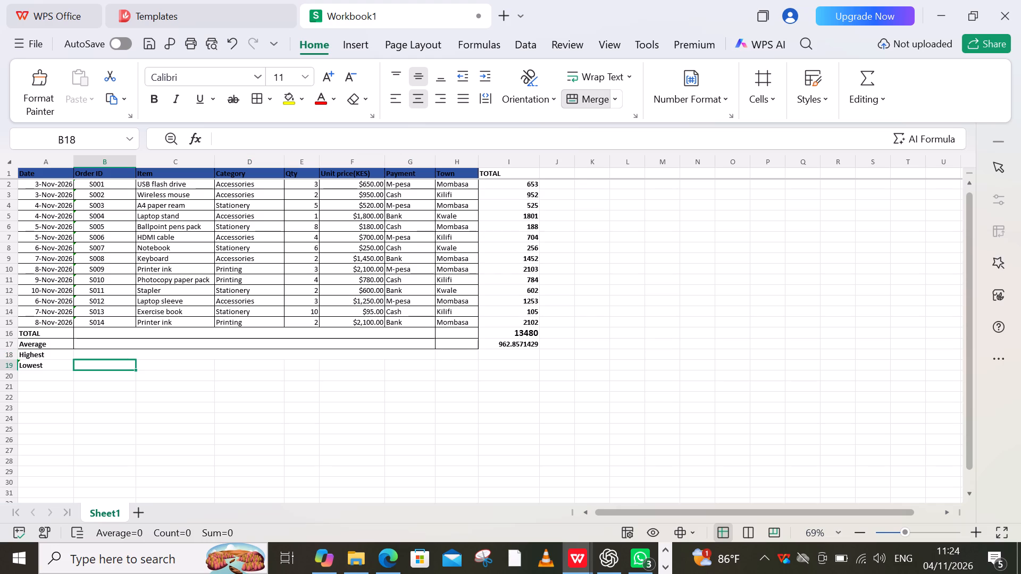
drag(114, 363, 222, 367)
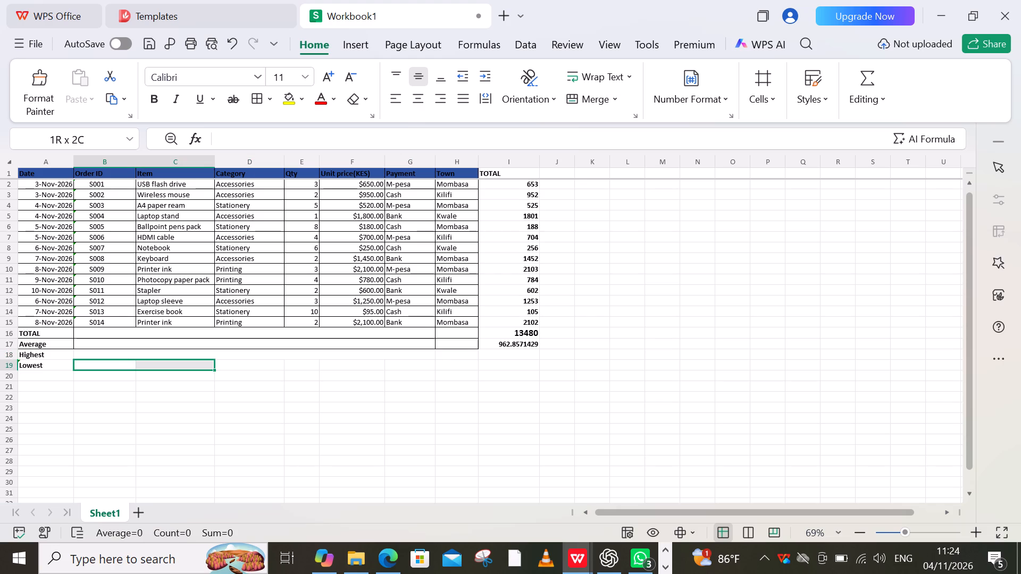
drag(222, 367, 392, 357)
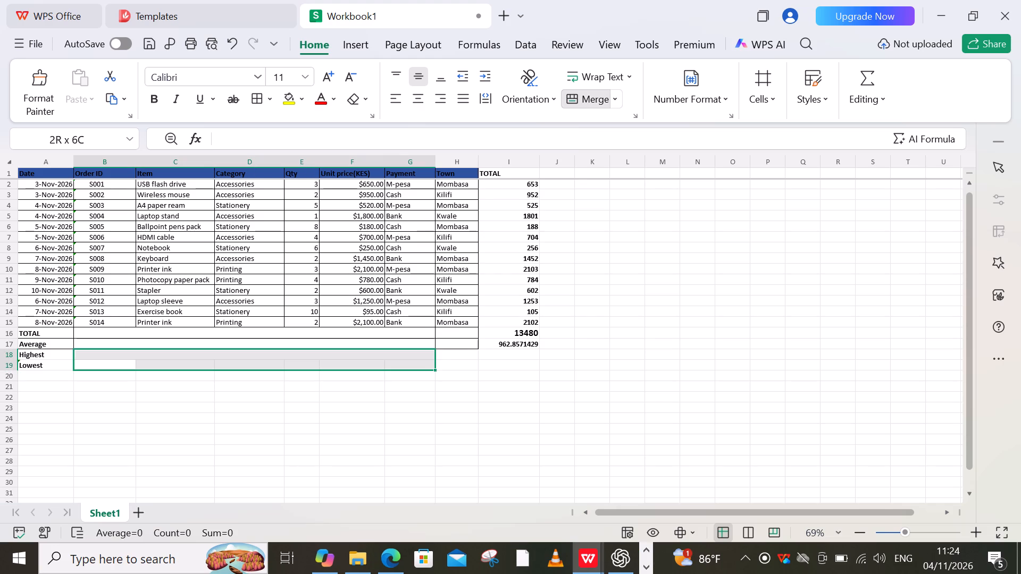
drag(392, 357, 394, 365)
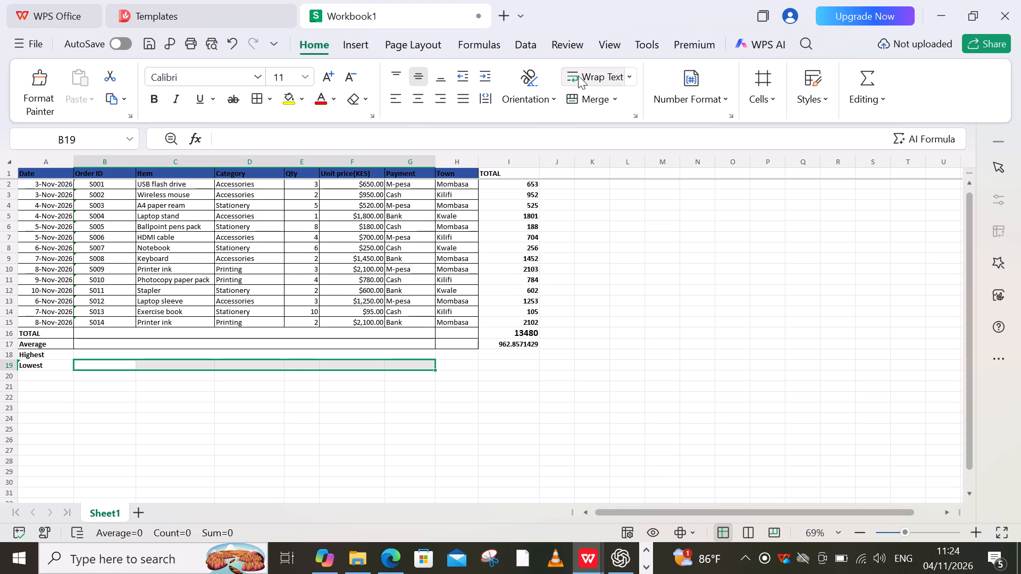
click(587, 99)
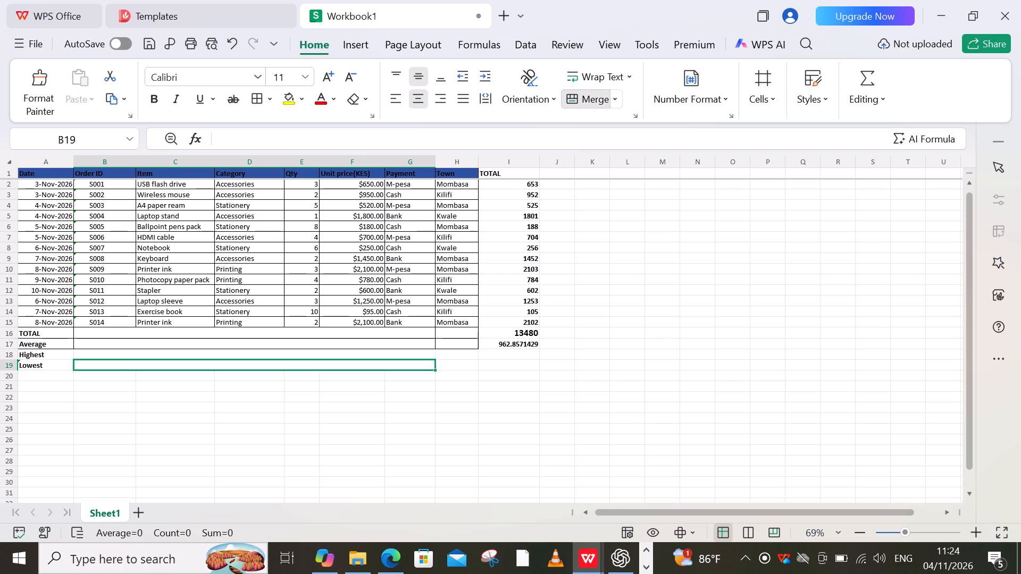
click(40, 375)
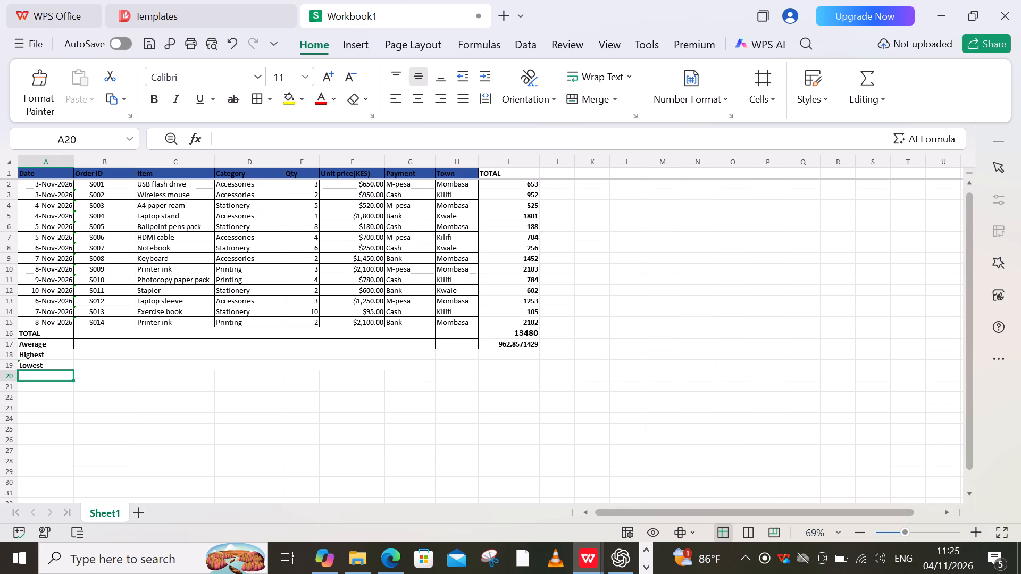
Calculate the highest total in cell I18 of the Highest row with the formula =MAX(I2:I15).
click(494, 357)
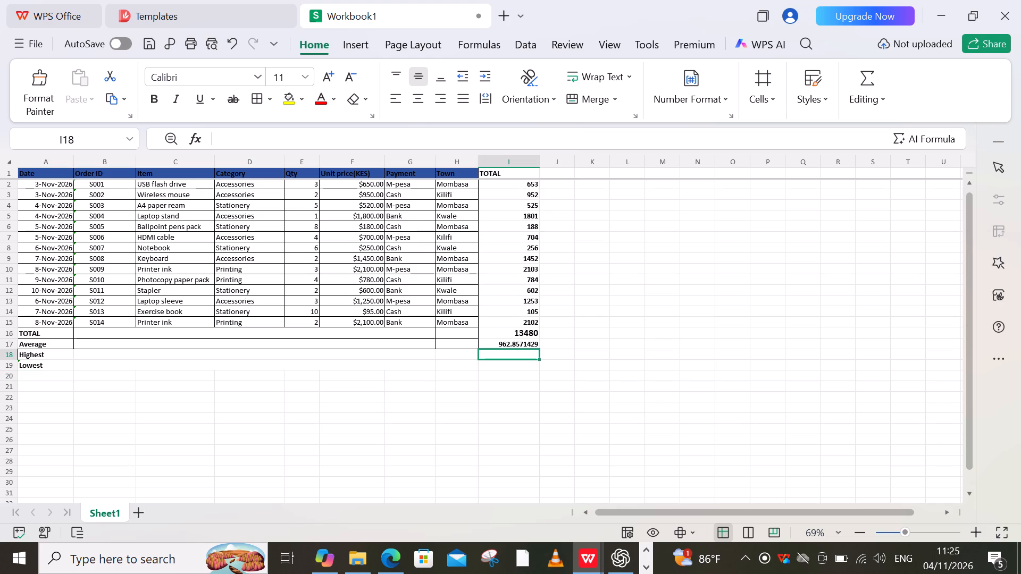
click(227, 137)
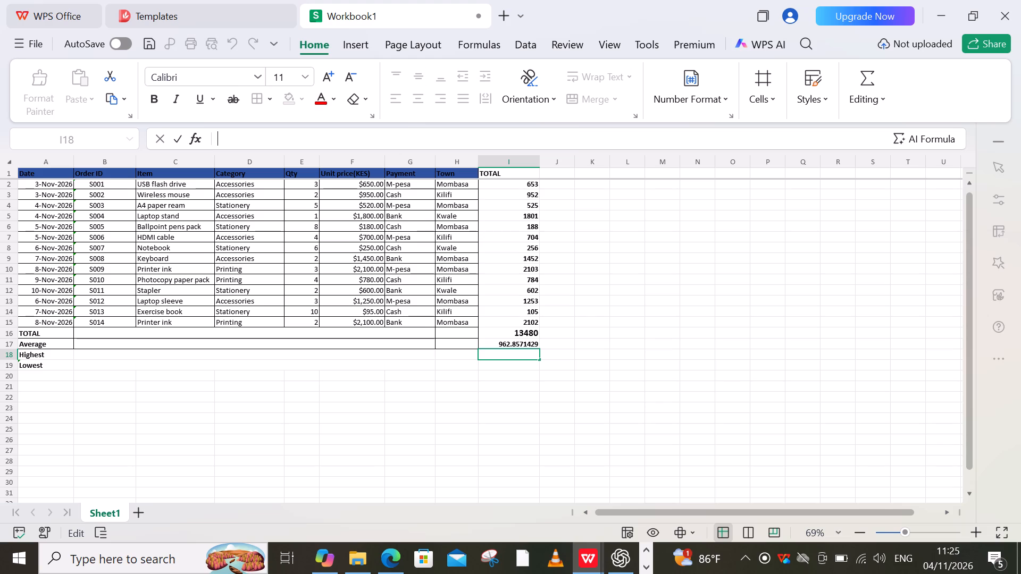
key(m)
key(BackSpace)
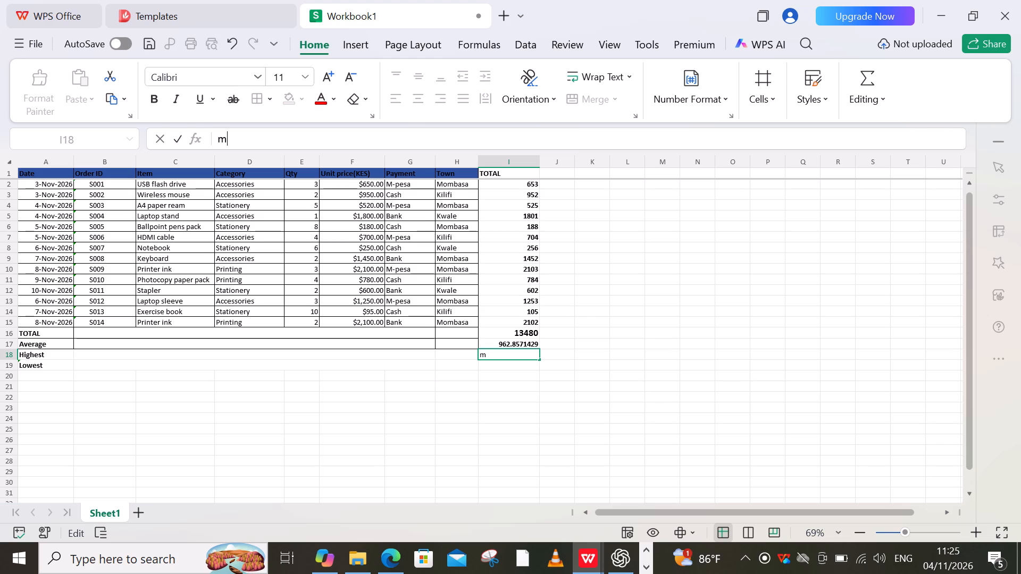
key(equal)
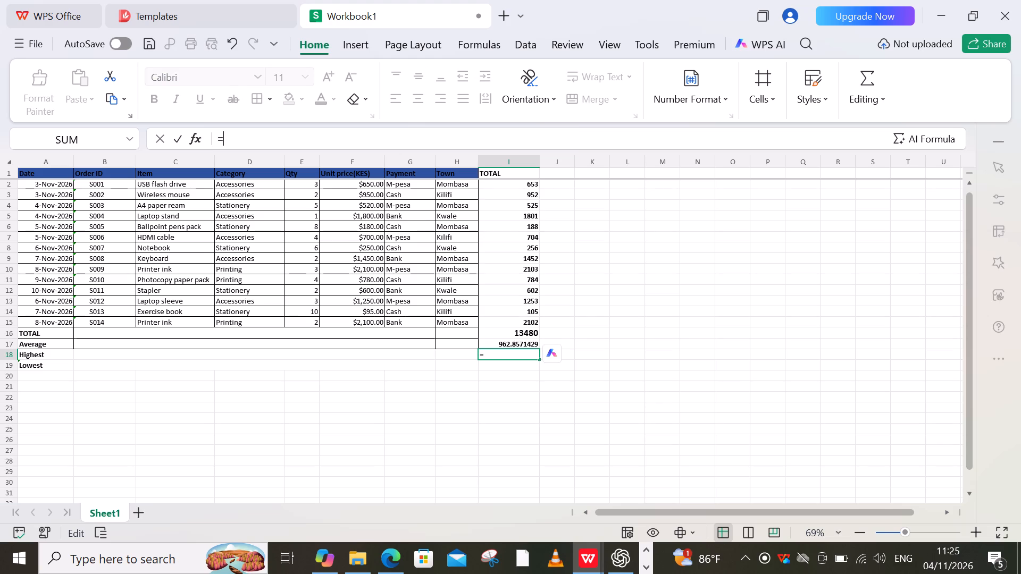
text(MAX)
text(())
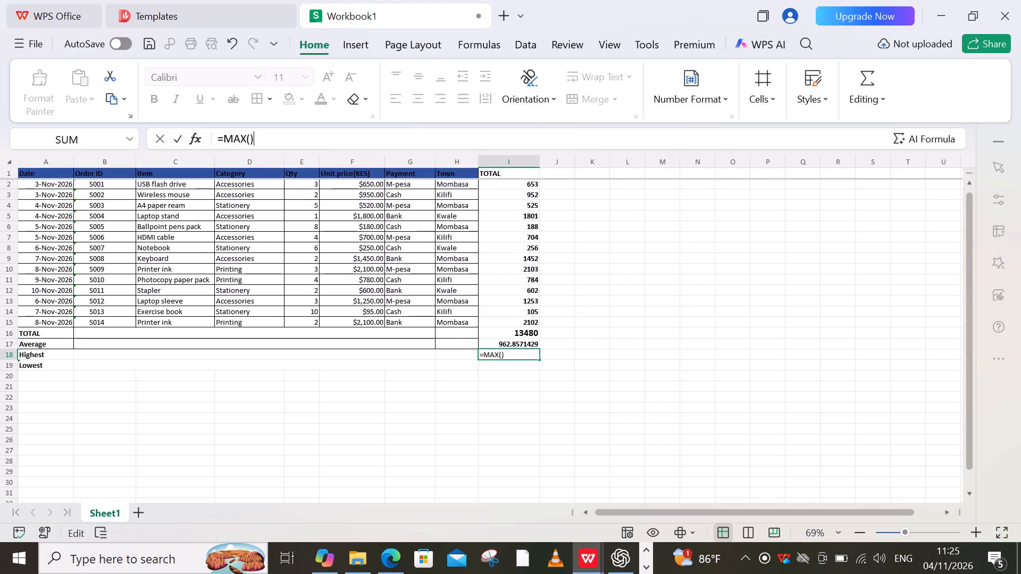
click(487, 183)
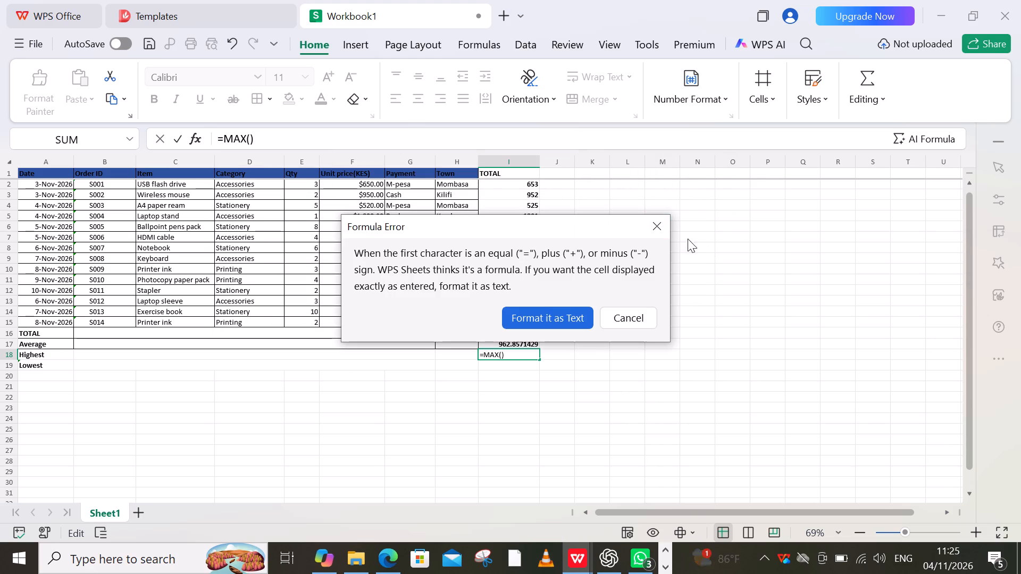
click(657, 223)
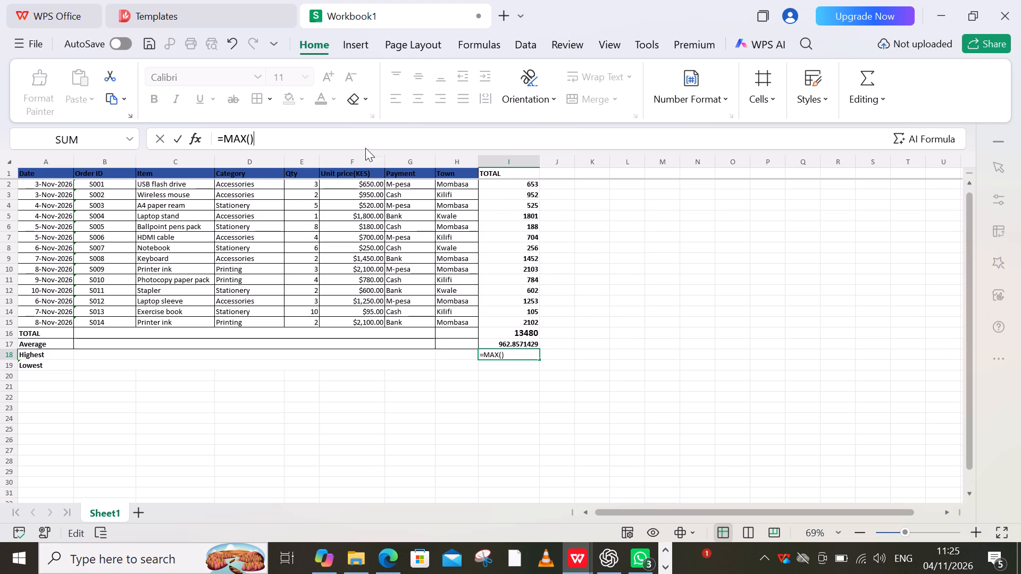
key(Left)
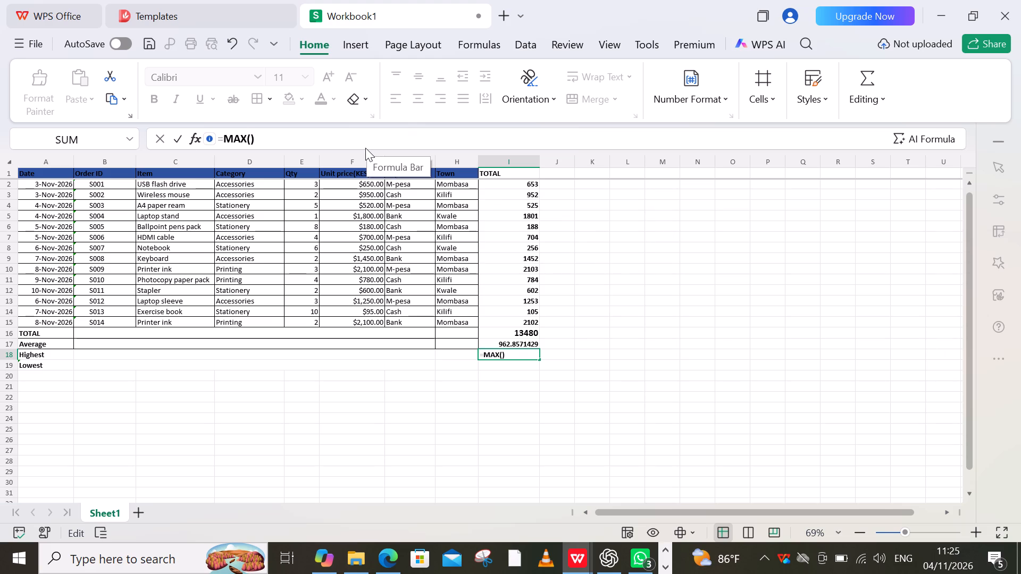
text(I2)
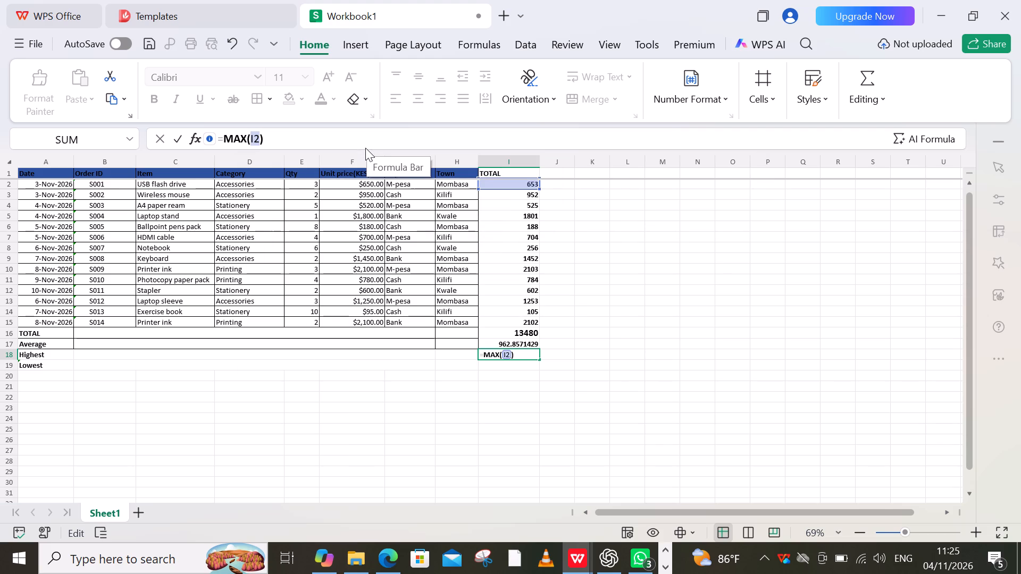
key(shift+colon)
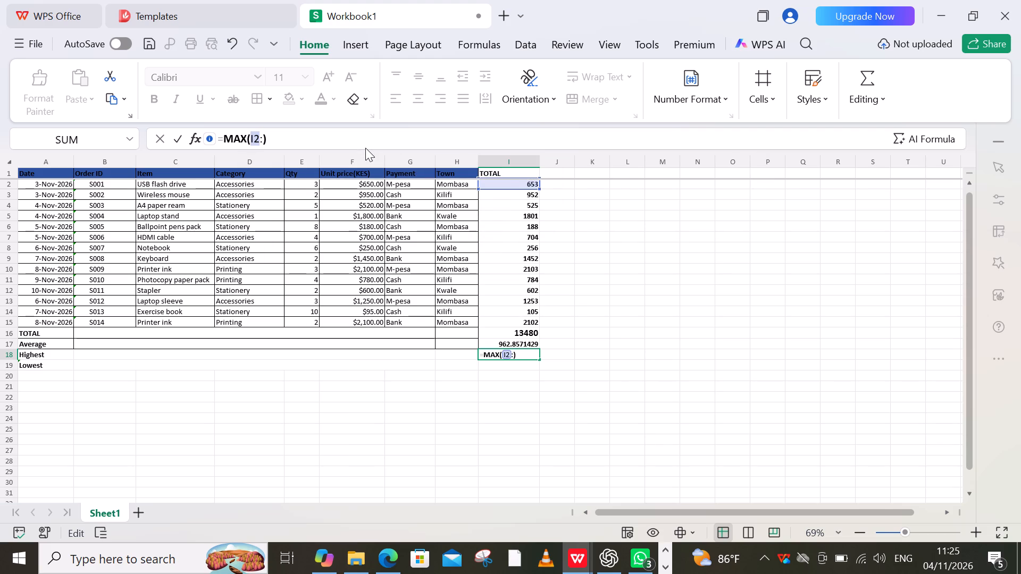
text(I1)
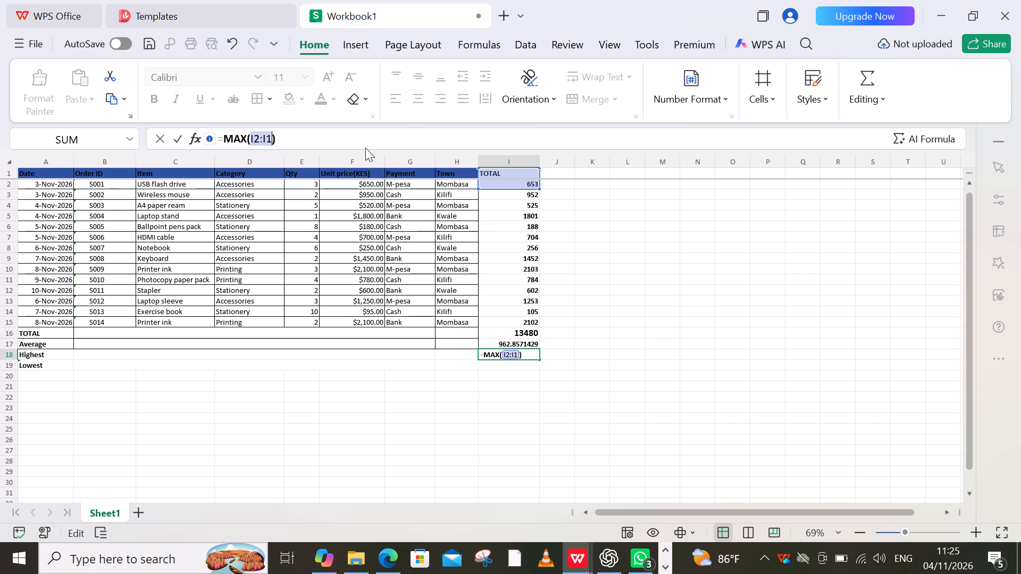
key(5)
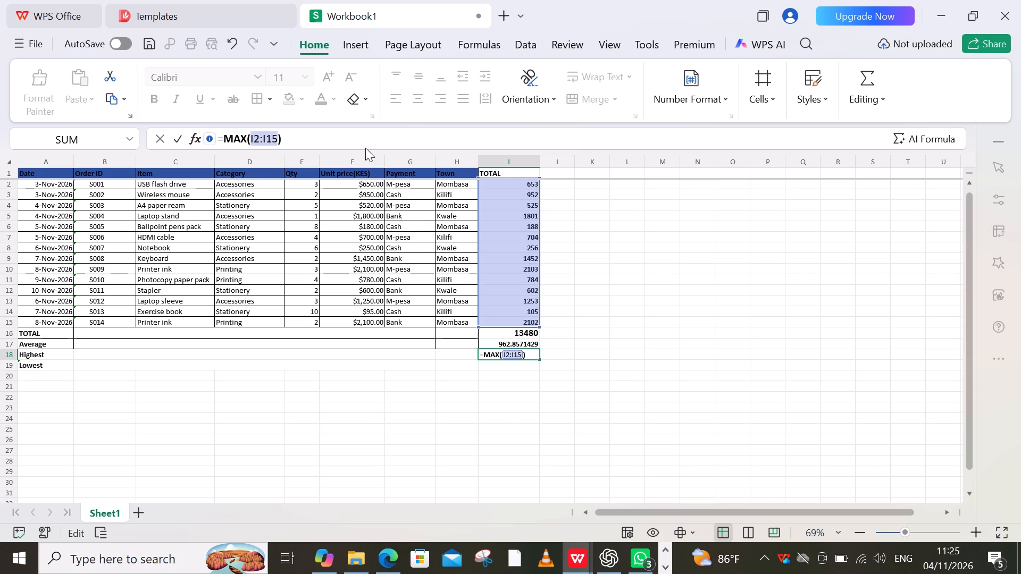
key(Return)
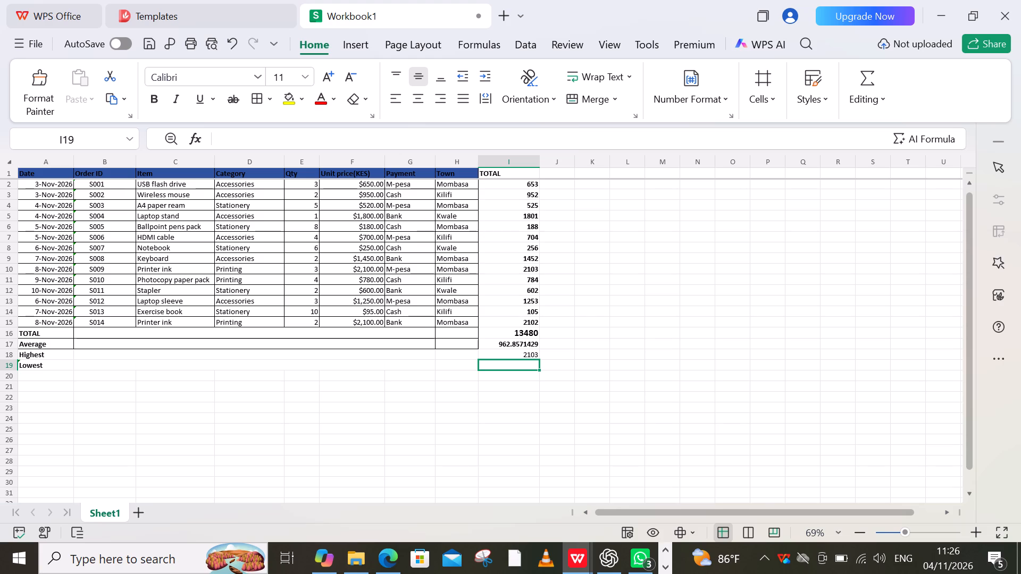
Try to calculate the lowest total in cell I19 of the Lowest row by entering =MIN=(I2:I15).
click(242, 136)
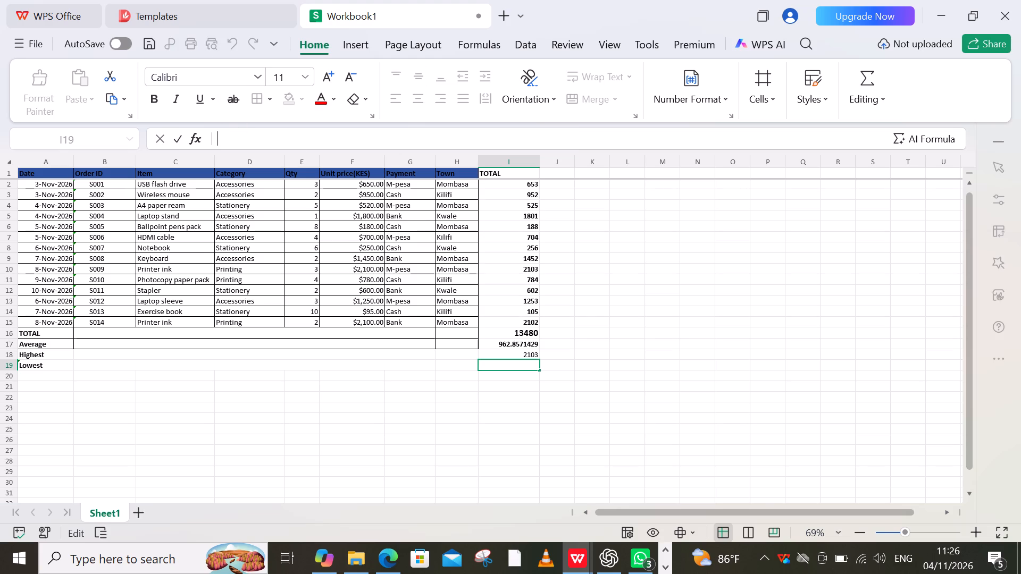
text(MIN)
key(BackSpace)
key(BackSpace)
key(BackSpace)
text(=MIN)
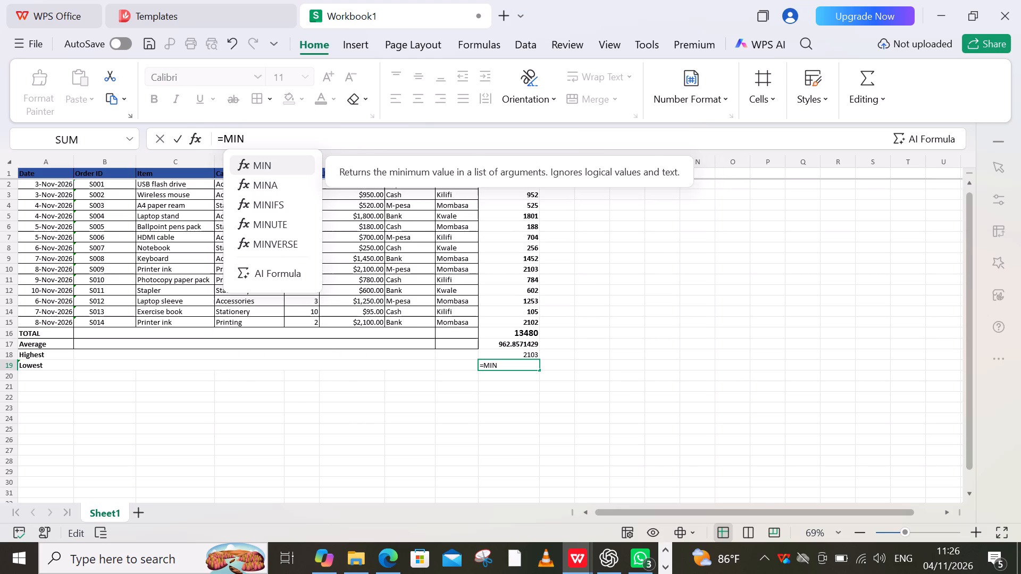
key(equal)
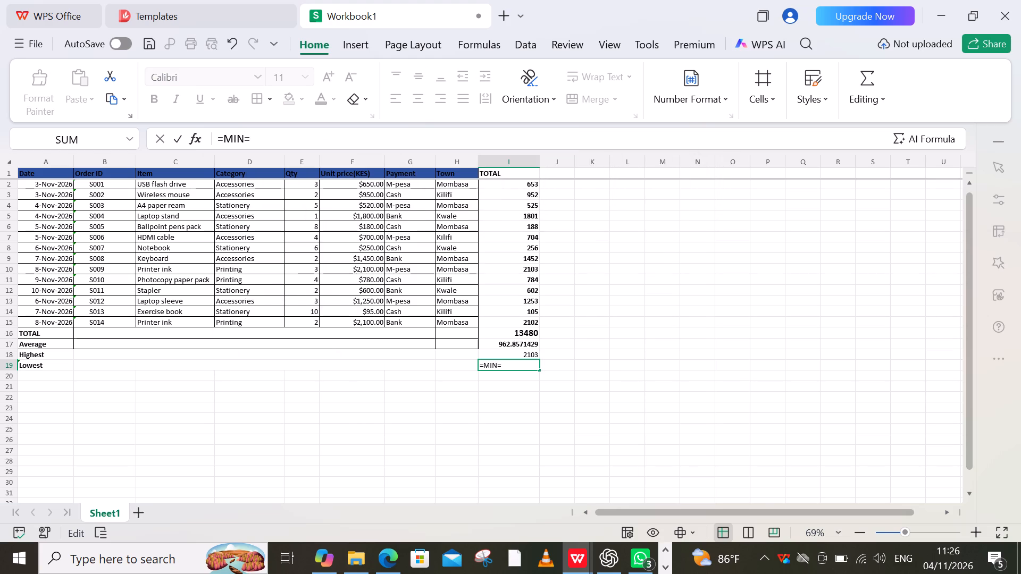
text(())
key(Left)
text(I1)
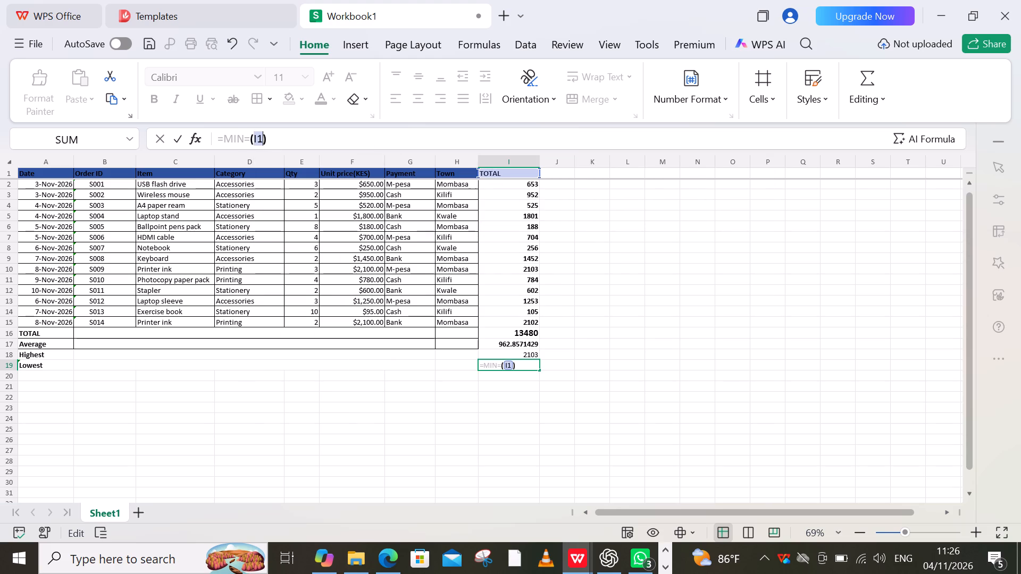
key(BackSpace)
key(2)
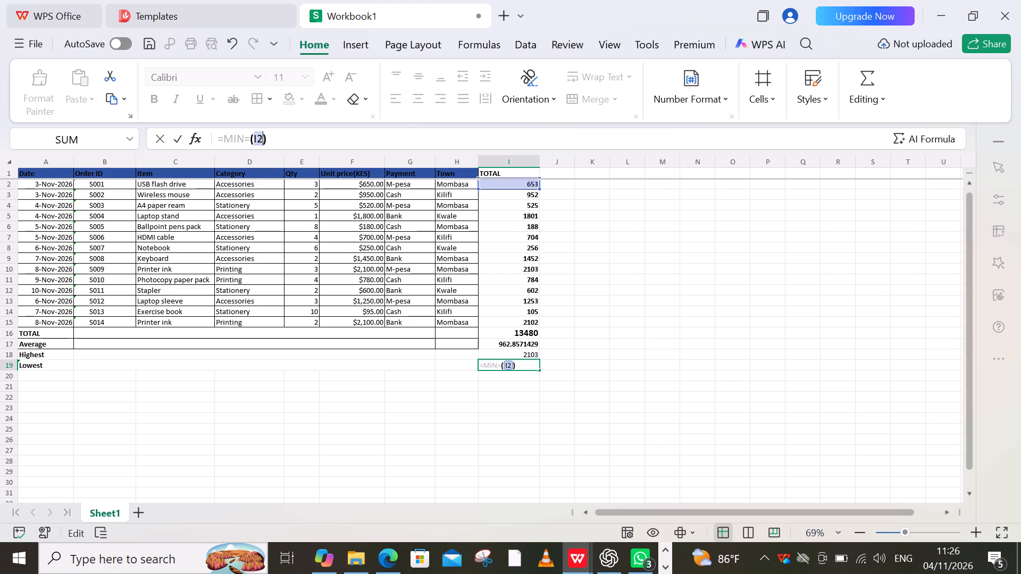
key(shift+colon)
key(1)
key(BackSpace)
text(I1)
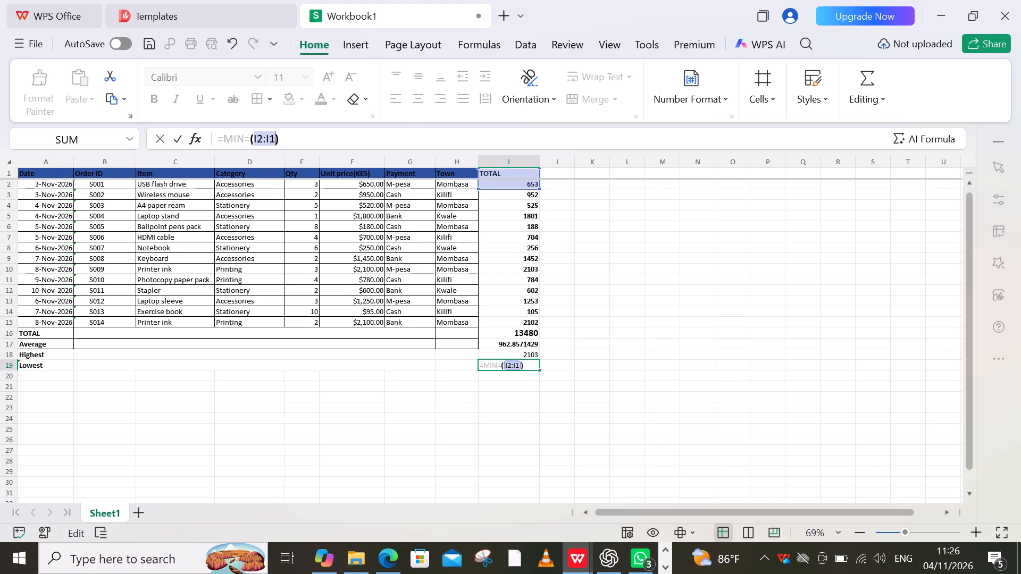
key(5)
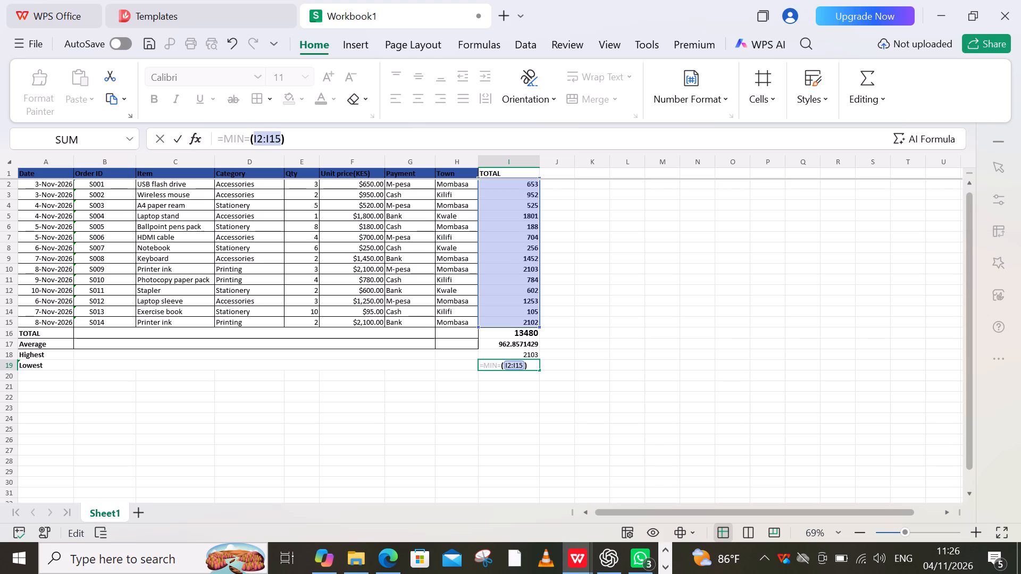
key(Return)
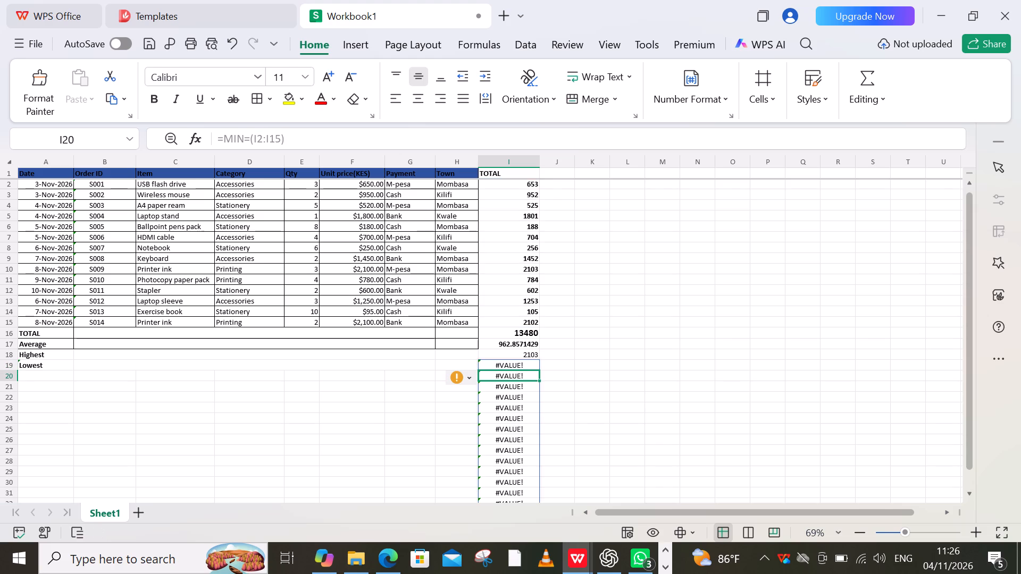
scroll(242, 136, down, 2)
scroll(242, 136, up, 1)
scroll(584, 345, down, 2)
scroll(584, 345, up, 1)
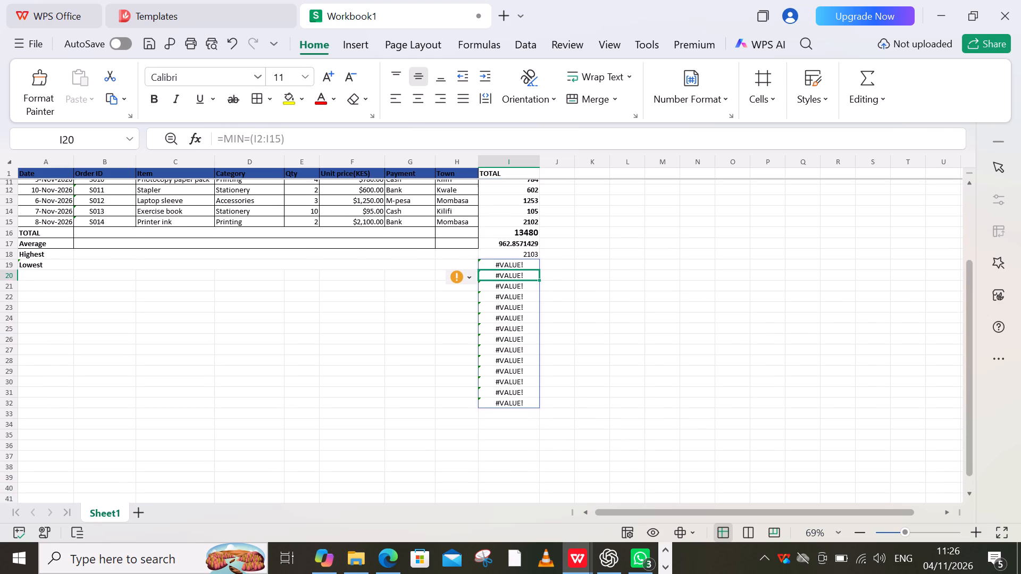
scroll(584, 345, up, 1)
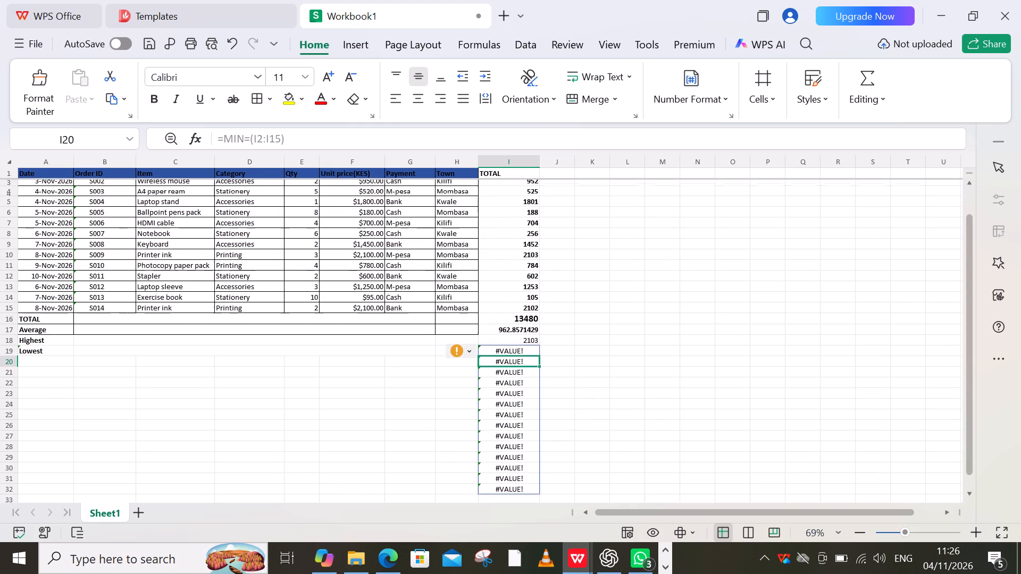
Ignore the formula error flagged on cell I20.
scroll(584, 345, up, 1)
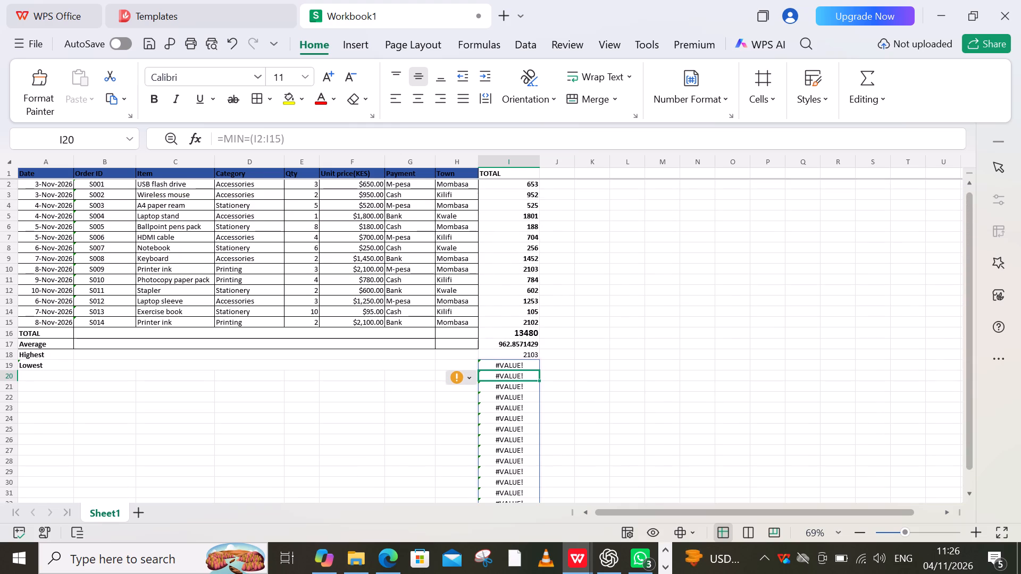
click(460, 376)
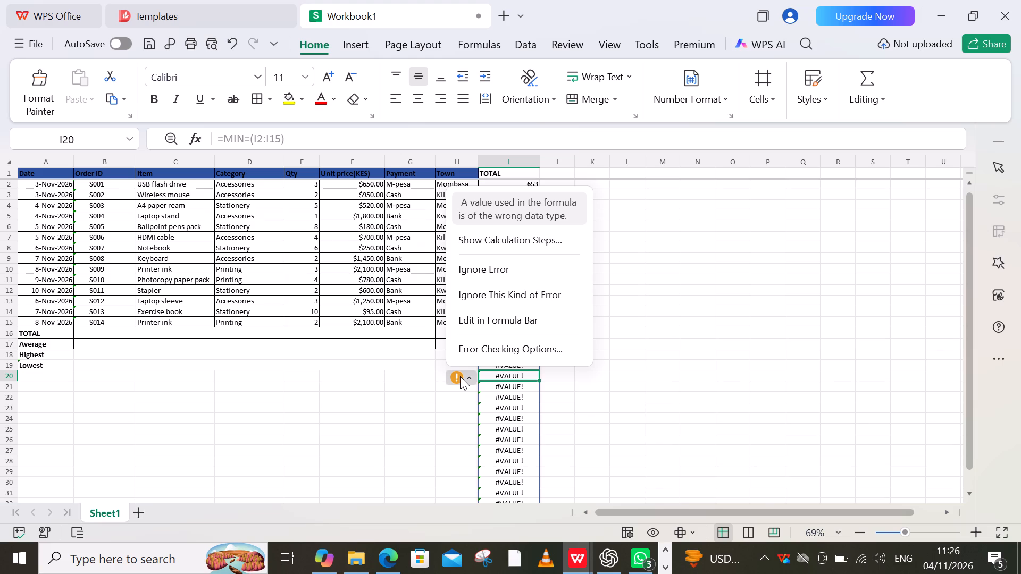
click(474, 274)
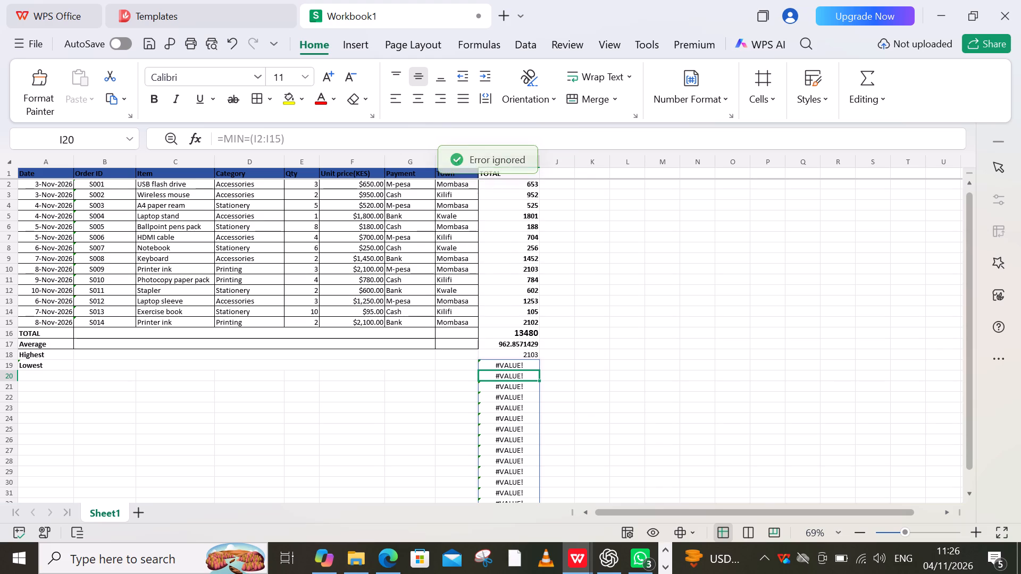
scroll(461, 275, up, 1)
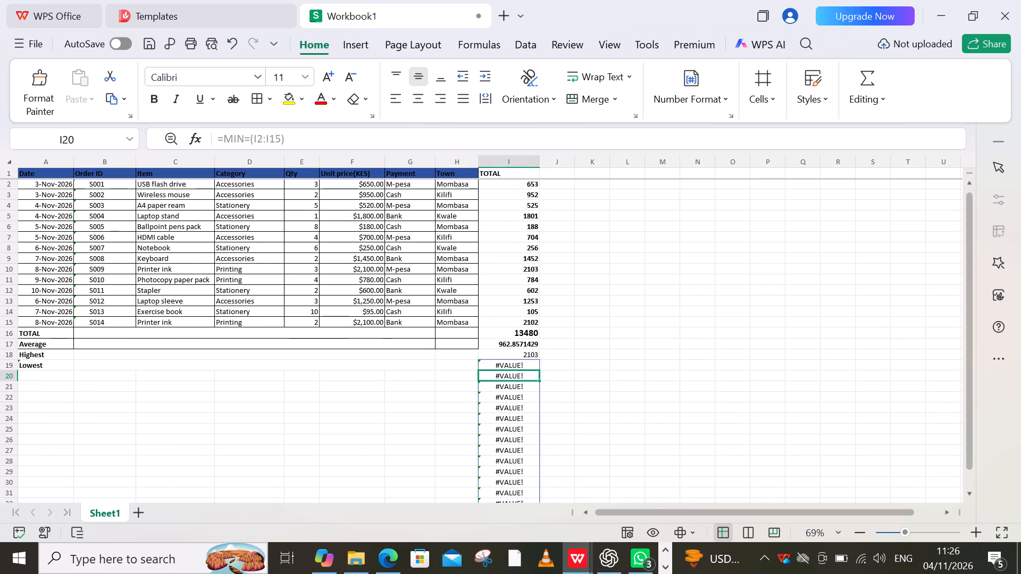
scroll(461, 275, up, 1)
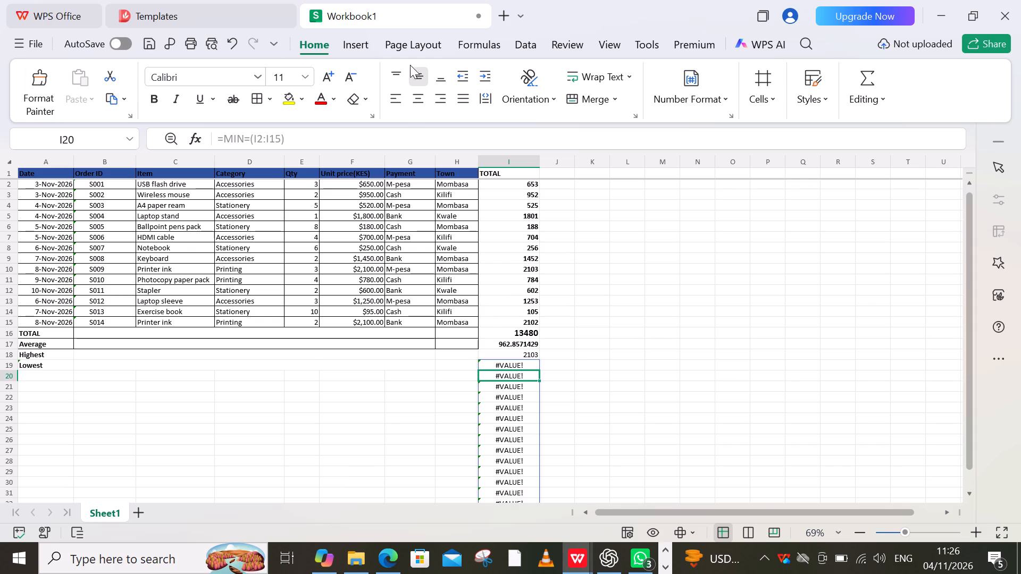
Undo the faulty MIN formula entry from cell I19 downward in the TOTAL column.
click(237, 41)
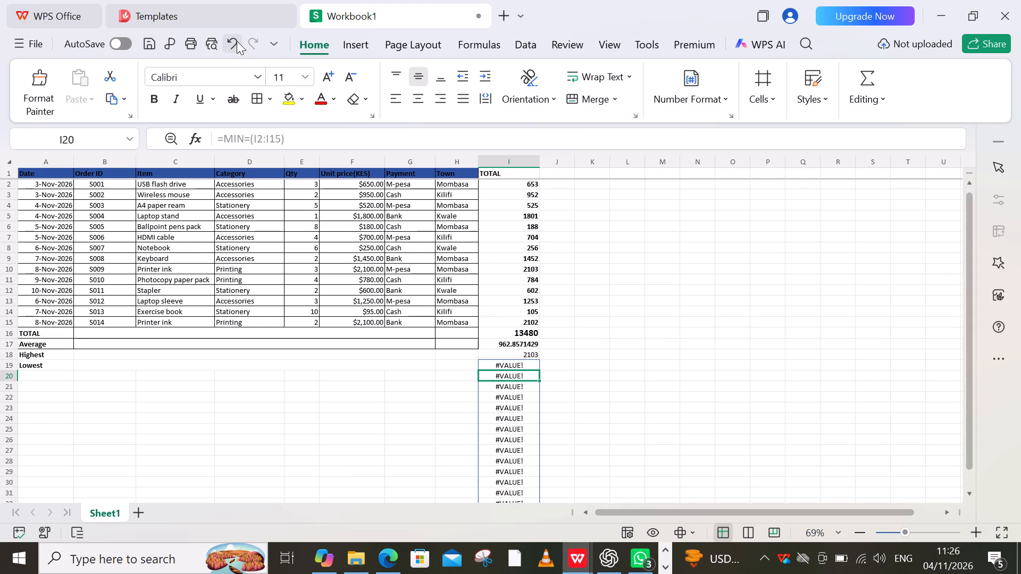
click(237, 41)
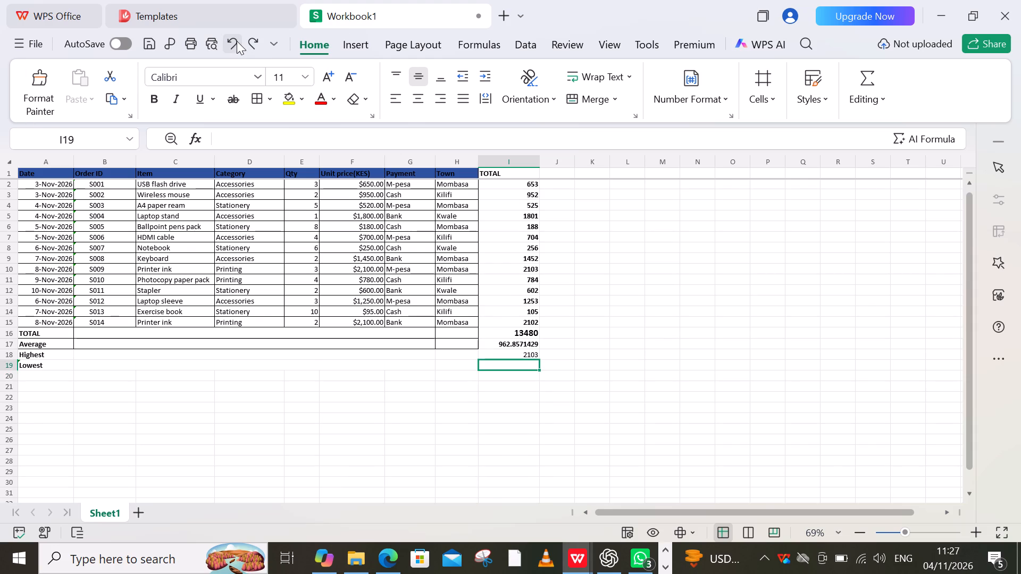
Calculate the lowest total in cell I19 of the Lowest row with the formula =MIN(I2:I15).
click(241, 134)
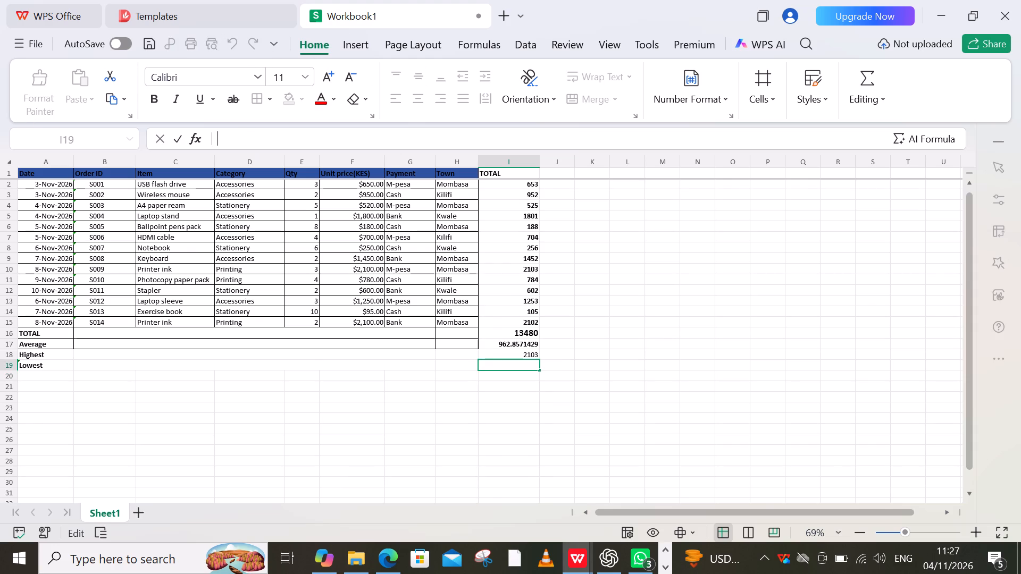
key(equal)
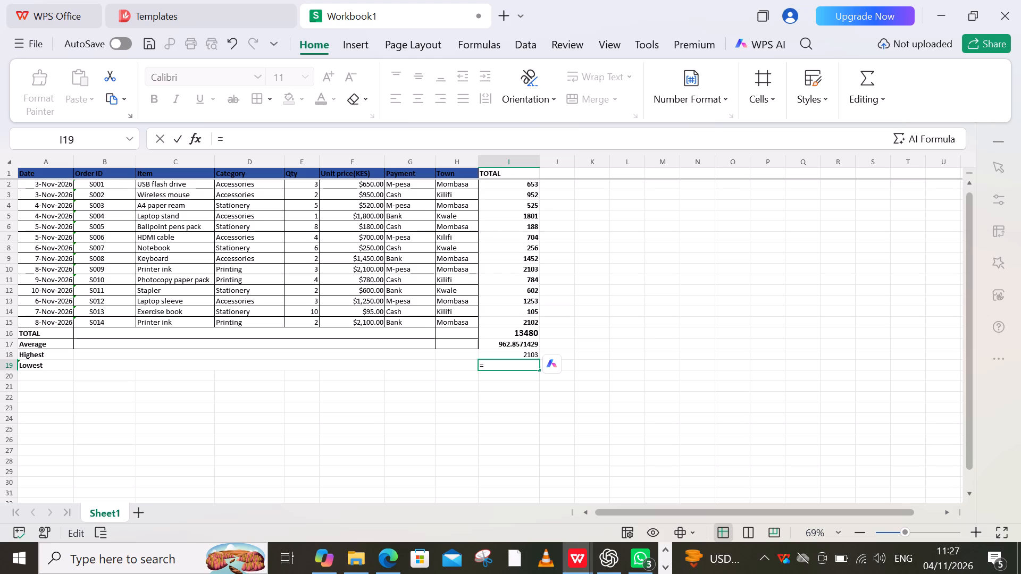
text(MIN)
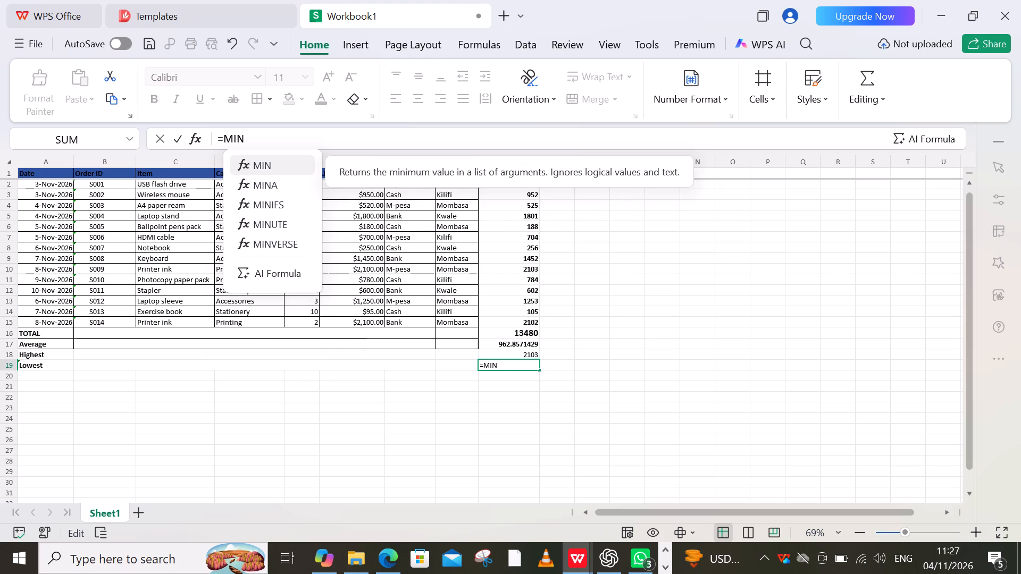
text(())
key(Left)
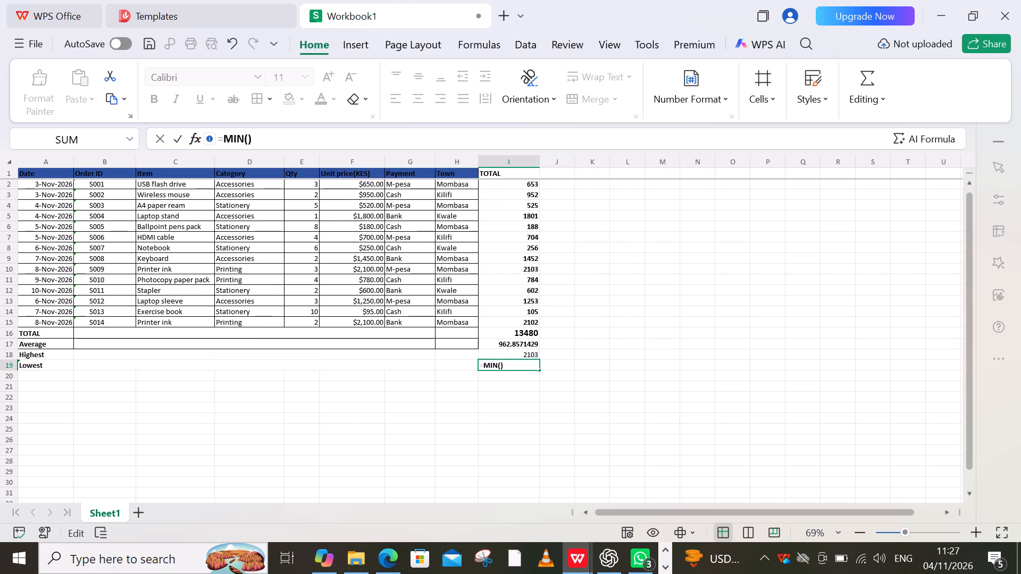
text(I2)
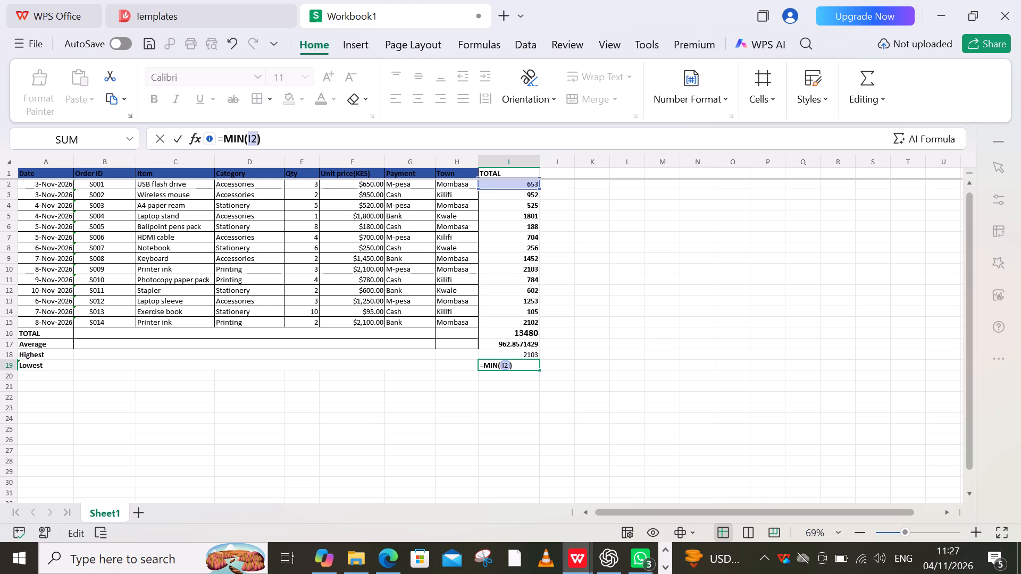
key(shift+colon)
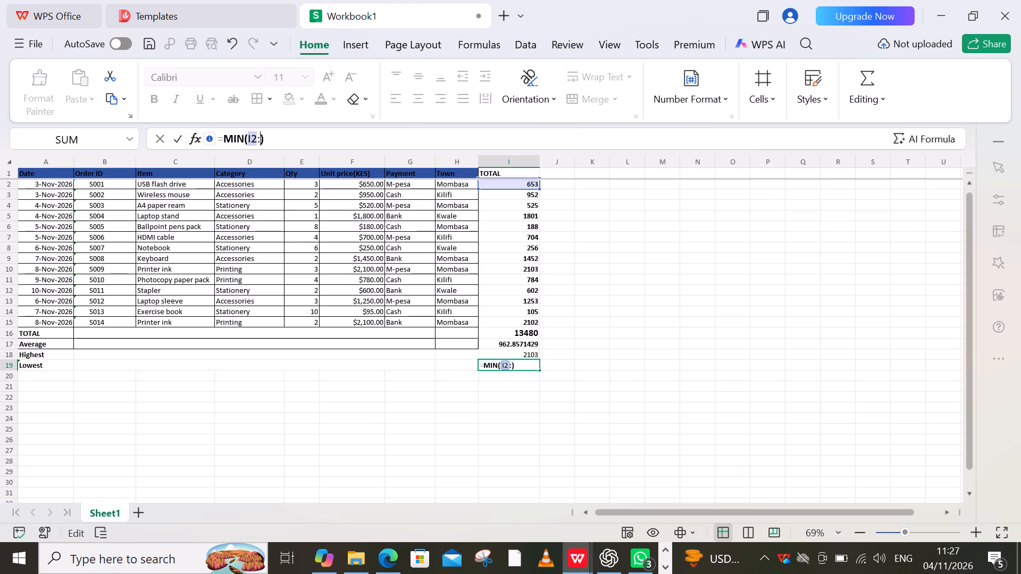
key(1)
key(BackSpace)
key(i)
key(1)
key(5)
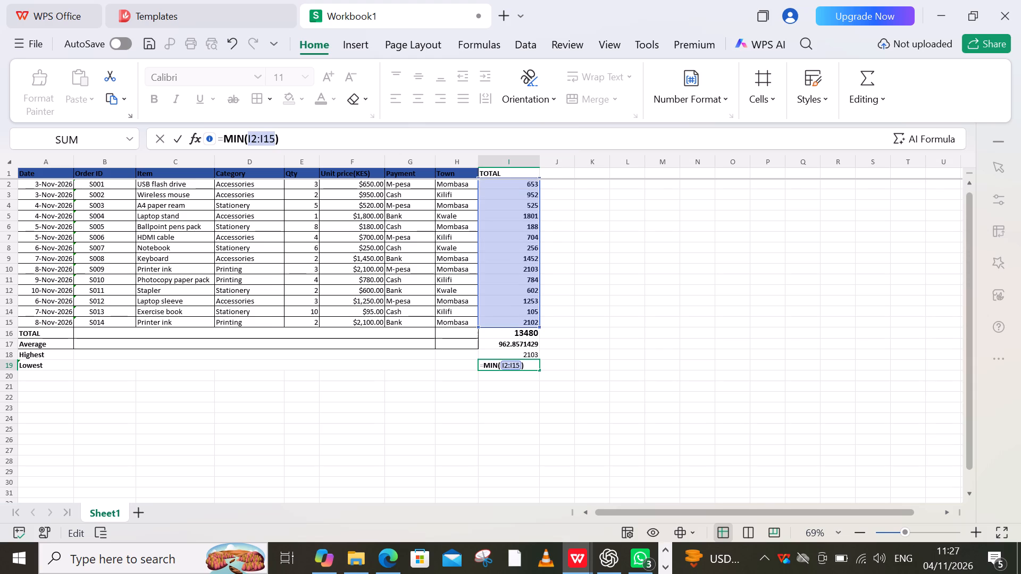
key(Return)
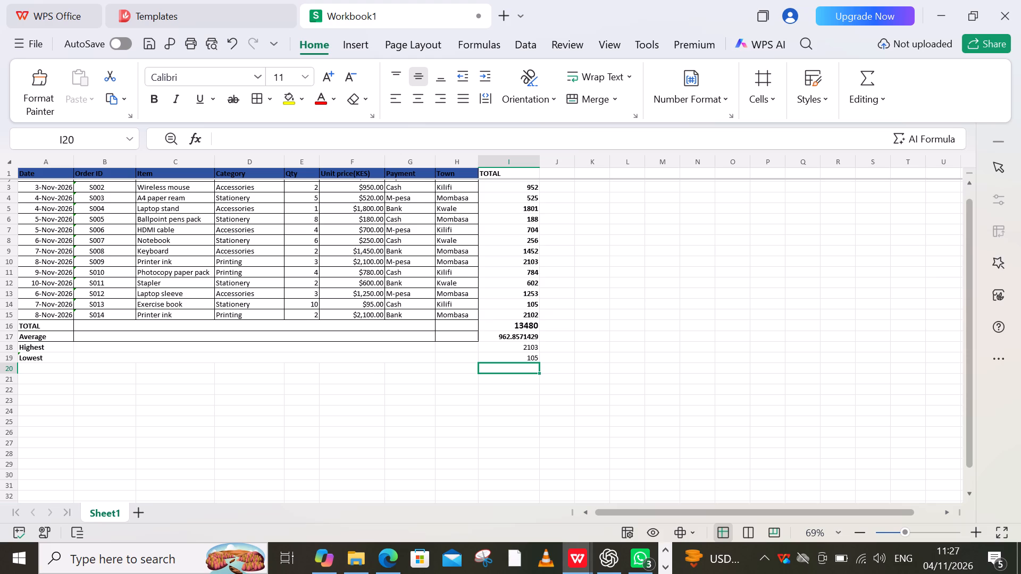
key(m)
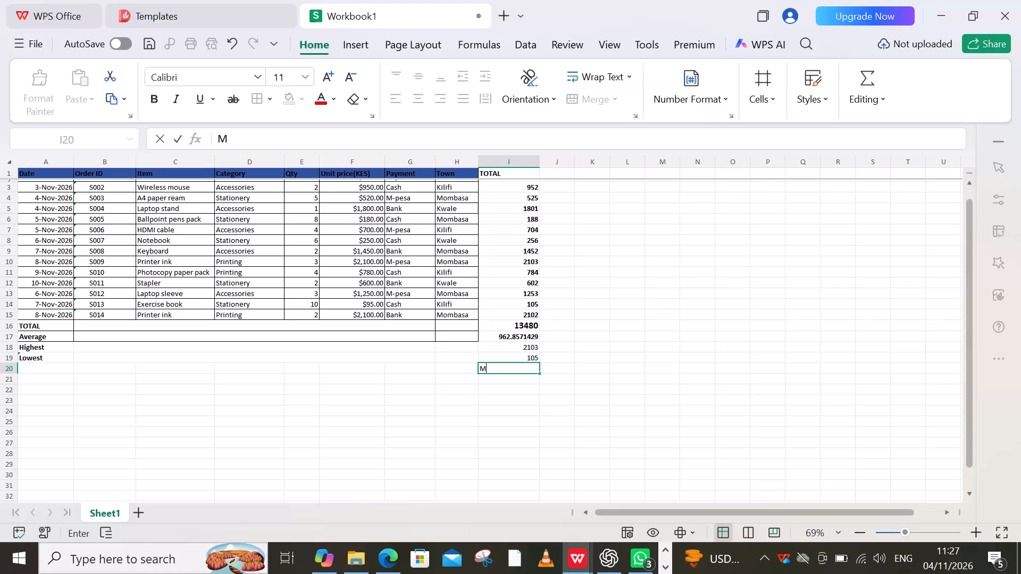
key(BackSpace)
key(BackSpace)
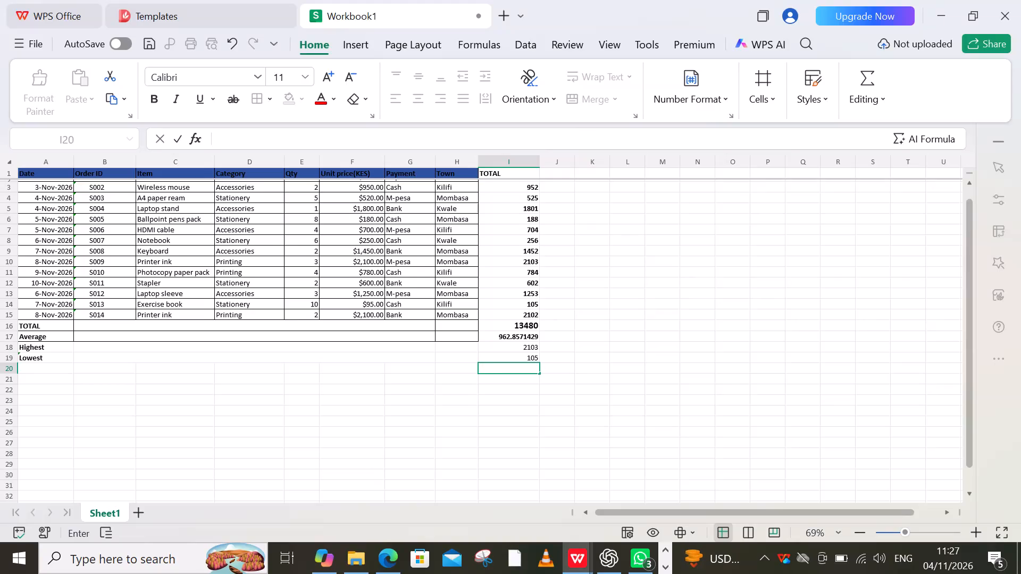
Add the bold row label M-PESA in cell A20, below the Lowest label.
click(31, 372)
key(m)
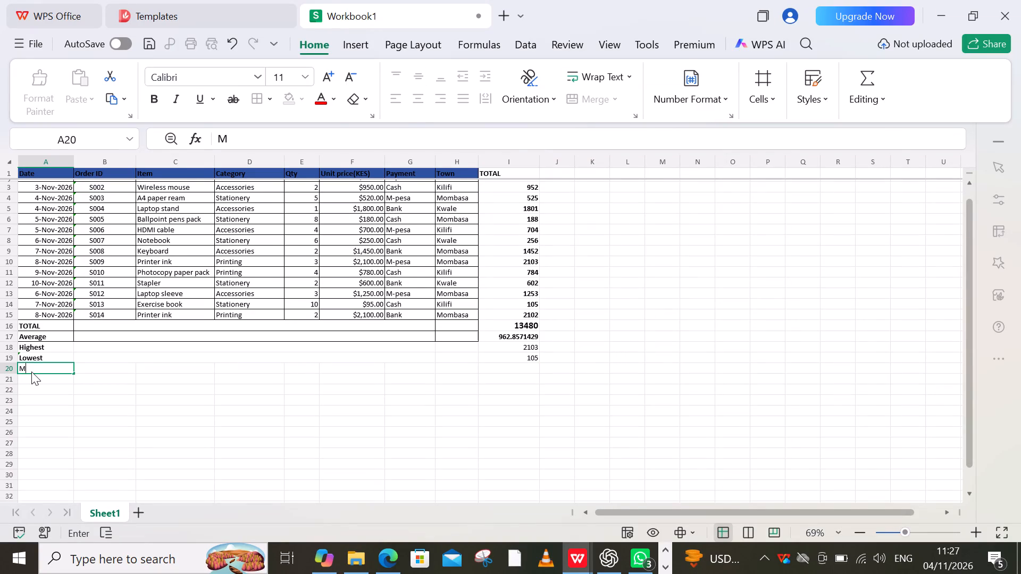
text(-PESA)
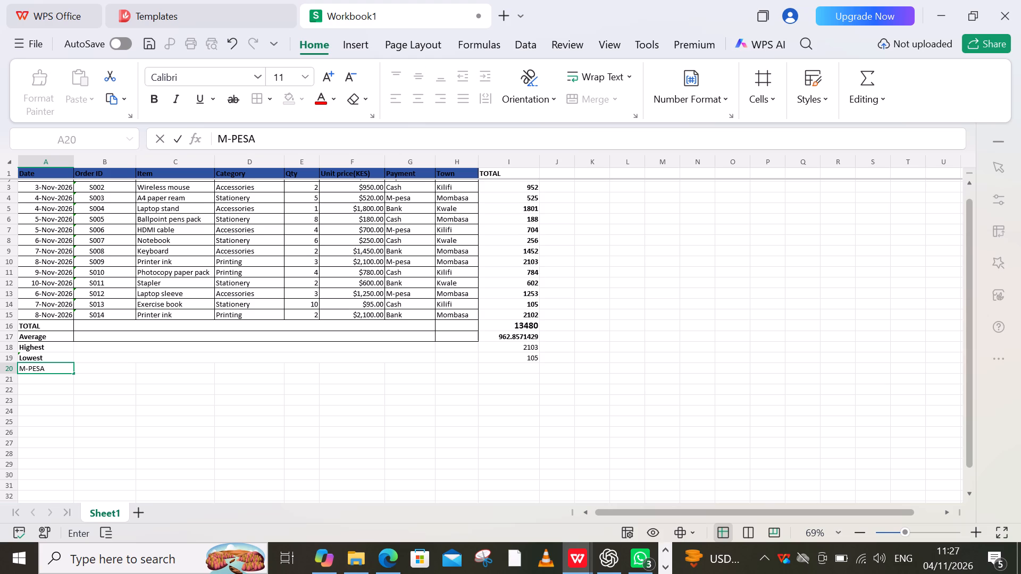
drag(60, 369, 17, 369)
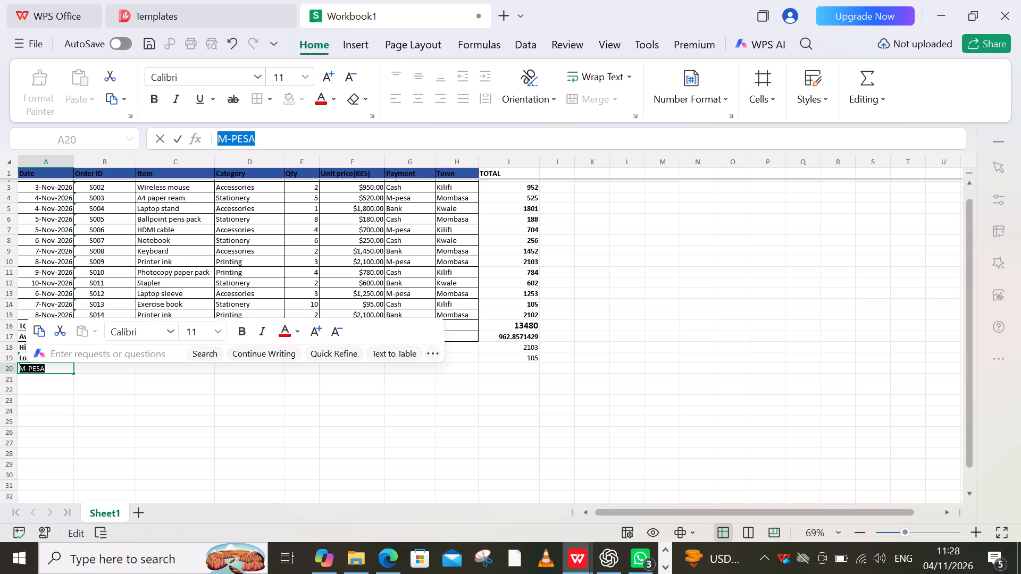
key(ctrl+b)
click(174, 368)
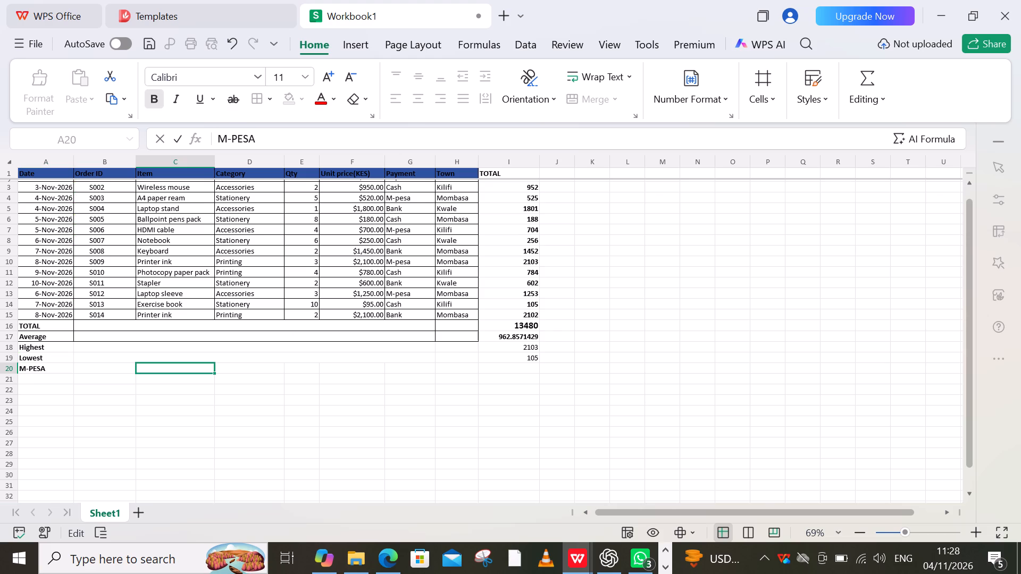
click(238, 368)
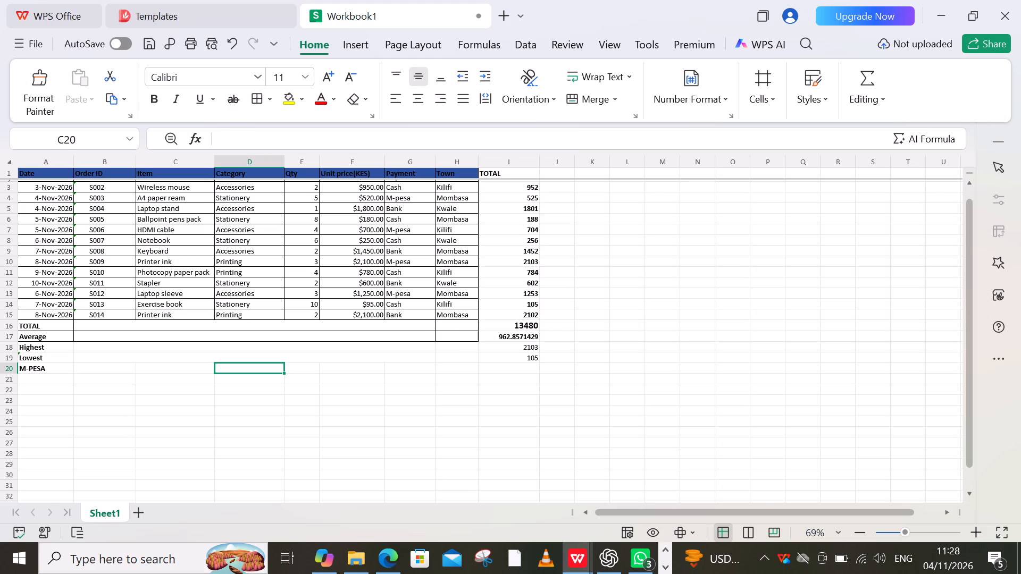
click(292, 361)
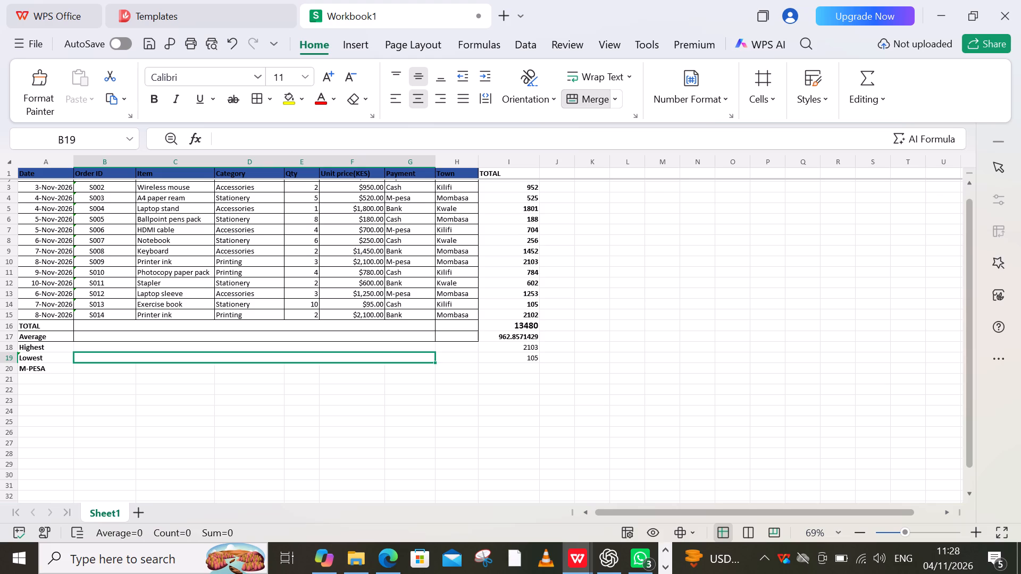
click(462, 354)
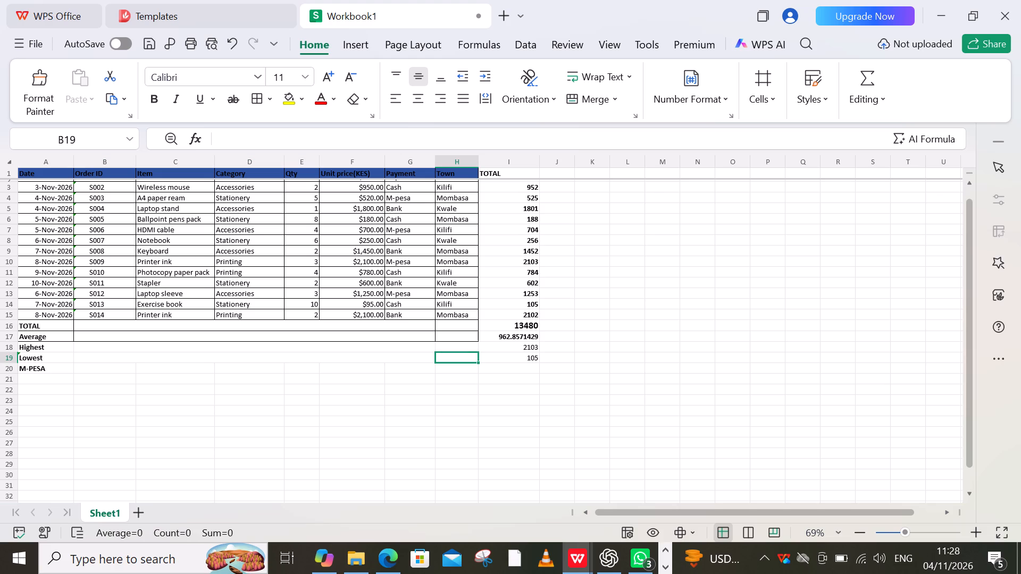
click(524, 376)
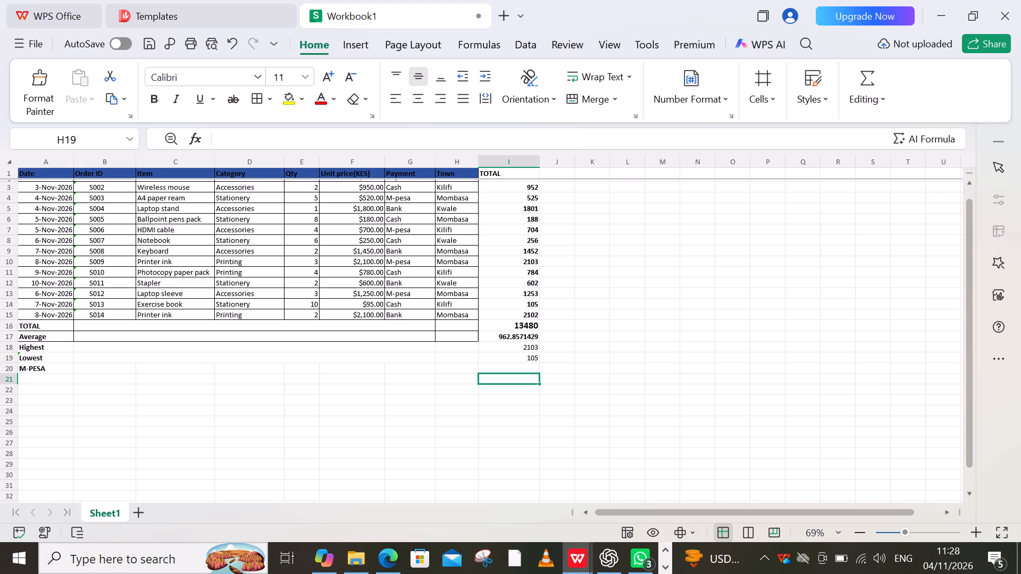
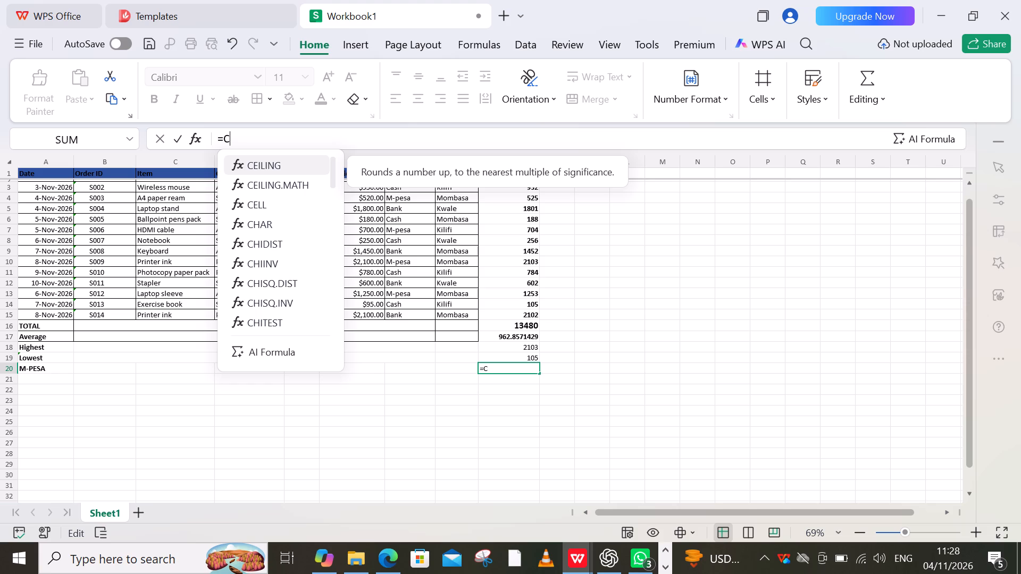
text(OU)
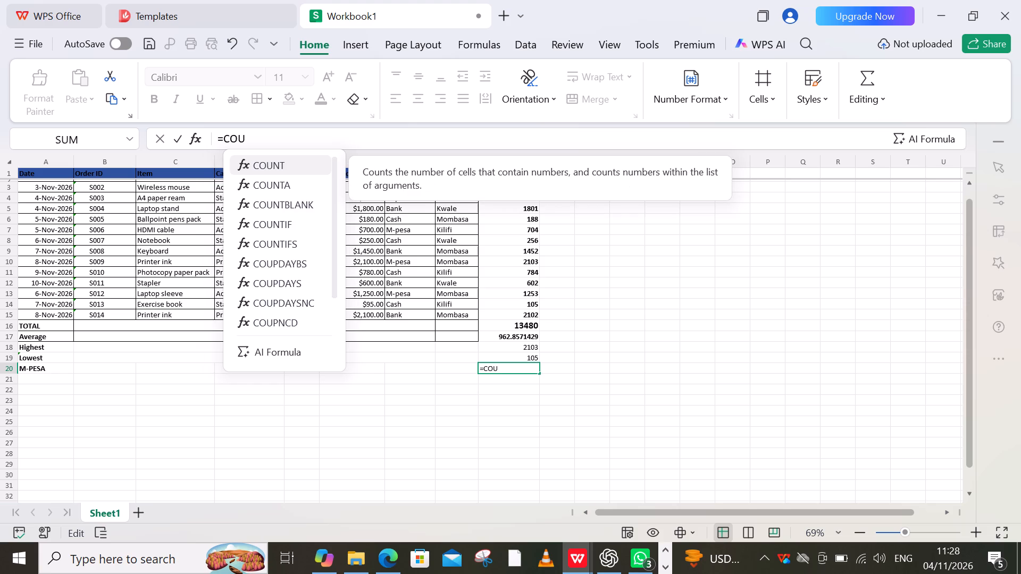
key(n)
text(TIF)
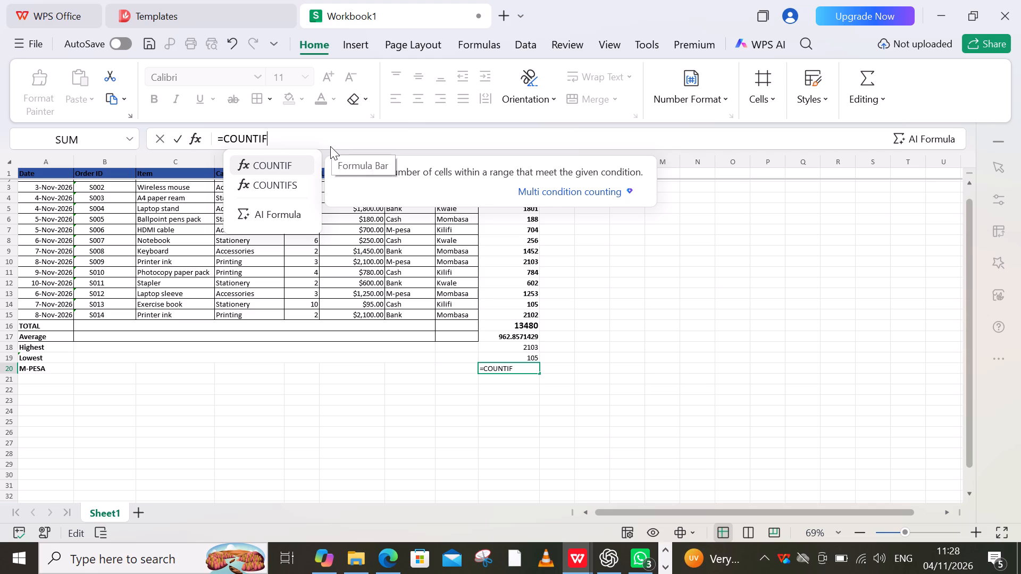
text(())
key(Left)
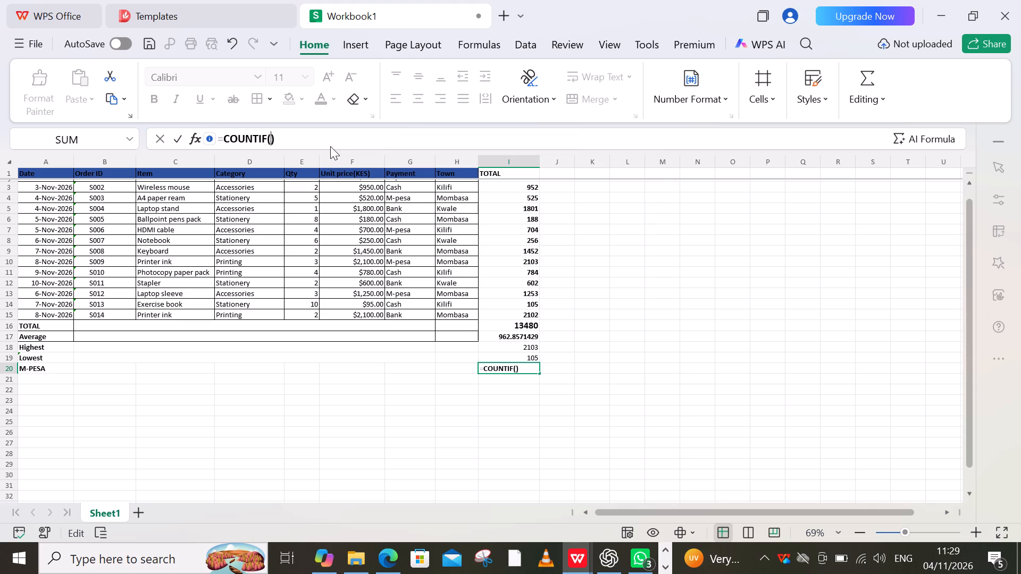
key(shift+quotedbl)
key(BackSpace)
key(BackSpace)
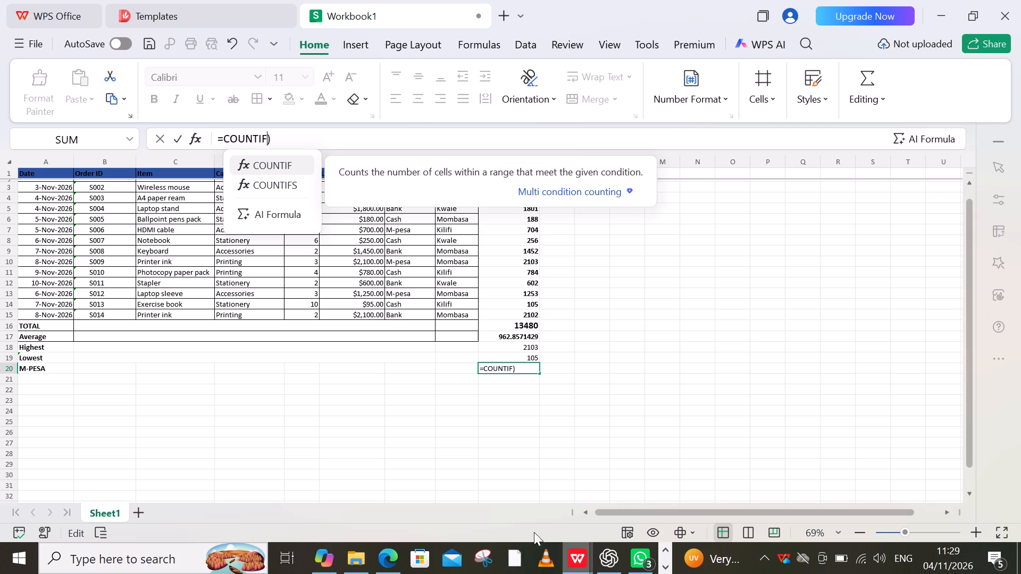
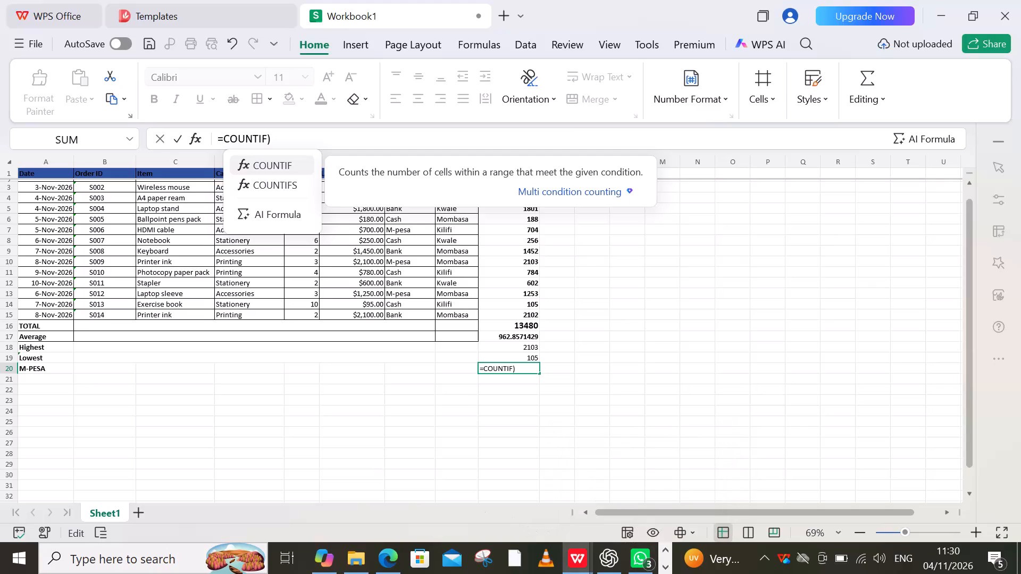
Complete the COUNTIF formula in cell I20 with range G3:G15 of the Payment column and criterion "M-pesa".
key(Right)
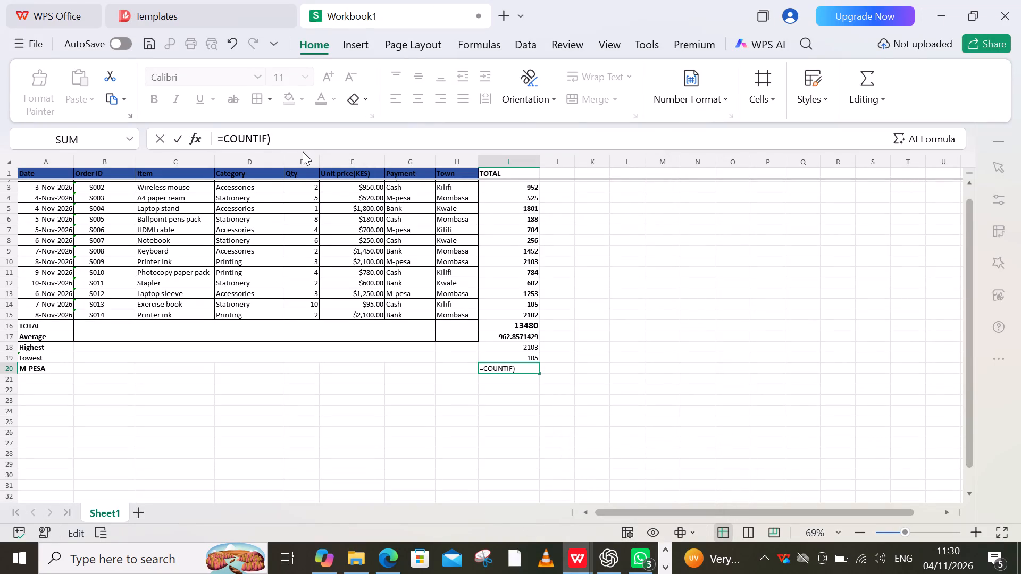
key(BackSpace)
text(())
key(Left)
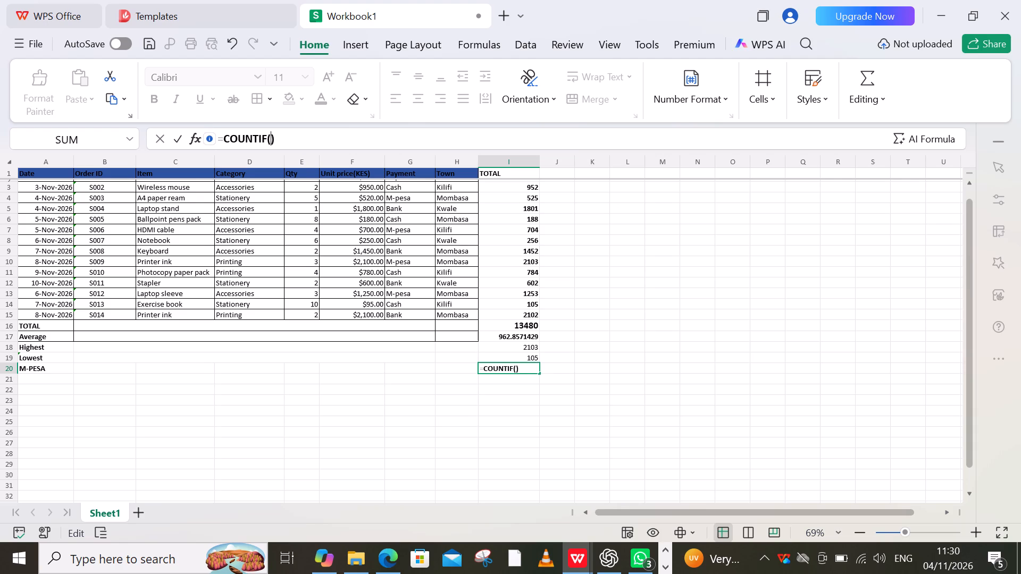
drag(400, 187, 401, 247)
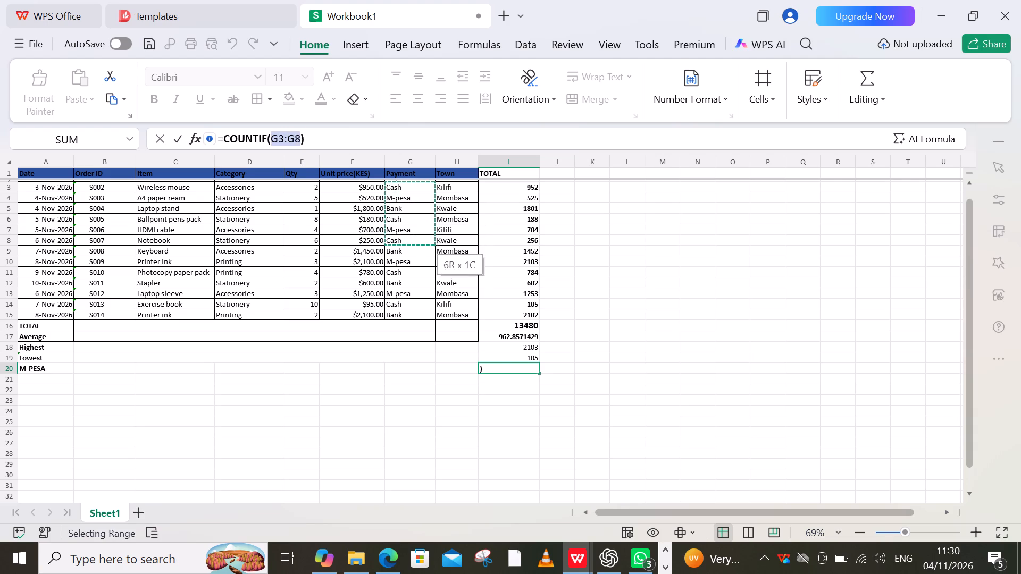
drag(401, 247, 401, 313)
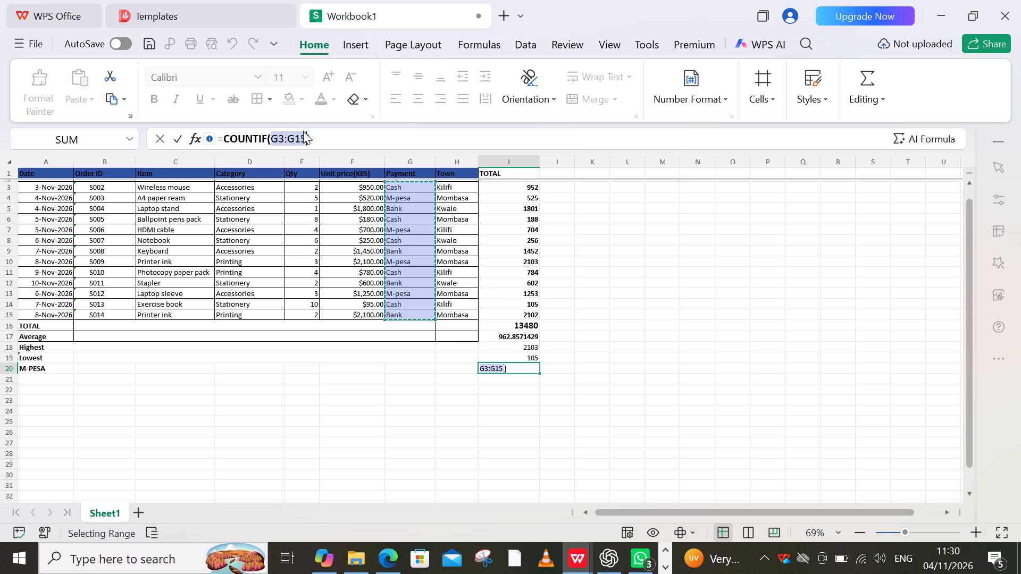
key(comma)
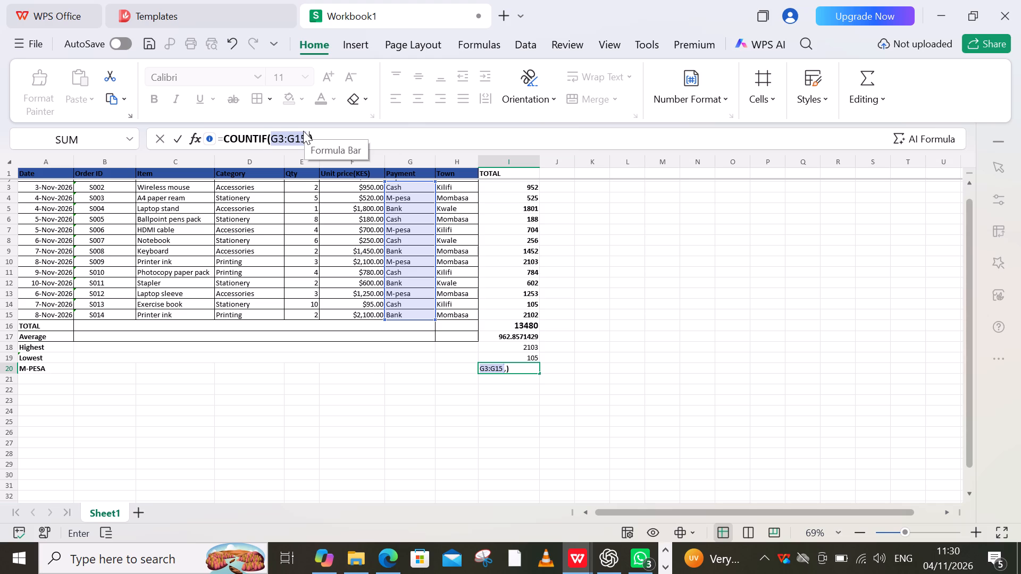
text("")
key(Left)
key(m)
key(minus)
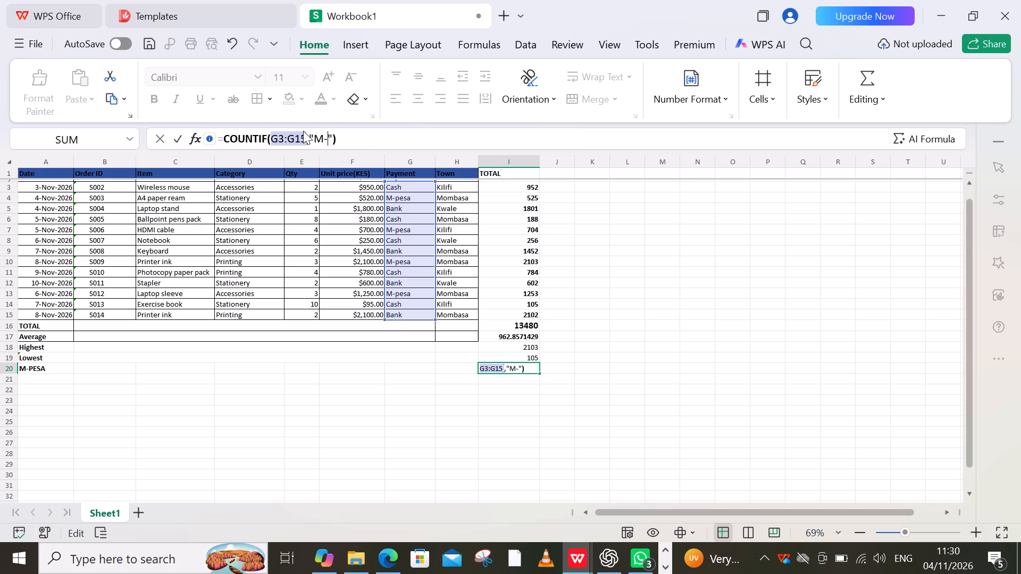
text(pes)
key(a)
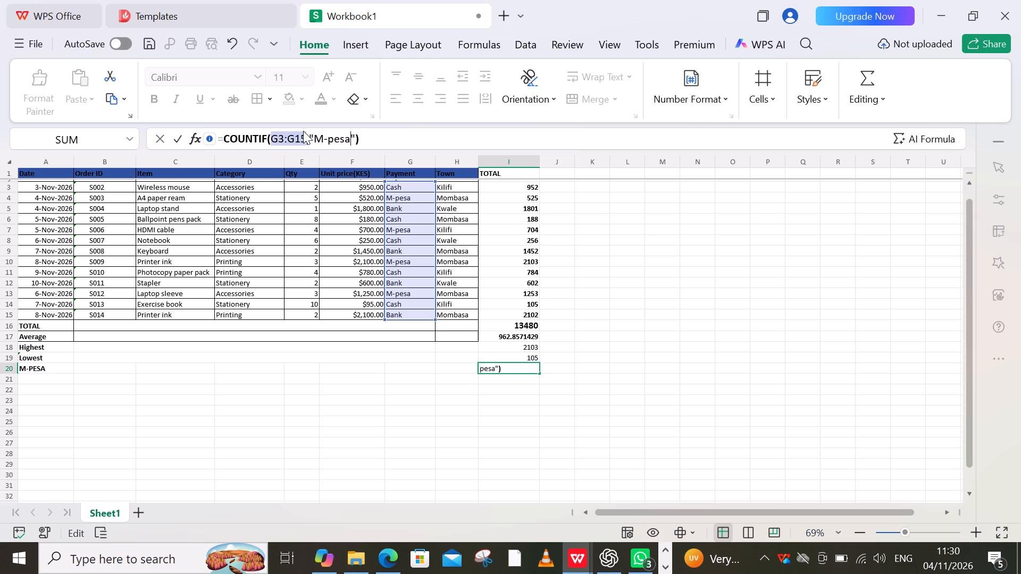
key(Return)
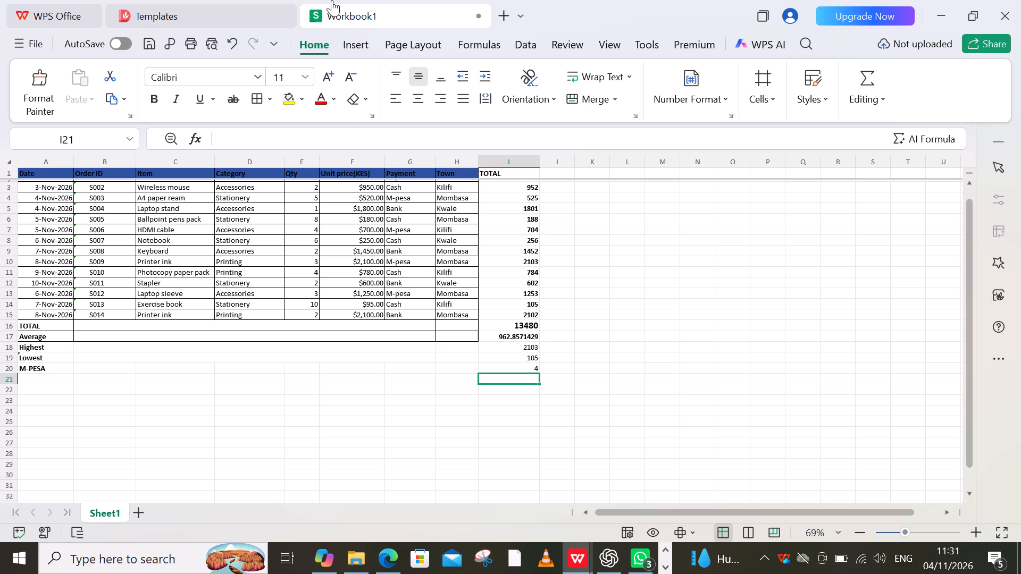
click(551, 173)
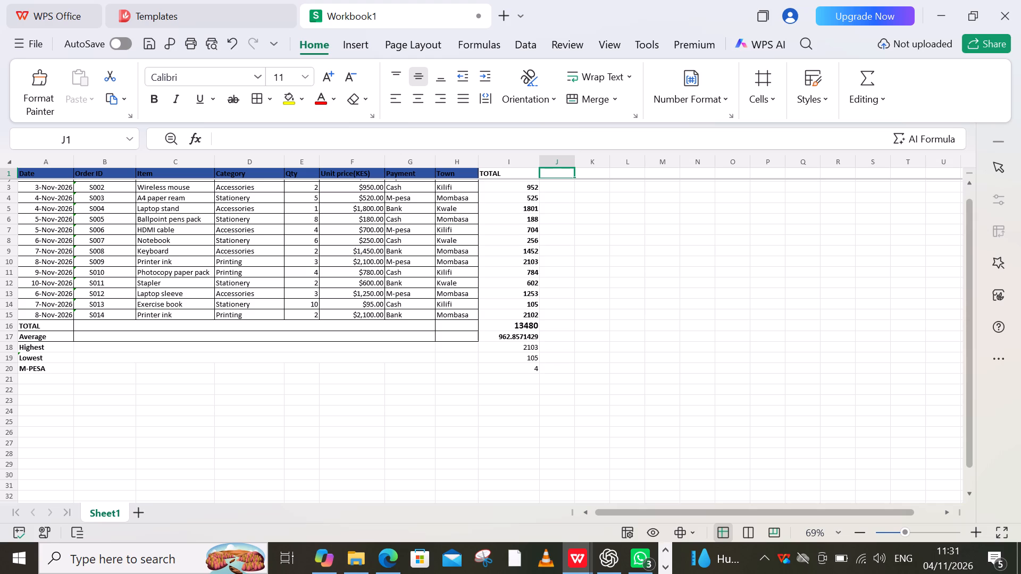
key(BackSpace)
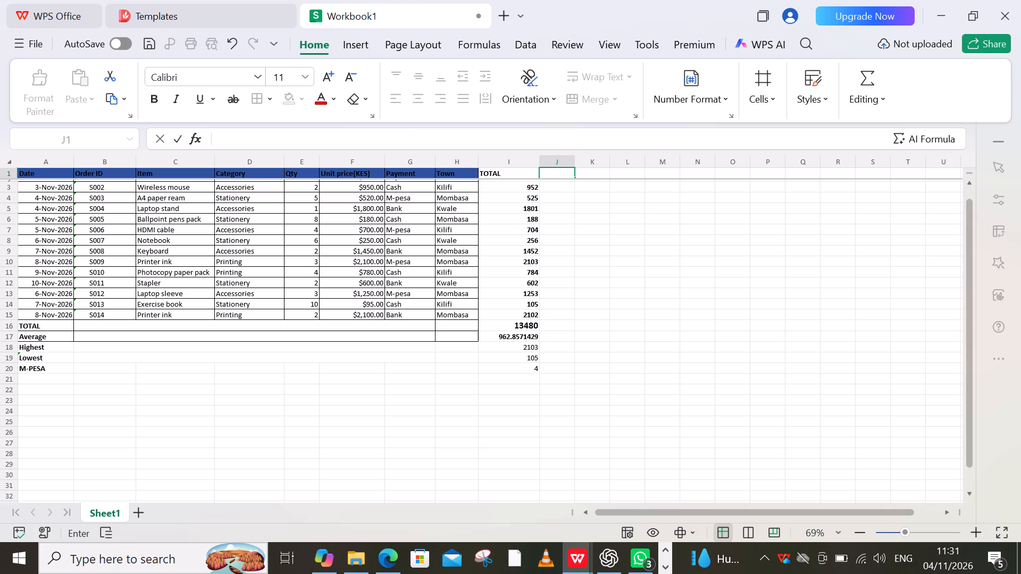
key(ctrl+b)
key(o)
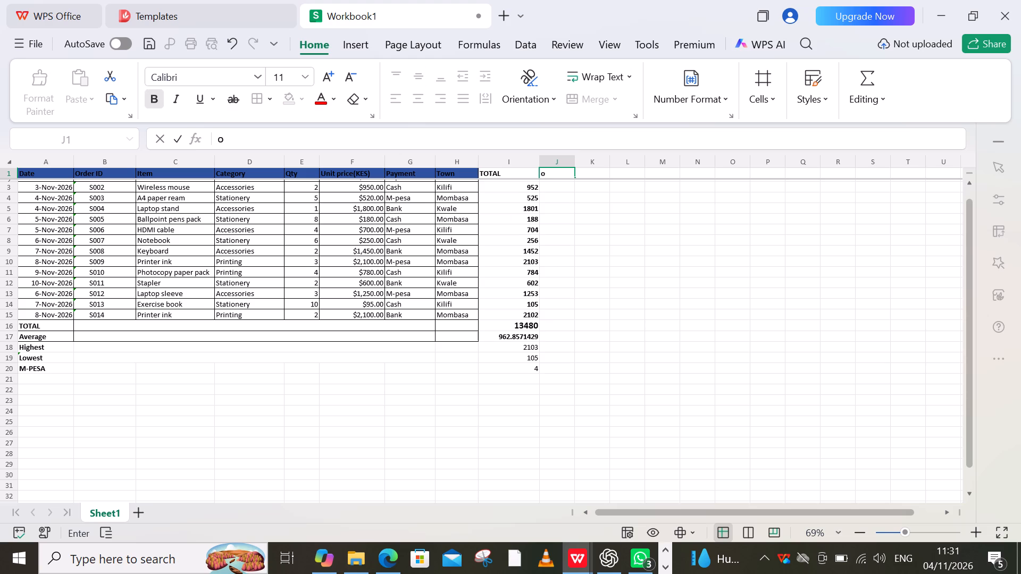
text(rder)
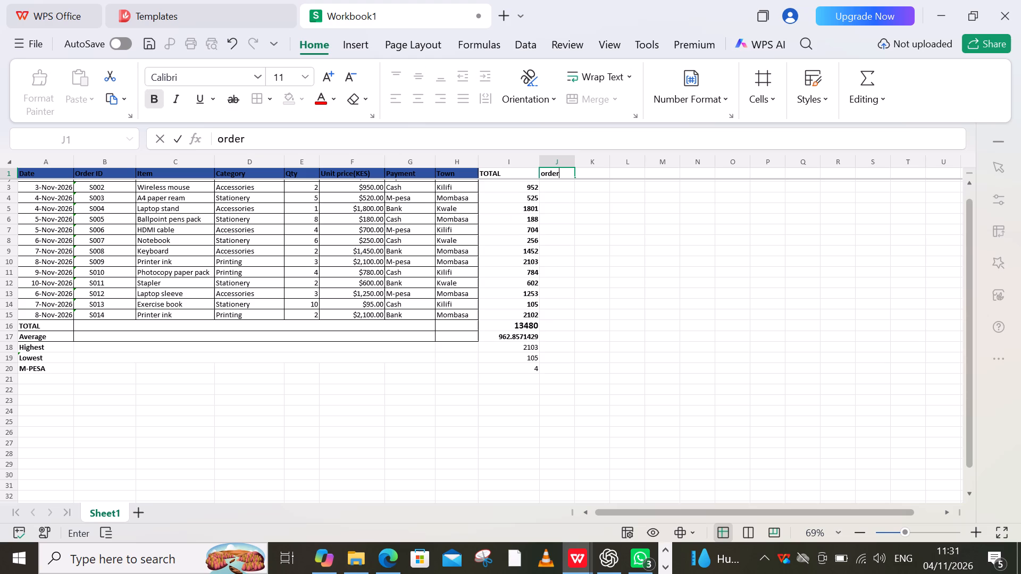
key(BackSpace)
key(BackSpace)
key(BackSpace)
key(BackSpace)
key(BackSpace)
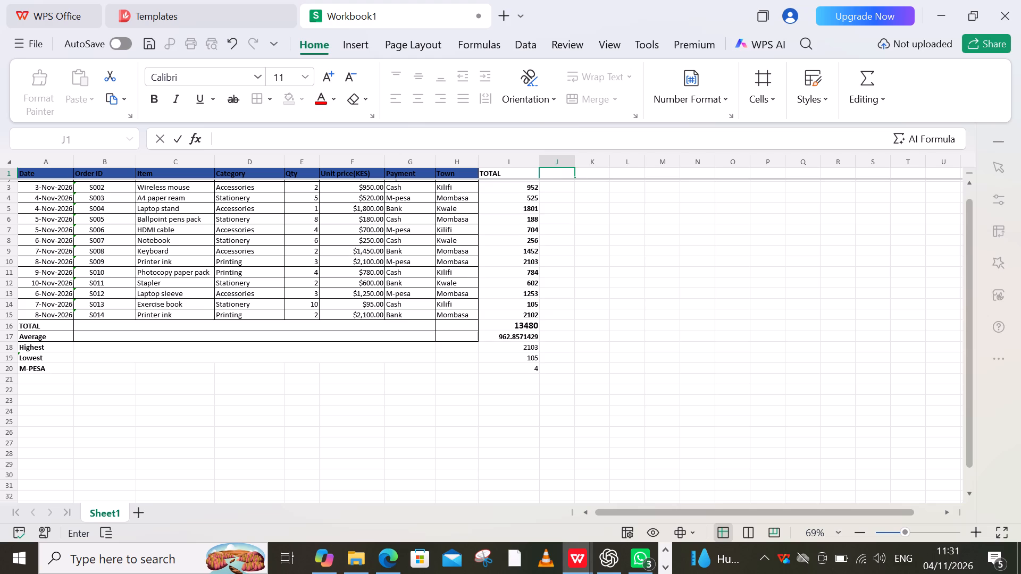
Enter Status as a bold column header in cell J1, next to the TOTAL header.
text(tat)
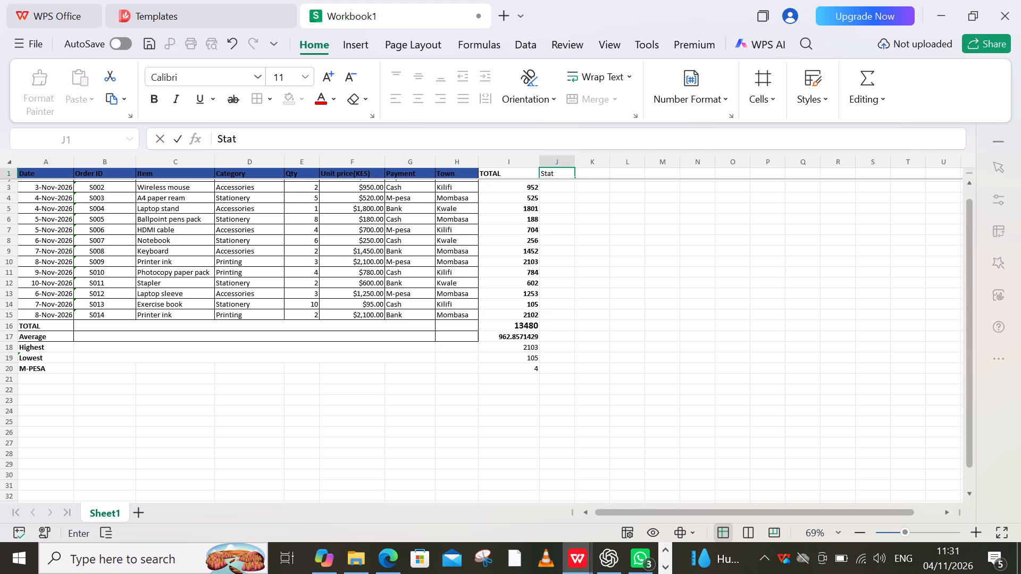
key(u)
key(s)
key(ctrl+b)
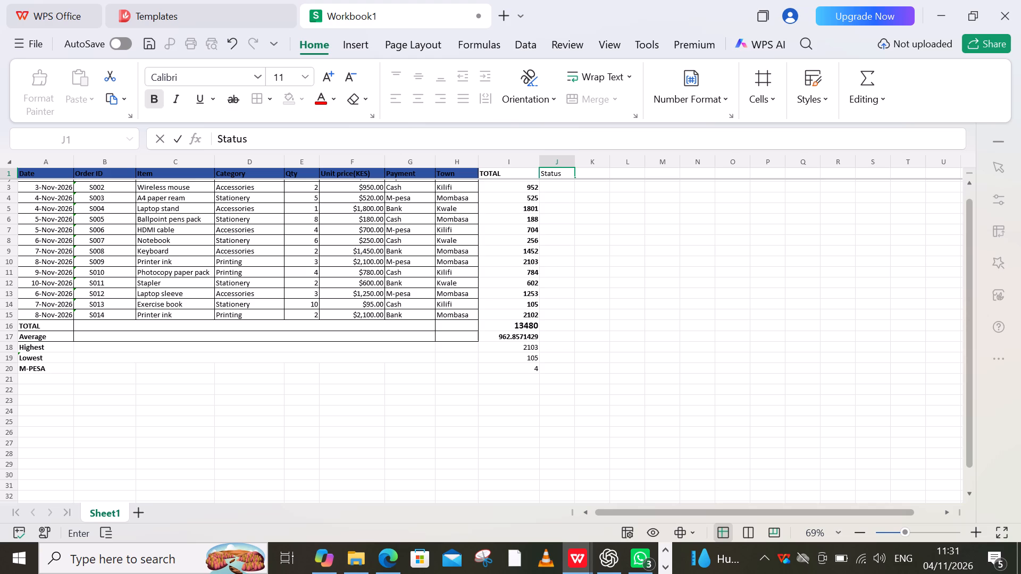
drag(567, 172, 535, 171)
key(ctrl+b)
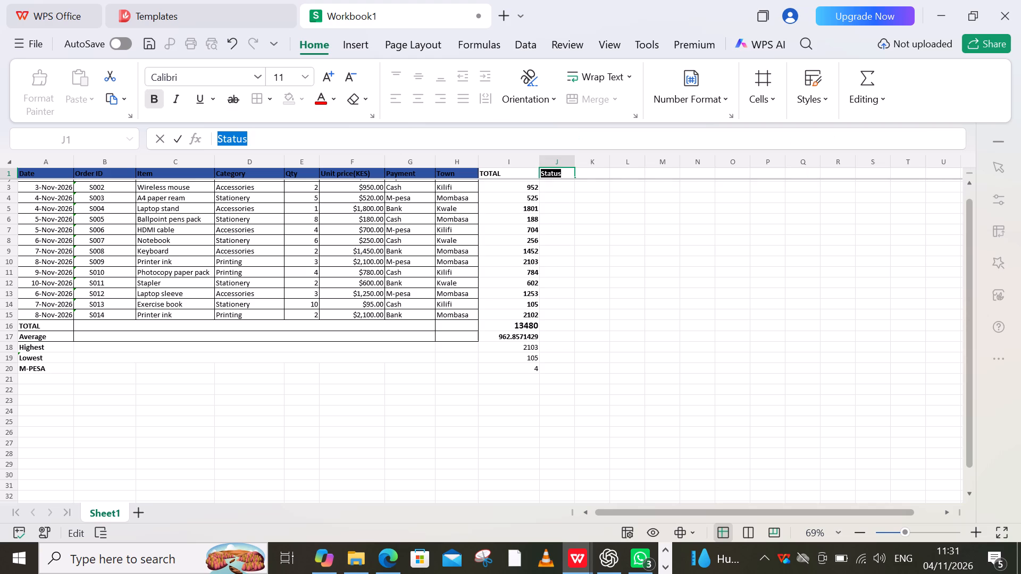
Open cell J3 of the Status column for entering its content.
click(556, 188)
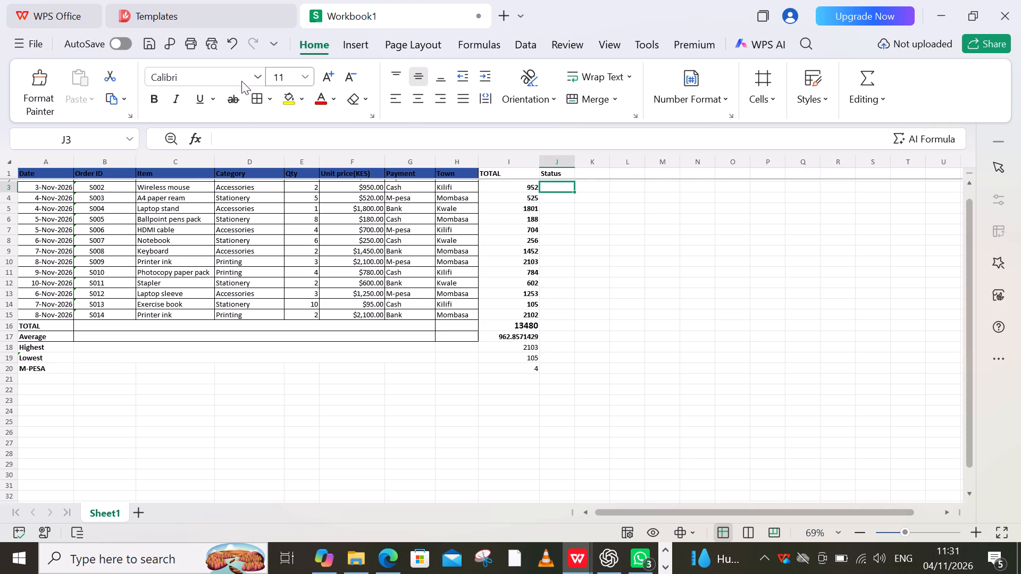
click(246, 141)
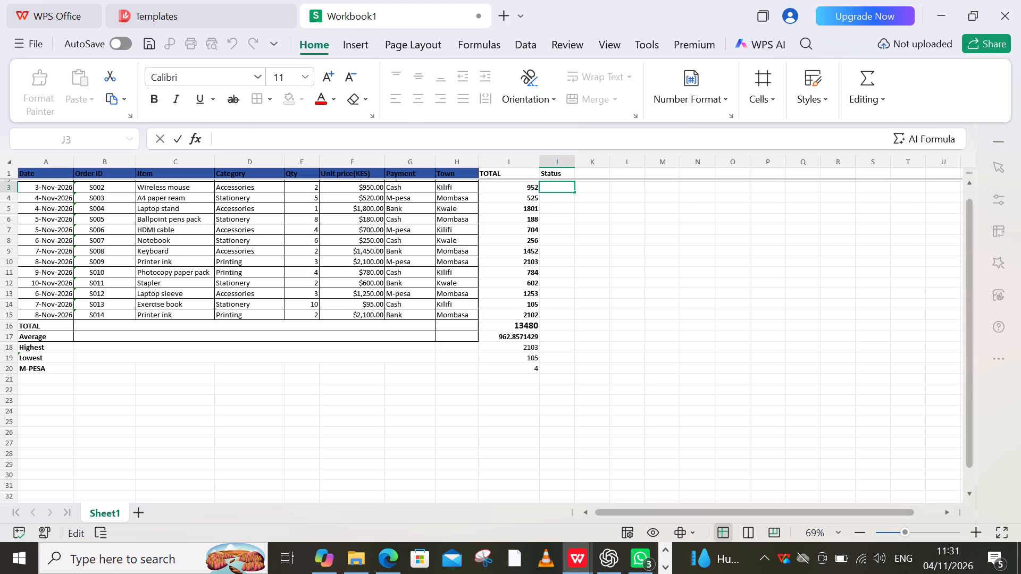
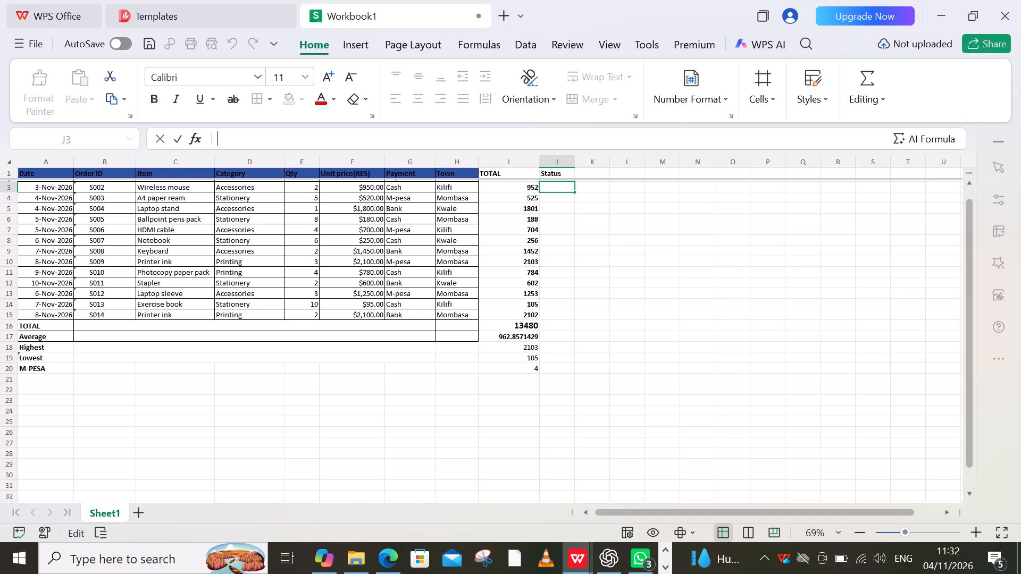
Start an IF formula with empty parentheses in cell J3 of the Status column, ready for its arguments.
key(shift+plus)
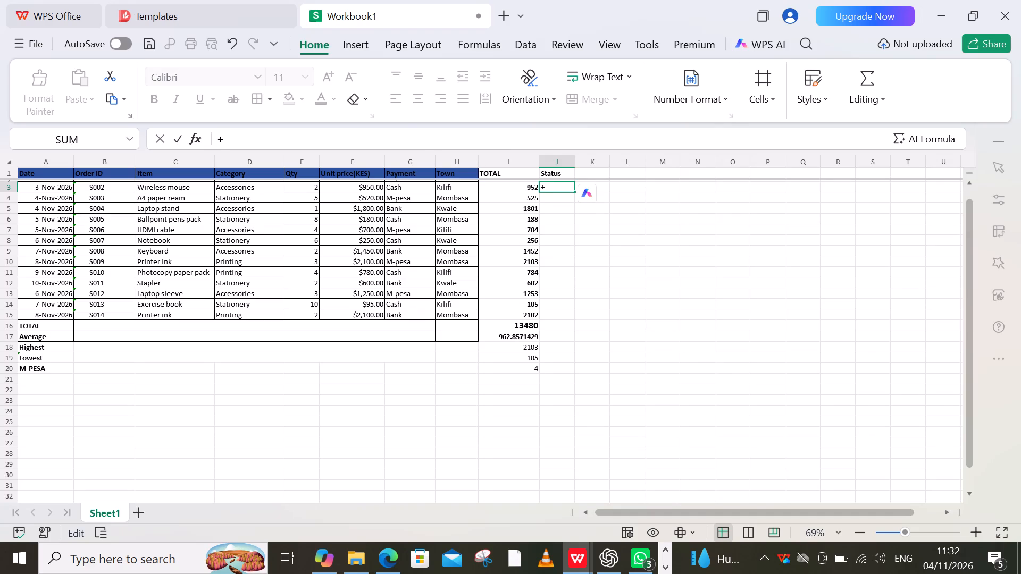
key(BackSpace)
key(equal)
text(IF)
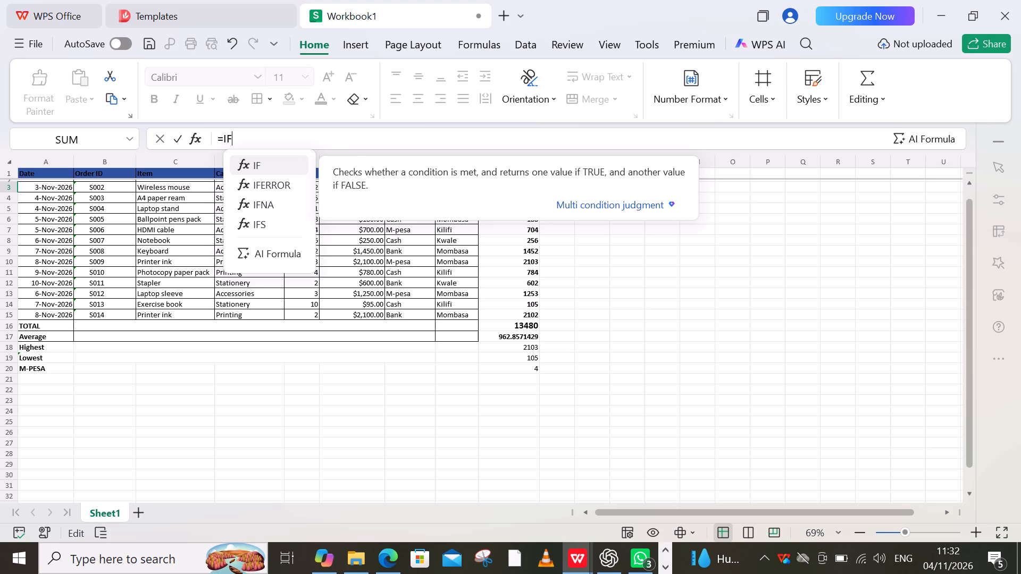
text(())
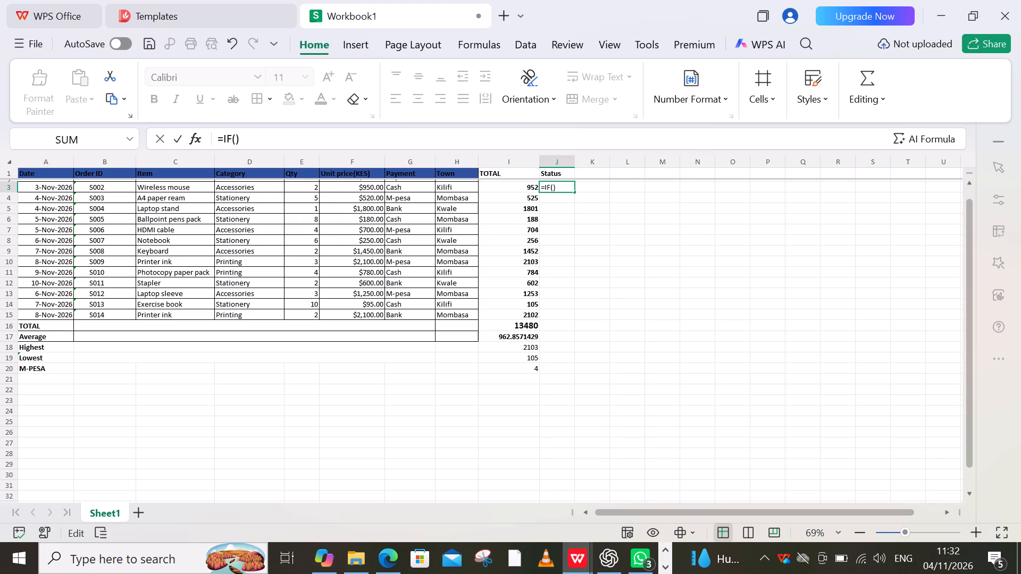
key(Left)
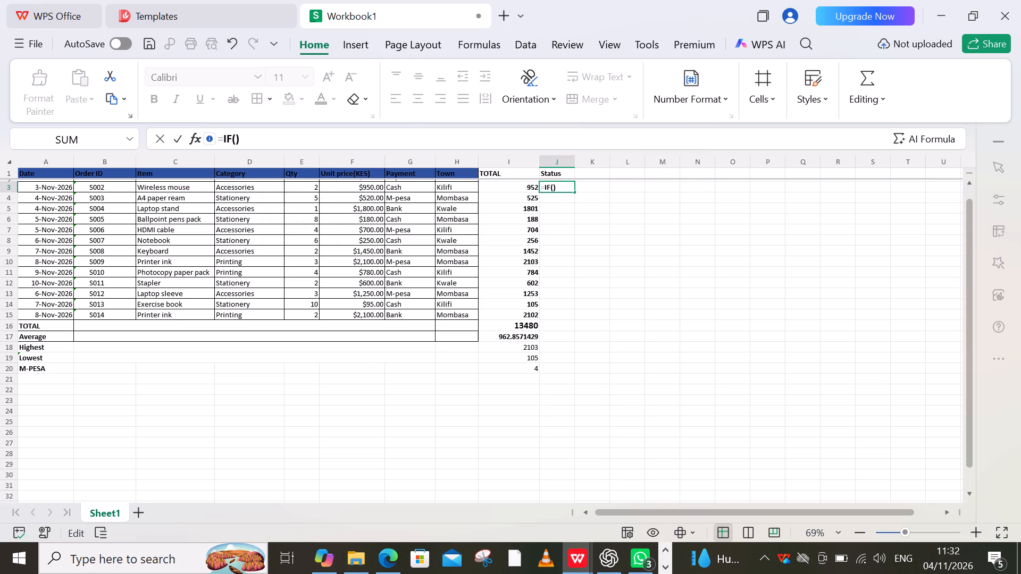
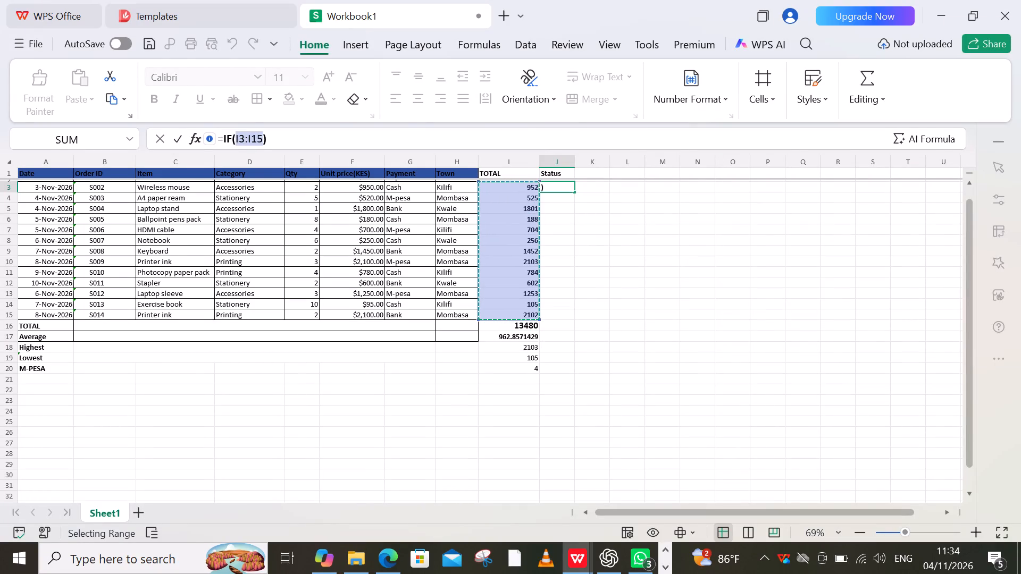
Complete the condition of J3's IF formula as I3:I15=>2000.
key(shift+greater)
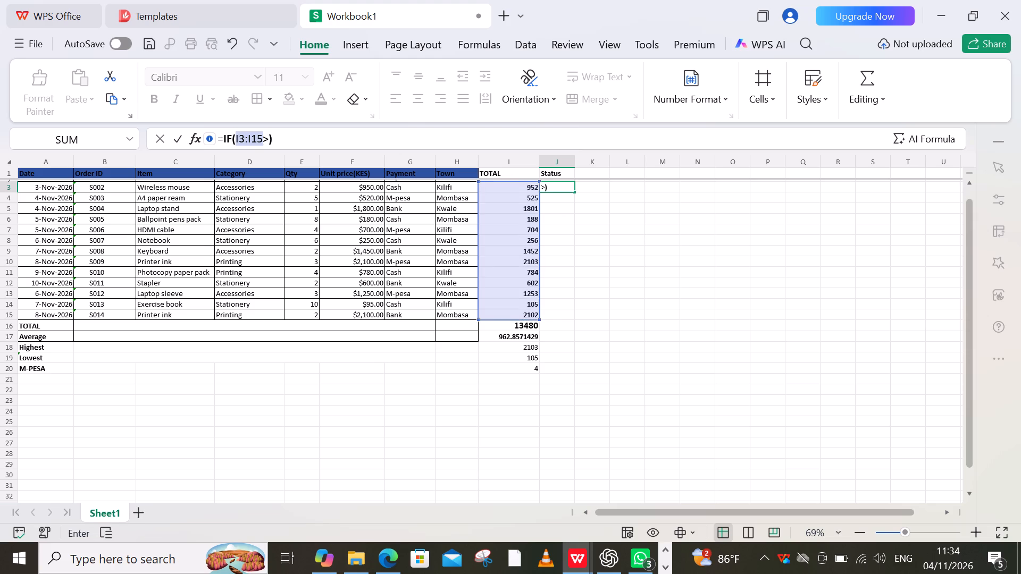
text(20)
key(Left)
key(Left)
key(Left)
key(equal)
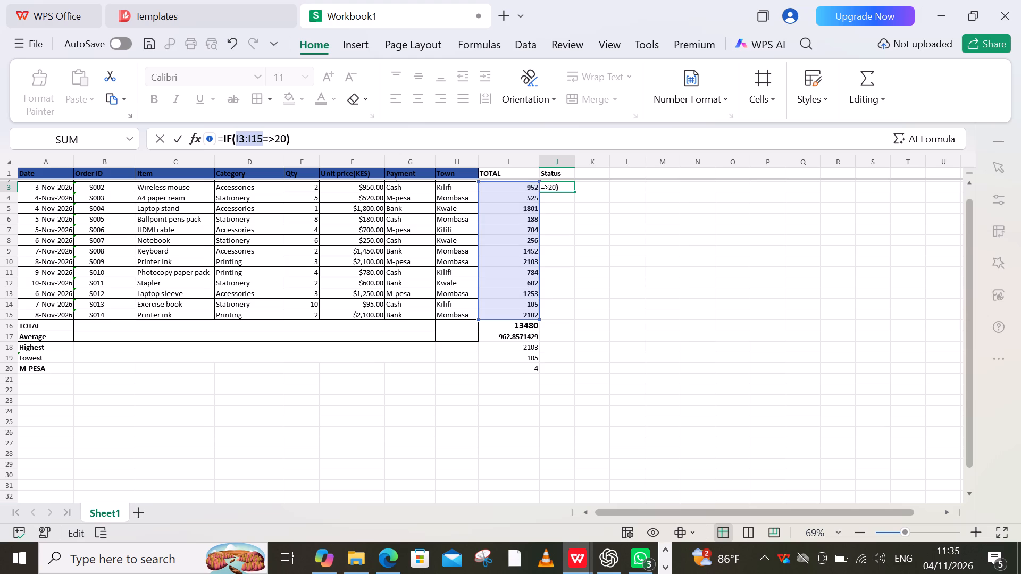
key(Right)
key(Right)
key(Right)
text(00)
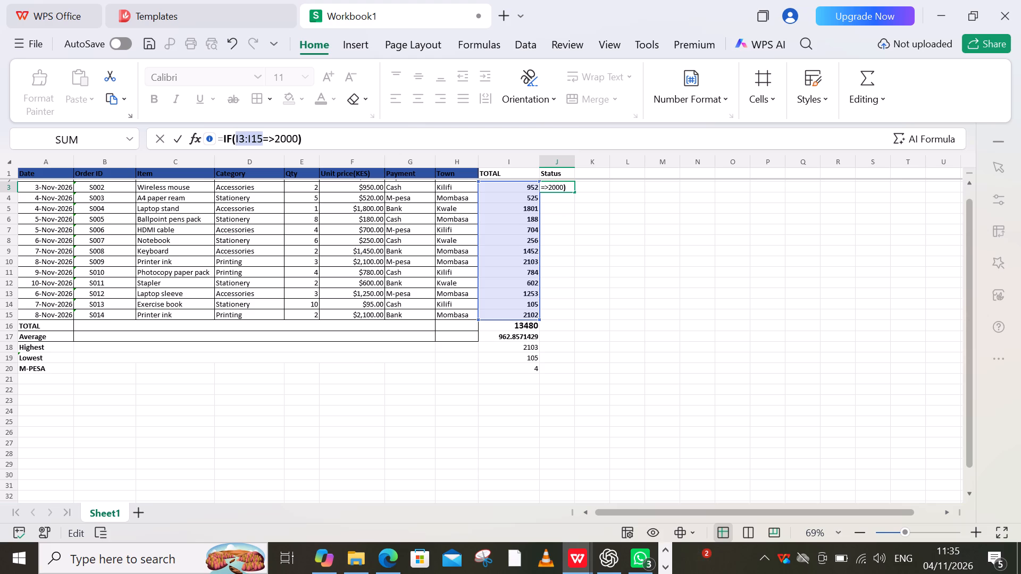
Add "HIGH" as the value-if-true argument of J3's IF formula.
key(comma)
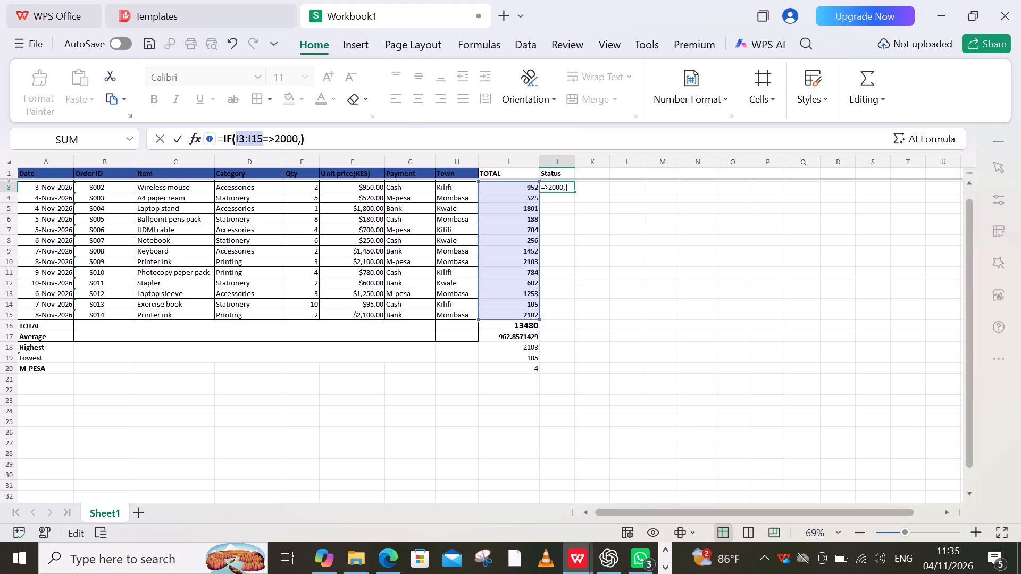
key(space)
text("")
key(Left)
key(h)
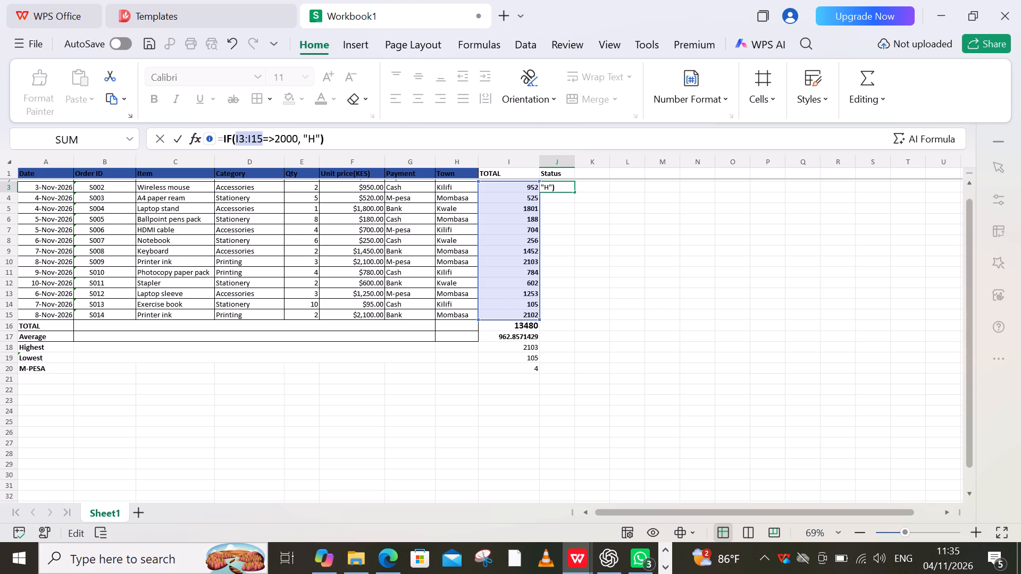
key(i)
text(GH)
drag(309, 140, 333, 139)
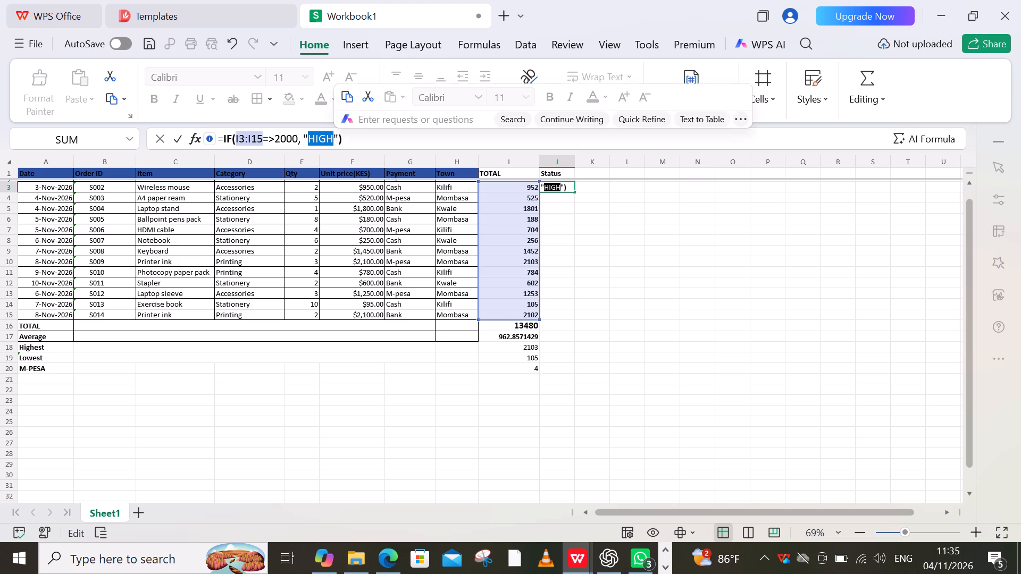
key(ctrl+b)
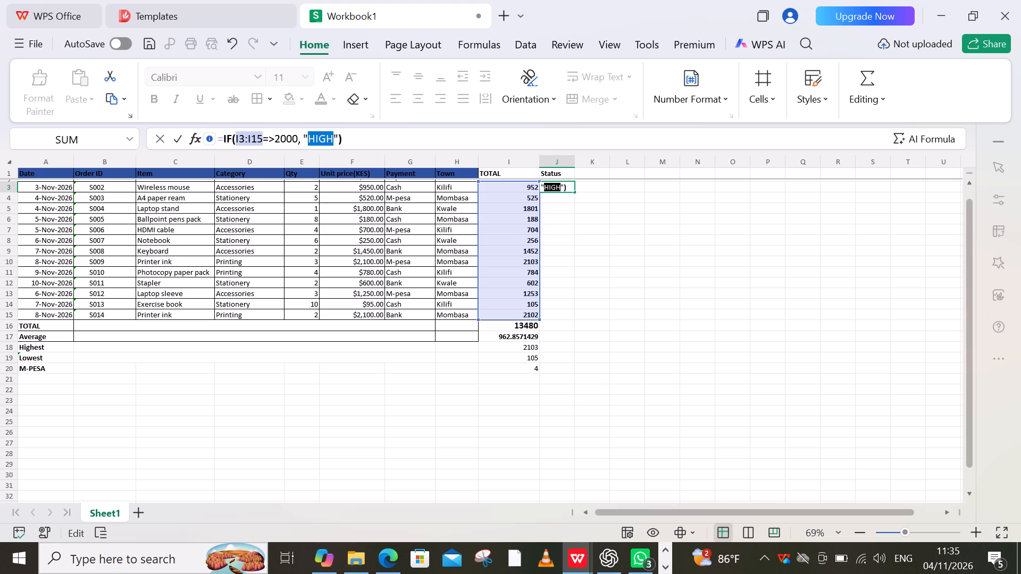
Add "STANDARD" as the value-if-false argument of J3's IF formula.
key(Right)
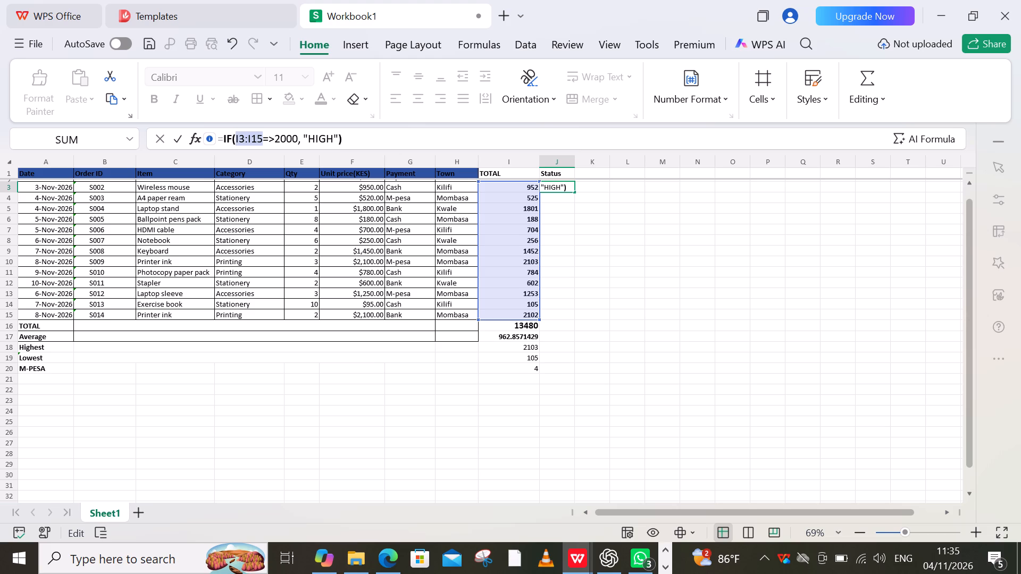
key(comma)
key(space)
key(apostrophe)
key(BackSpace)
text("")
key(Left)
key(s)
key(BackSpace)
key(ctrl+b)
key(s)
key(t)
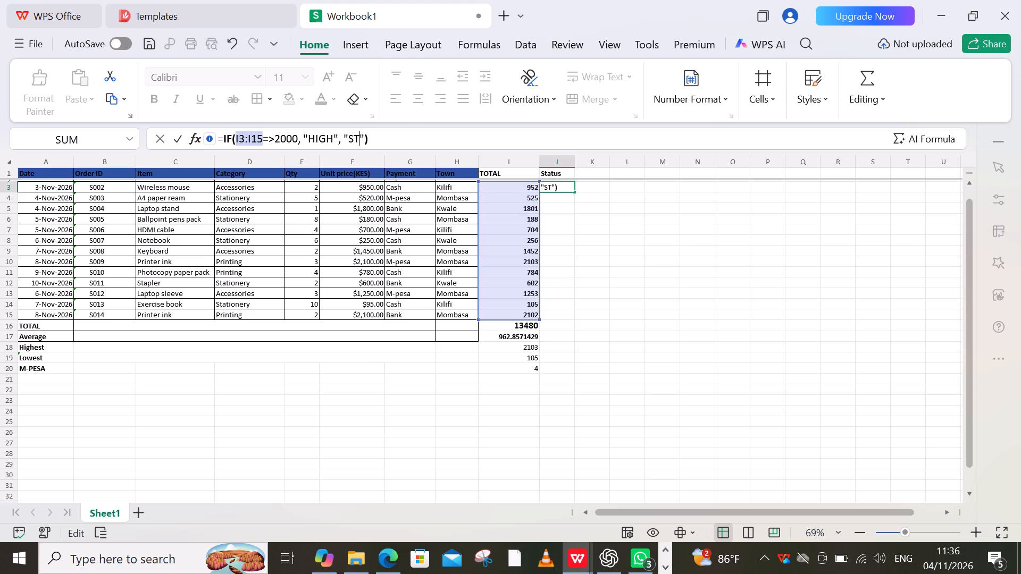
text(AR)
key(BackSpace)
key(n)
key(d)
text(ARD)
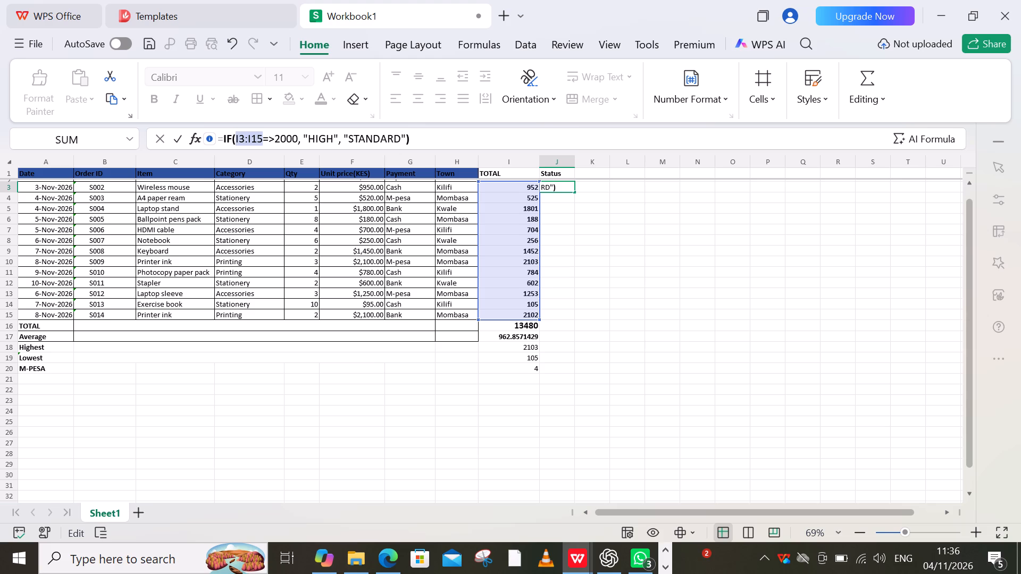
Copy the whole IF formula text from cell J3 and clear it from the cell.
drag(413, 136, 239, 134)
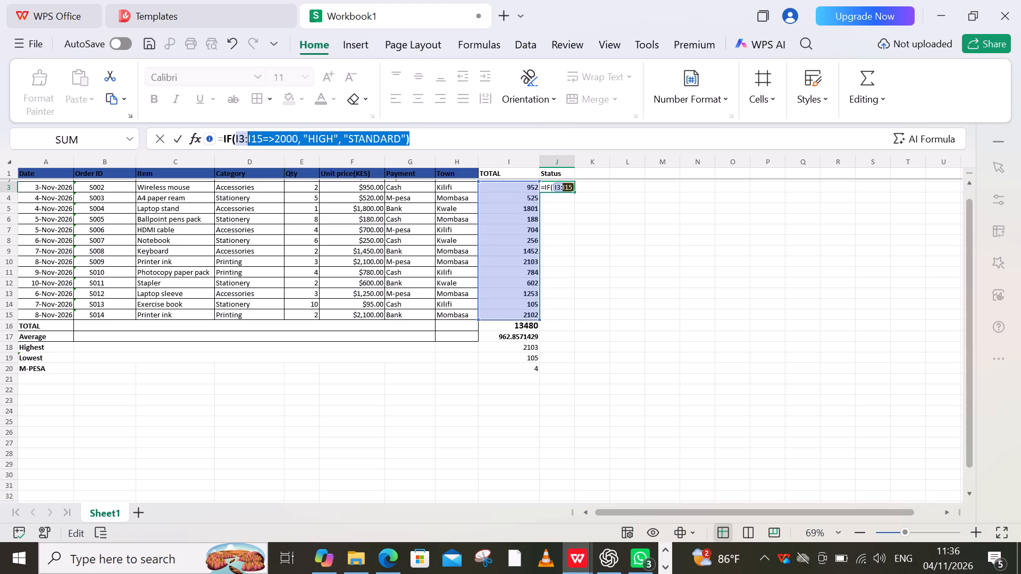
drag(239, 134, 219, 133)
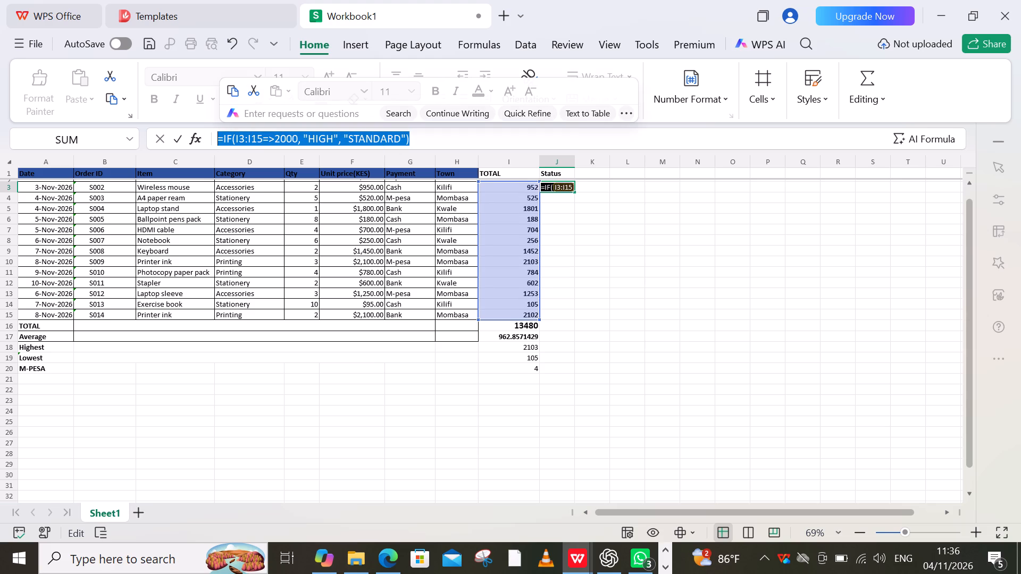
right_click(232, 138)
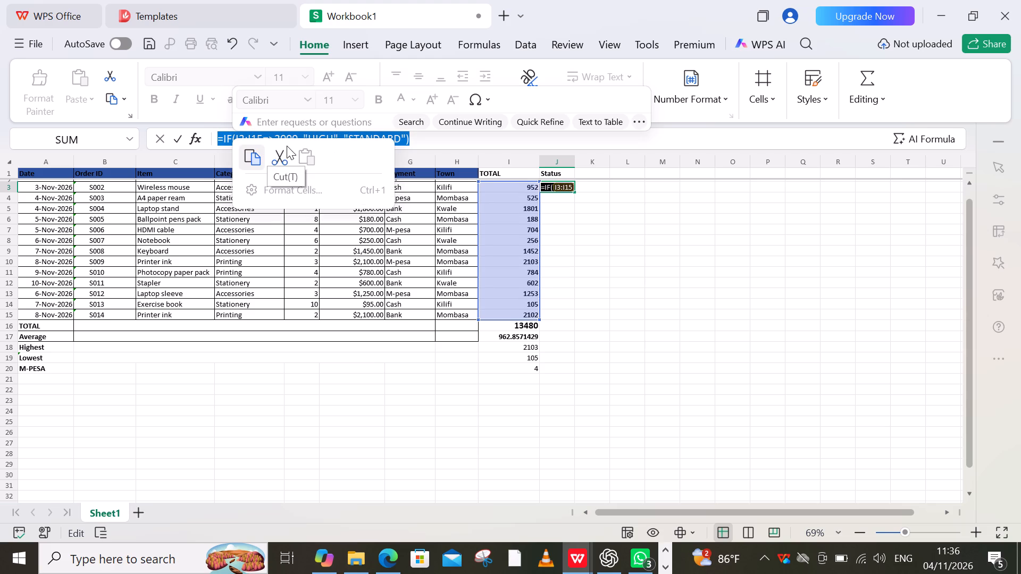
click(250, 154)
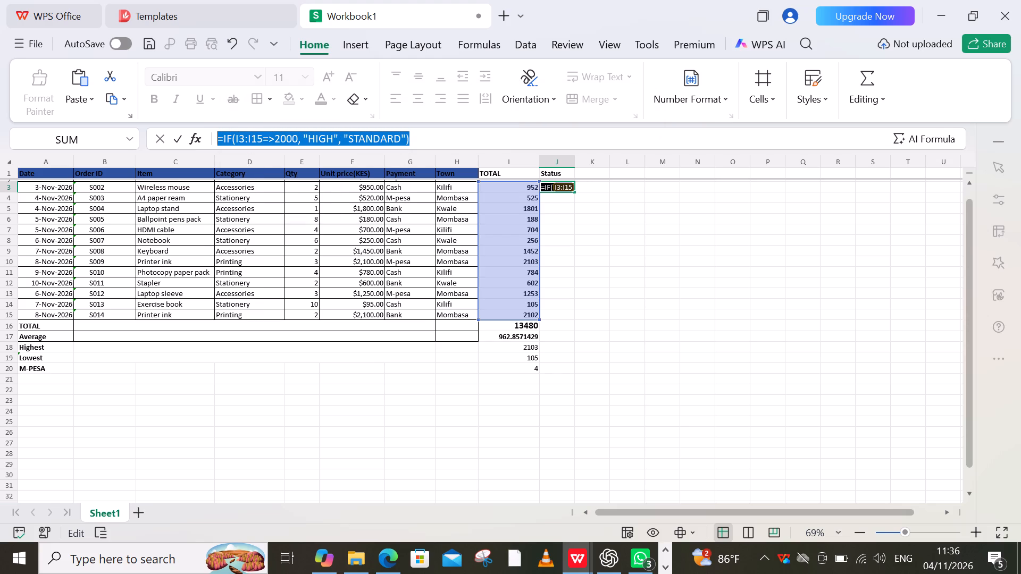
key(BackSpace)
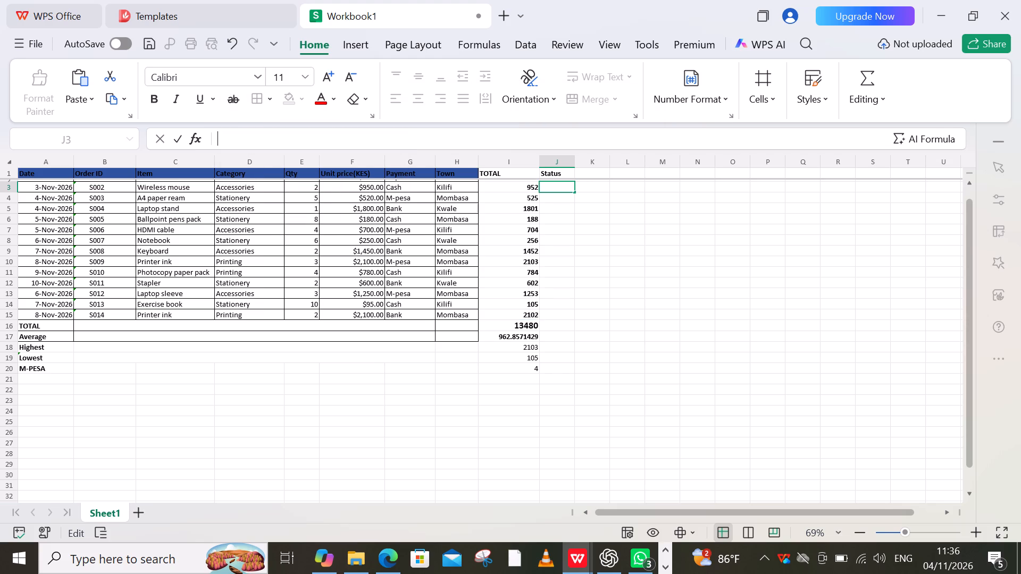
Widen the Status column (column J).
click(574, 177)
drag(575, 163, 596, 163)
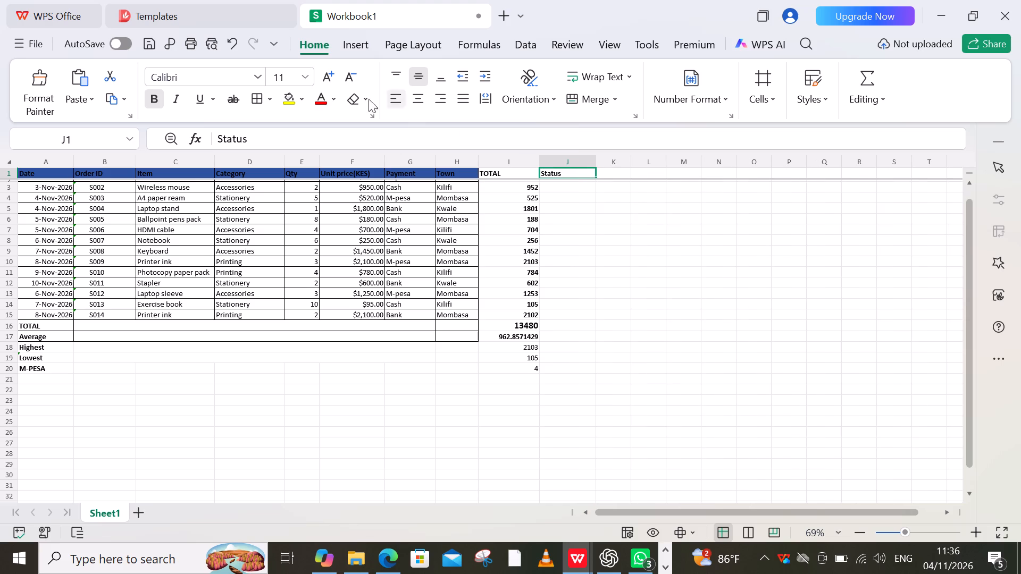
Paste the copied IF formula into cell J3 under Status and try to enter it.
click(263, 138)
click(547, 182)
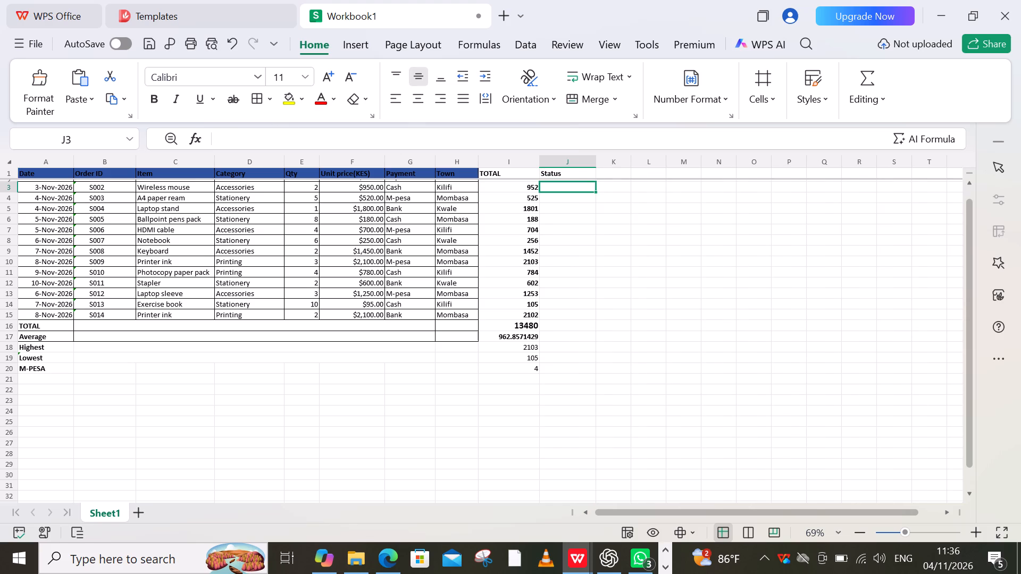
right_click(271, 139)
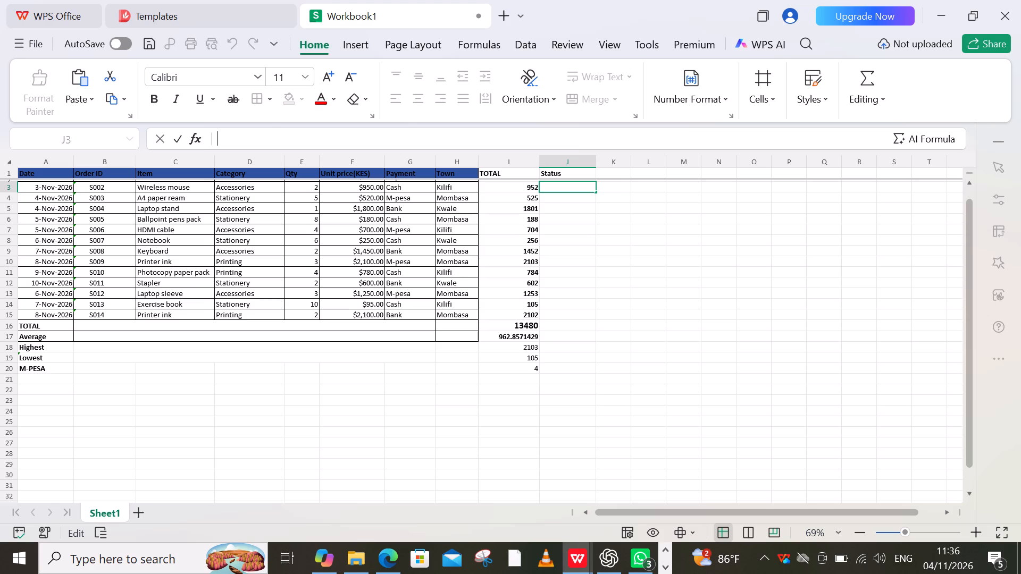
right_click(271, 139)
click(271, 139)
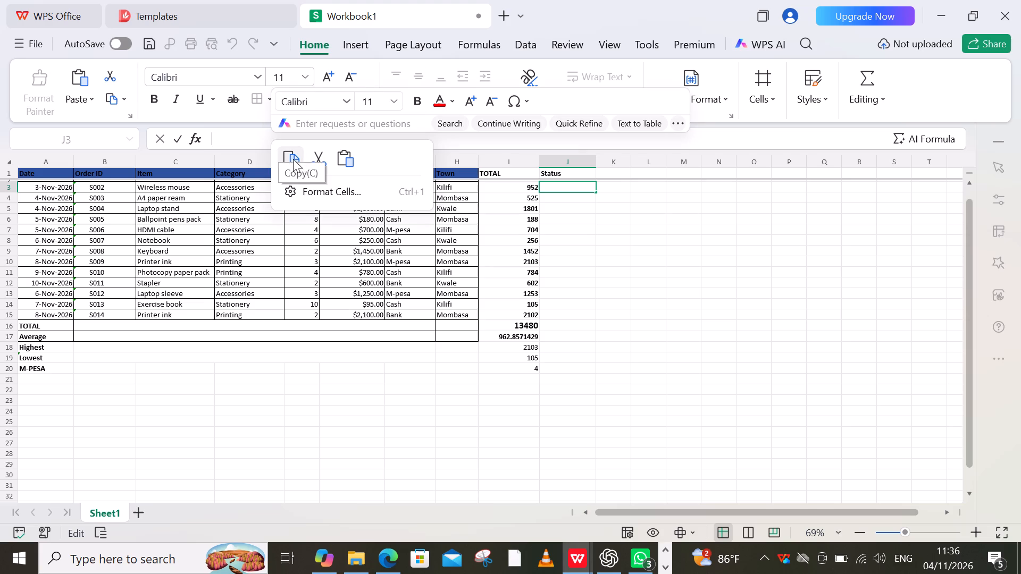
click(332, 161)
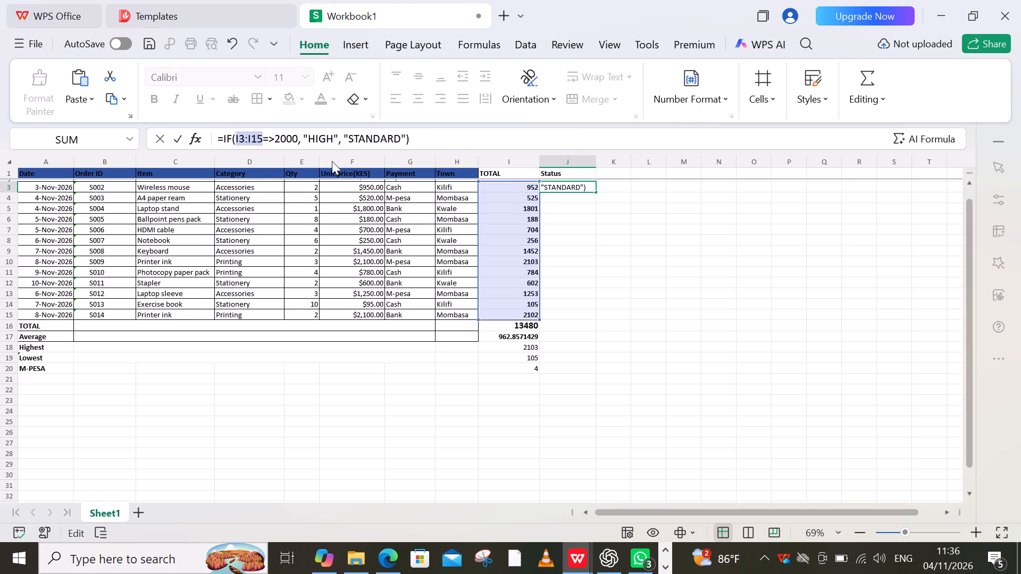
click(332, 161)
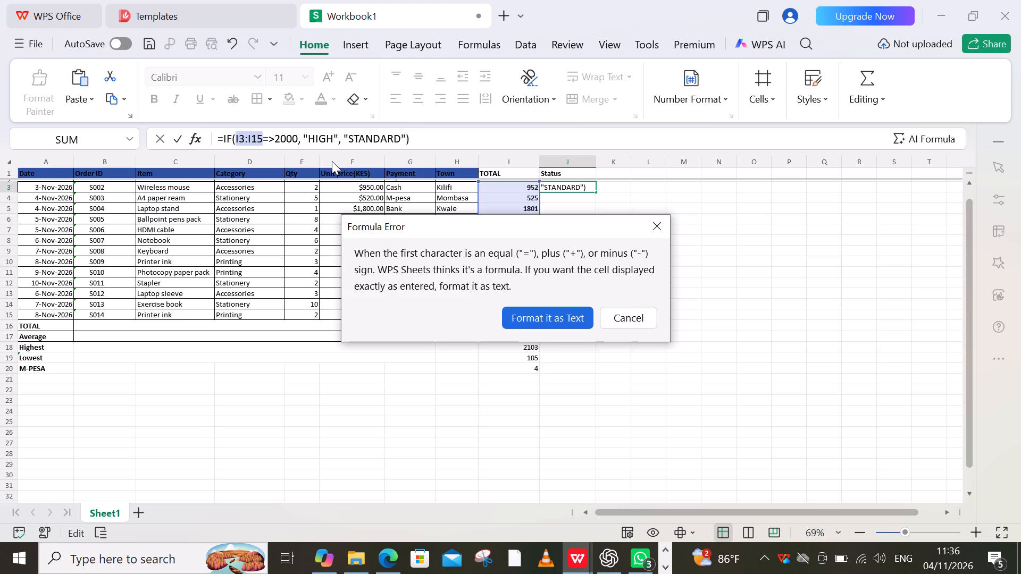
click(634, 321)
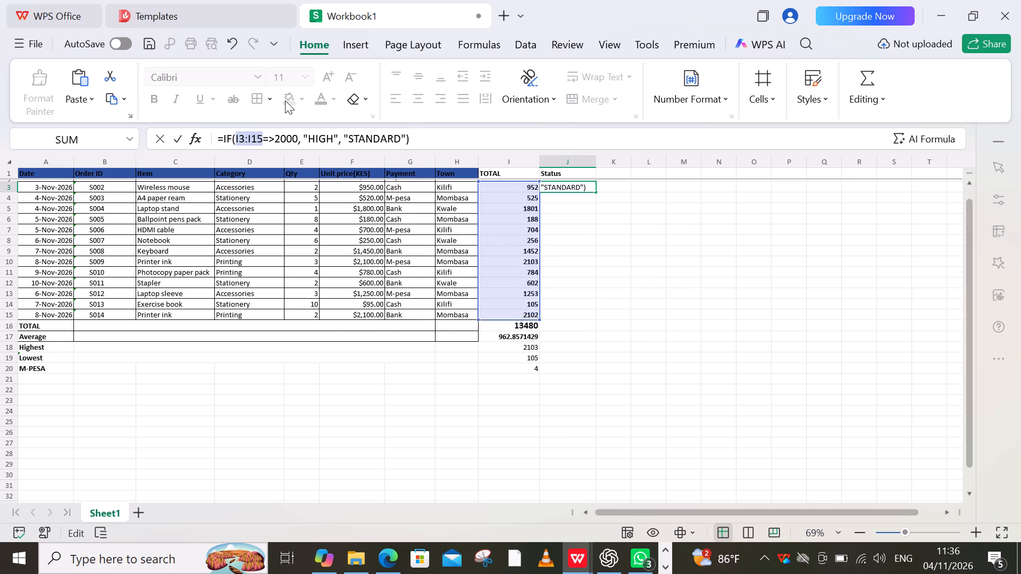
key(Return)
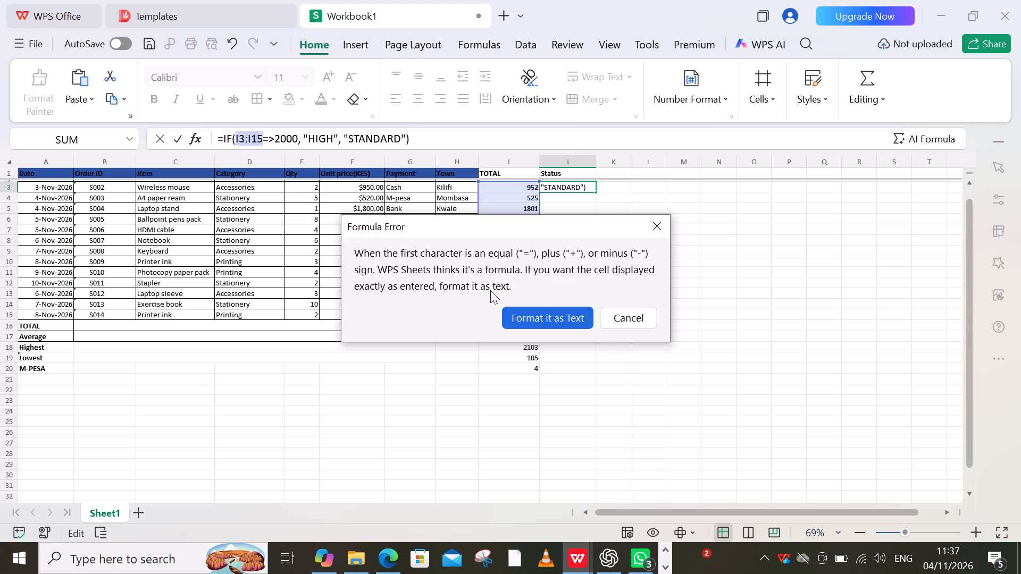
click(623, 313)
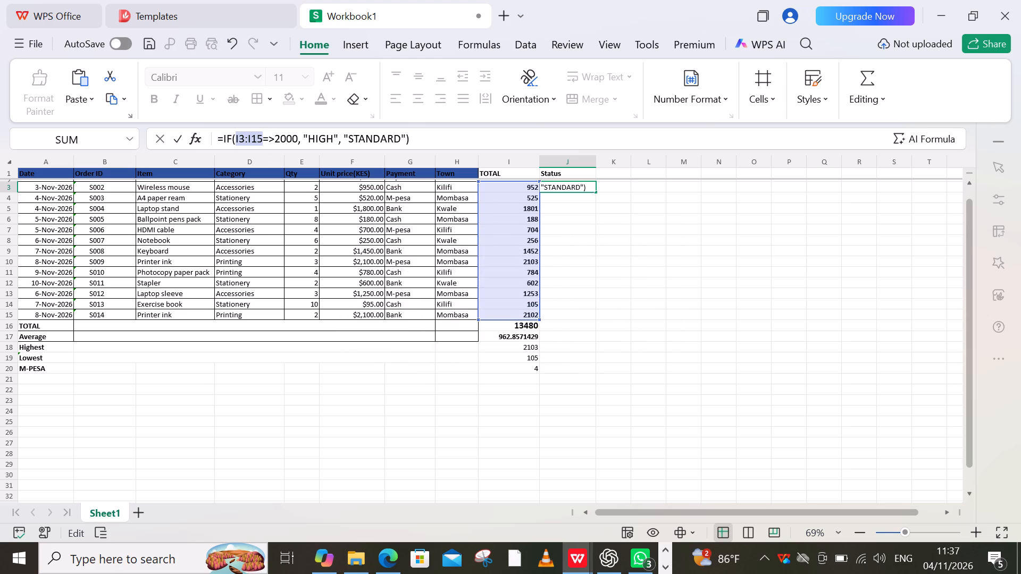
Change the condition in J3's IF formula to I3:I15>2000 and enter the formula.
key(Left)
key(Left)
key(Left)
key(Left)
key(Left)
key(Left)
key(Left)
key(Left)
key(Left)
key(Left)
key(Left)
key(Left)
key(Left)
key(Left)
key(Left)
key(Left)
key(Left)
key(Left)
key(Left)
key(Left)
key(Left)
key(Left)
key(Left)
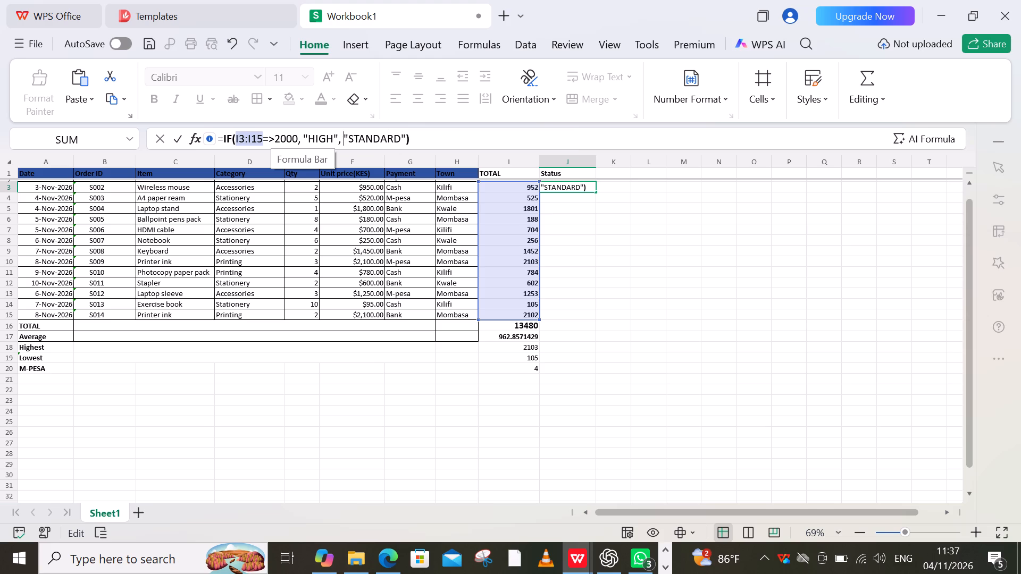
key(Left)
key(Left)
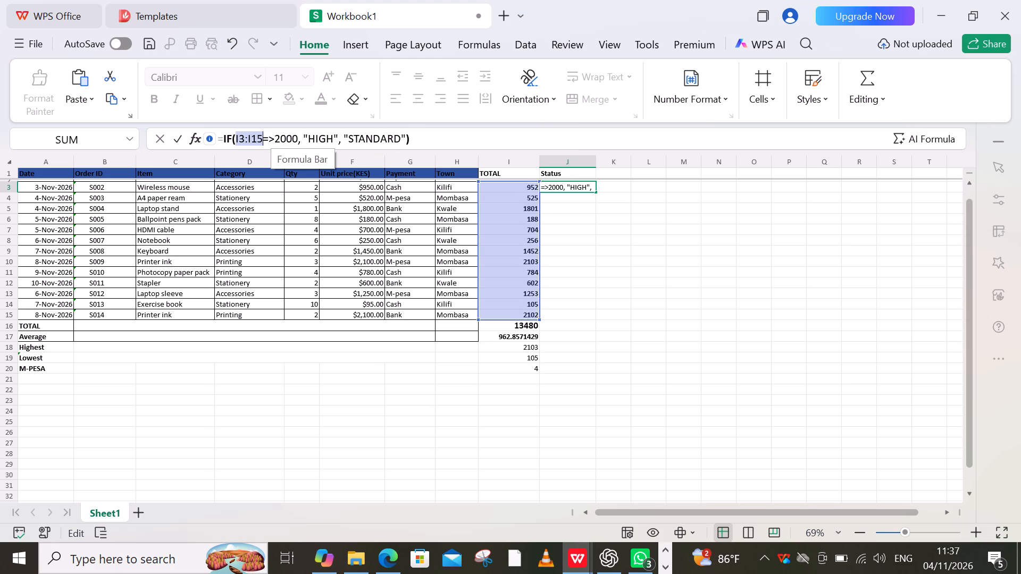
key(Right)
key(BackSpace)
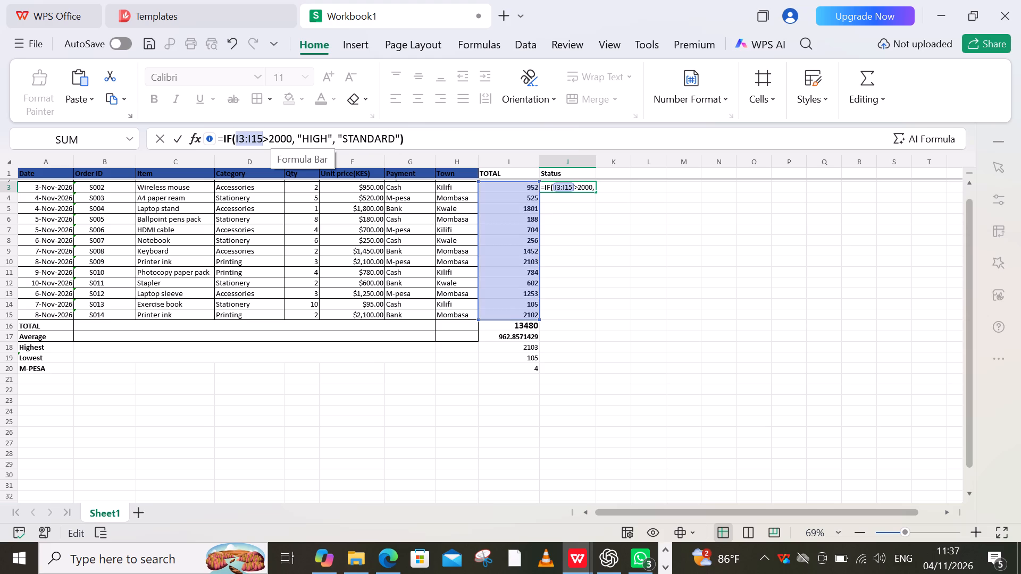
key(Return)
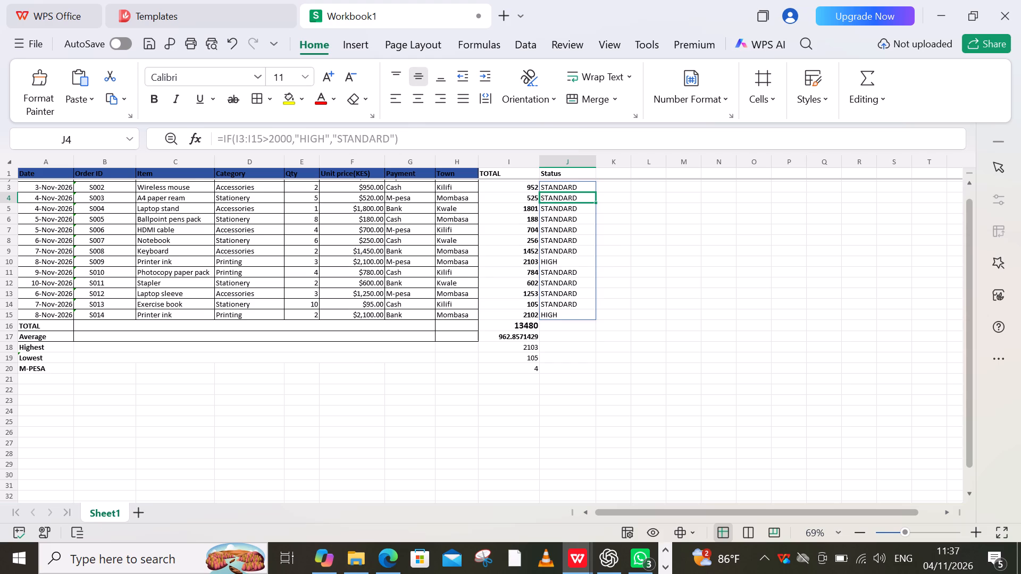
Make the Status values in J3:J15 bold.
drag(594, 310, 565, 185)
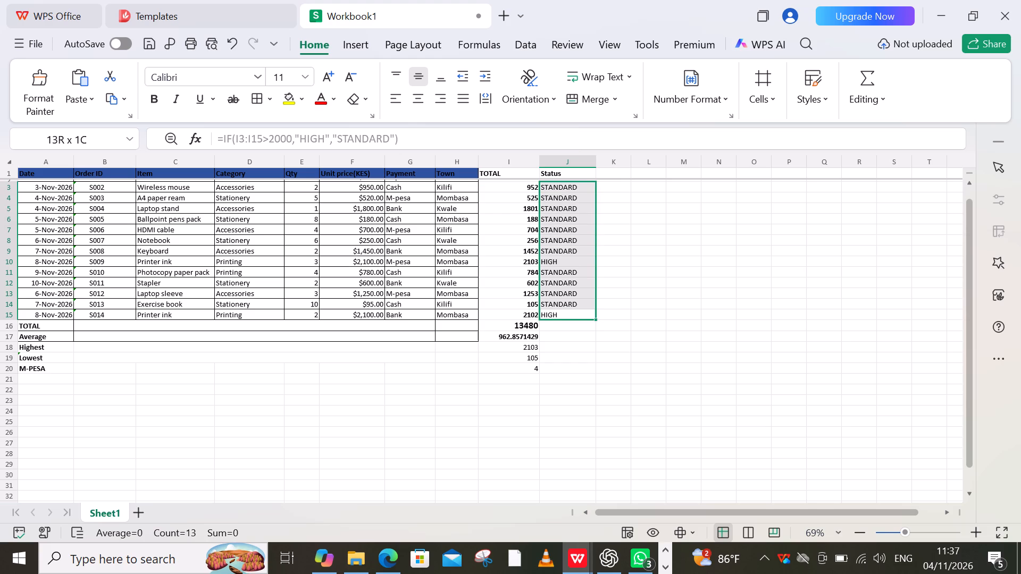
drag(565, 185, 564, 189)
click(156, 95)
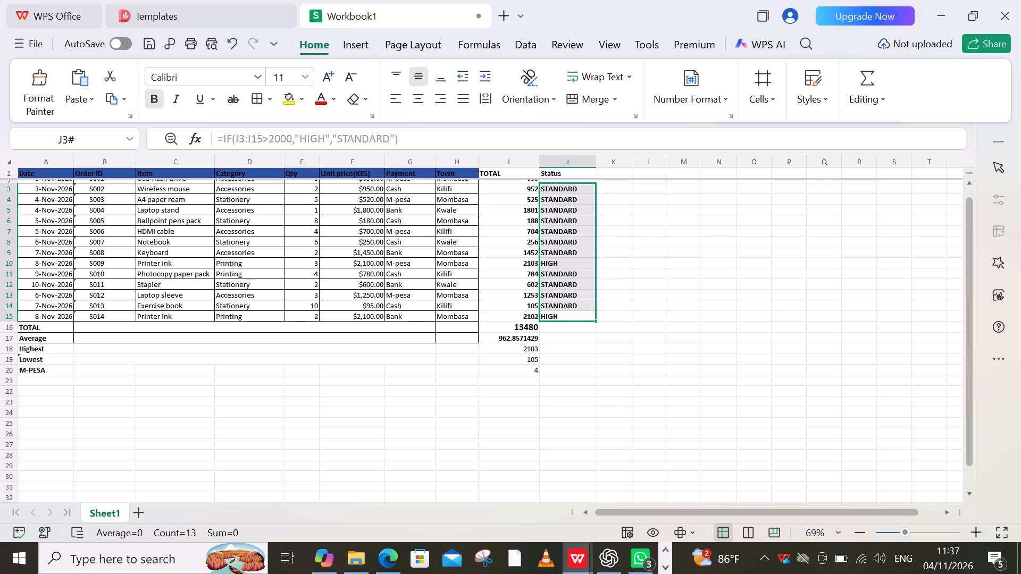
click(683, 279)
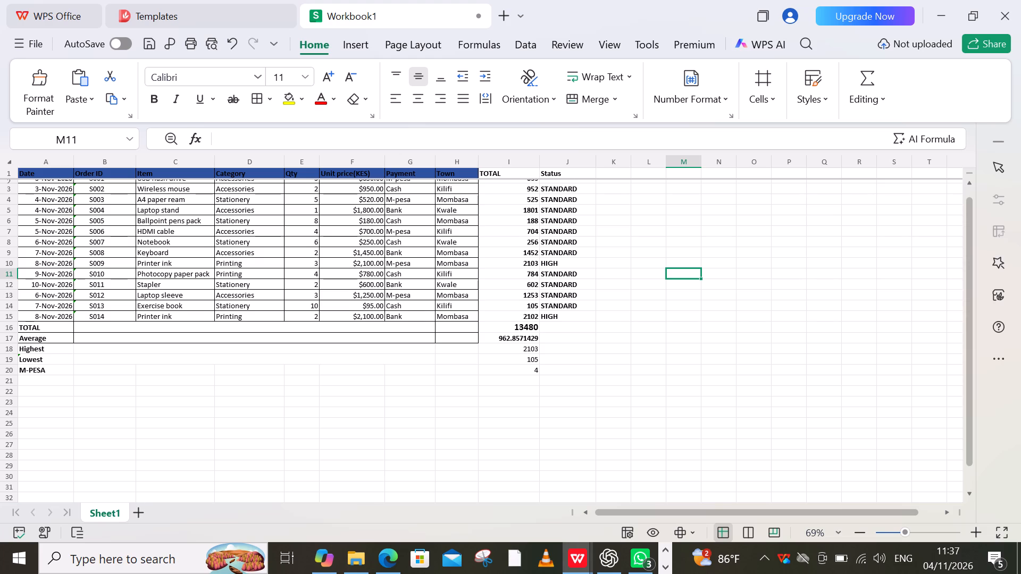
Fill the TOTAL and Status header cells (I1:J1) with the standard medium blue background.
drag(470, 172, 523, 174)
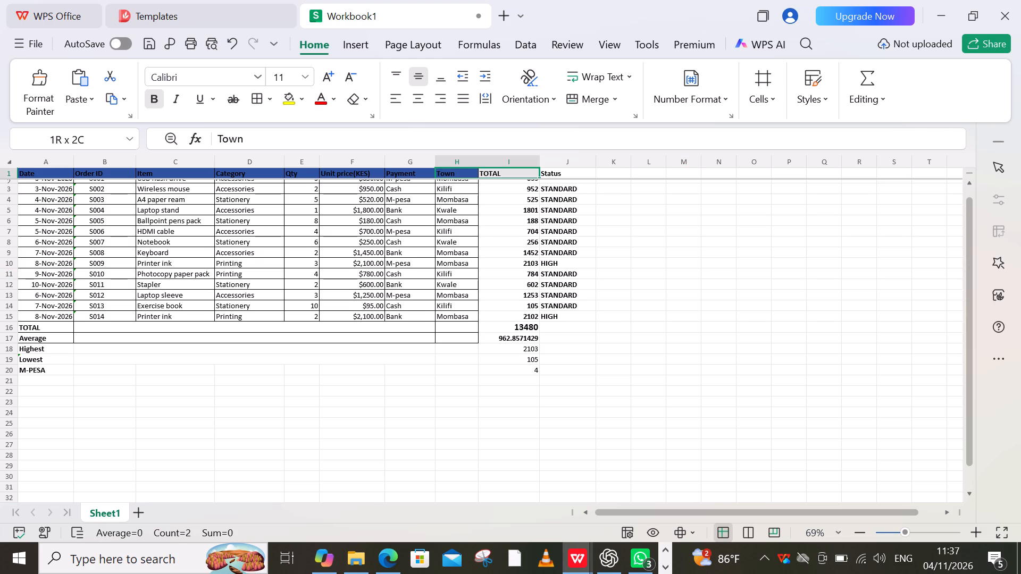
drag(523, 174, 556, 175)
click(613, 175)
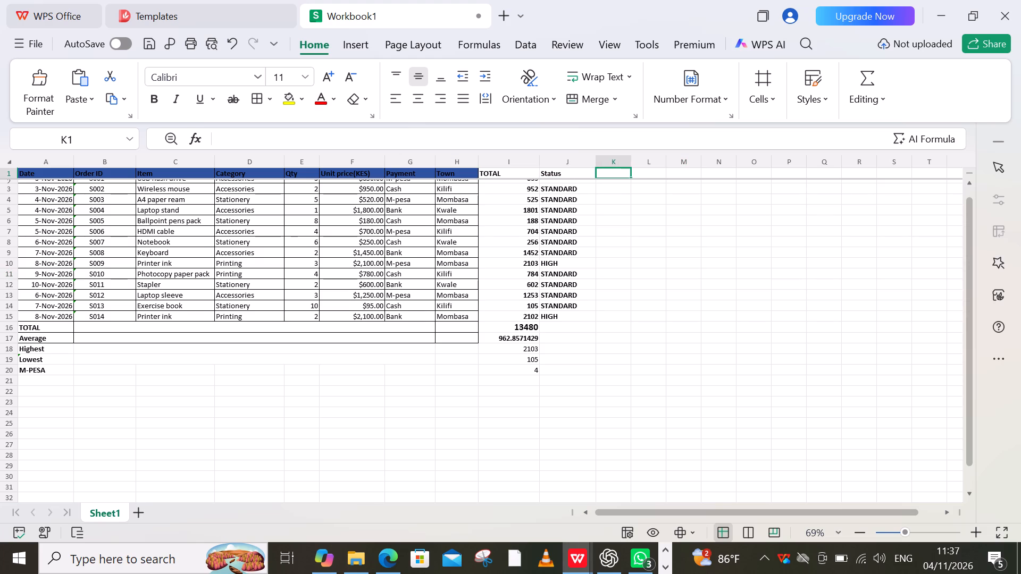
drag(495, 173, 558, 175)
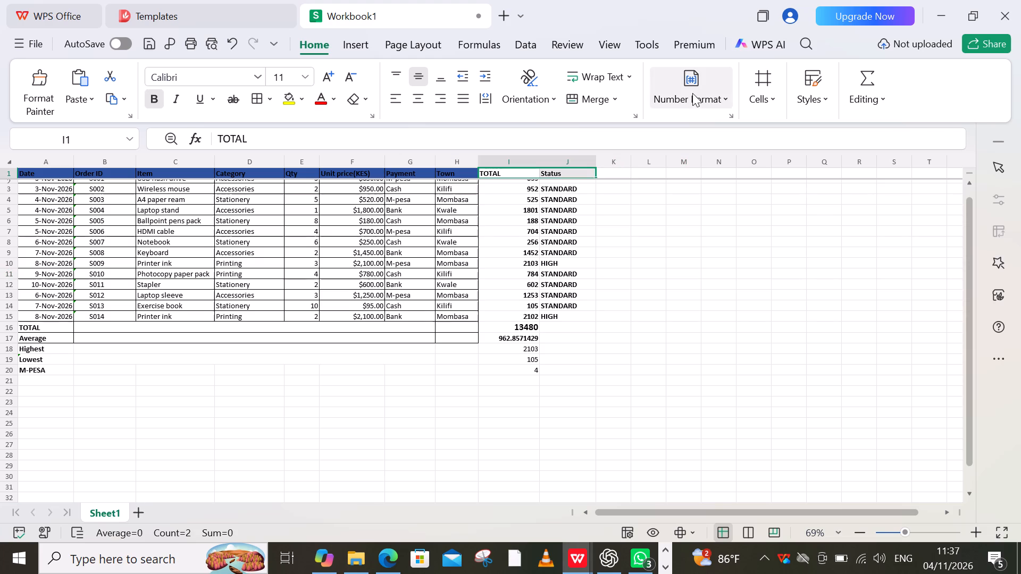
click(755, 74)
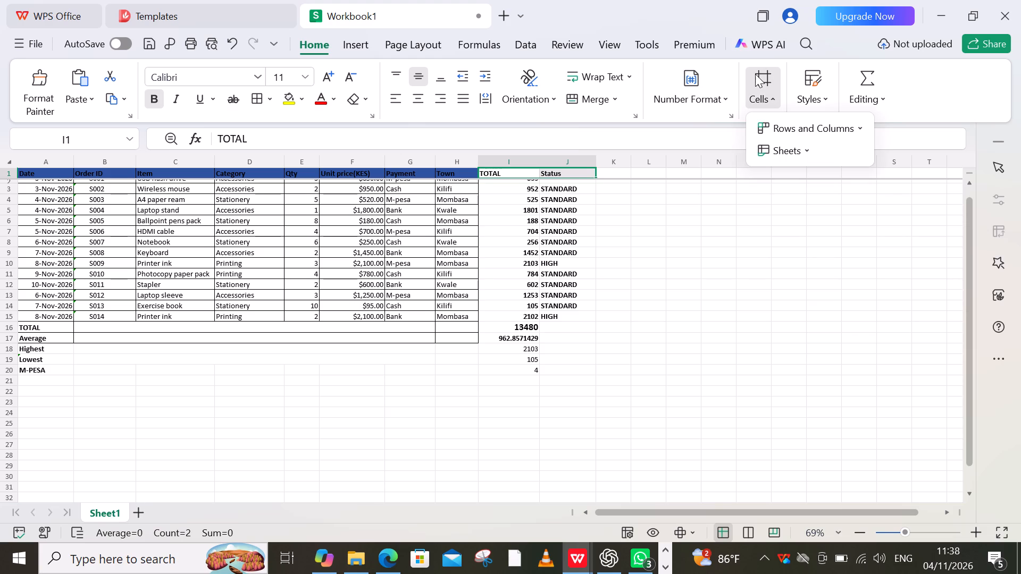
right_click(520, 172)
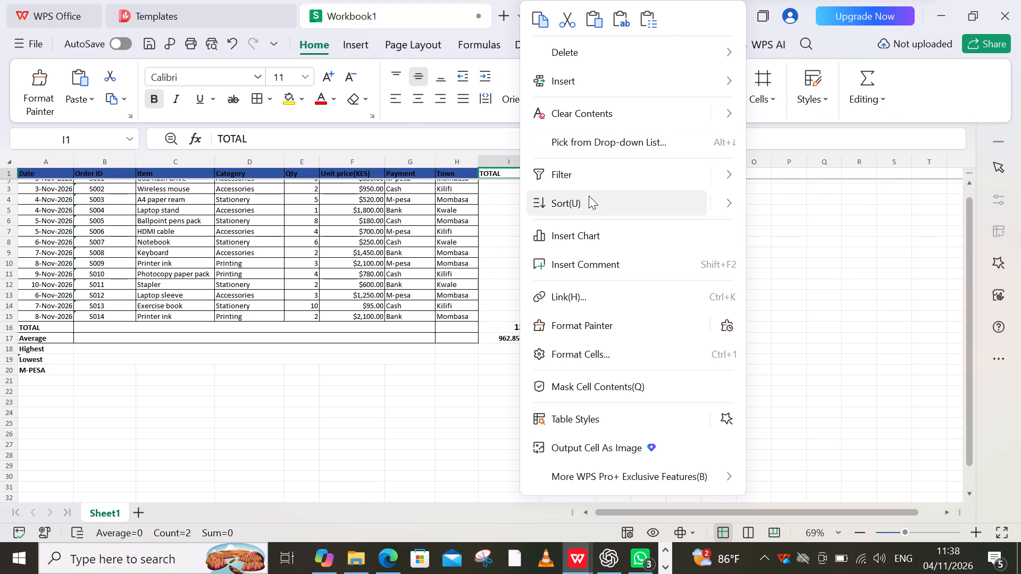
click(582, 342)
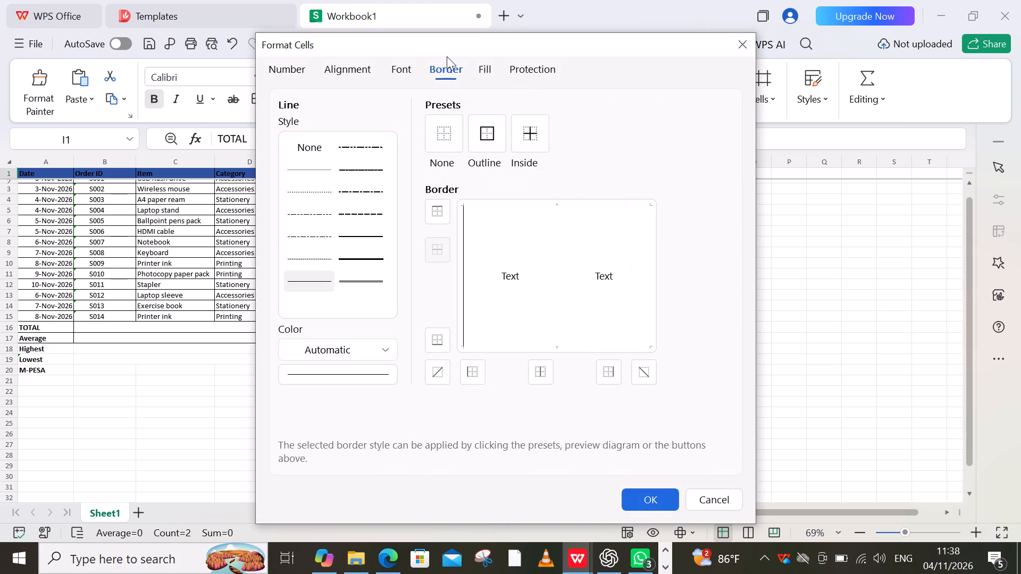
click(401, 60)
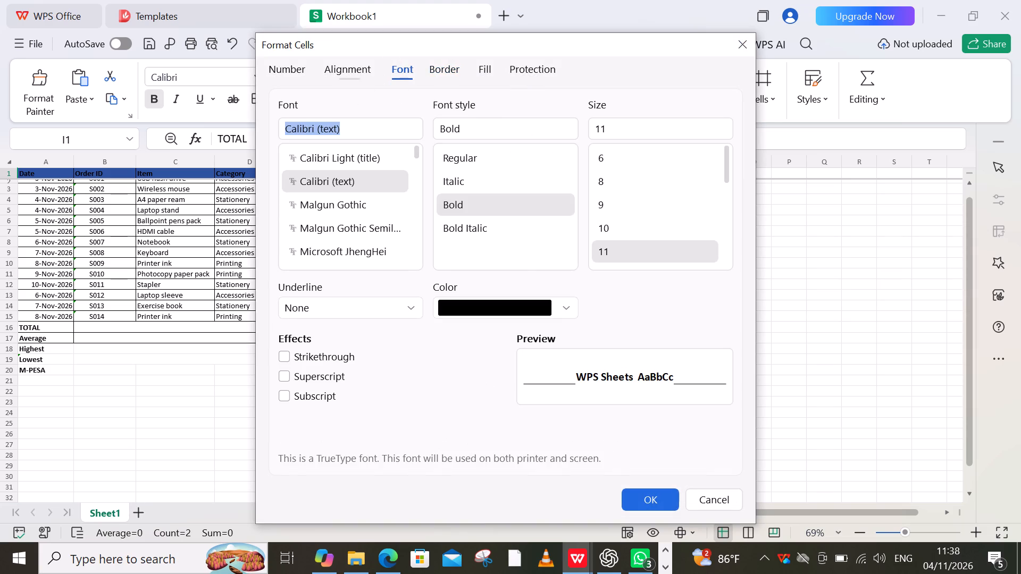
click(559, 306)
click(559, 306)
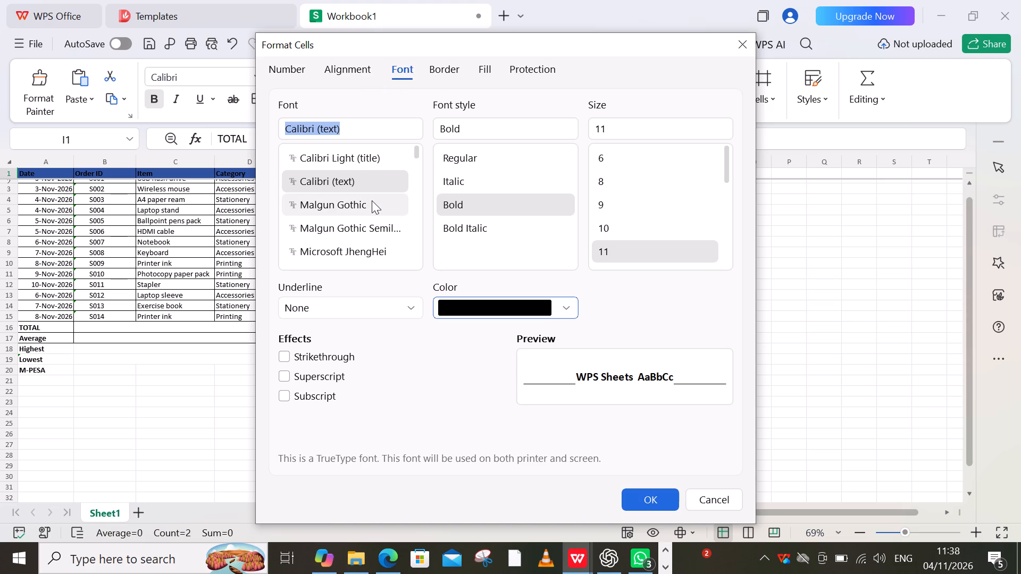
click(333, 75)
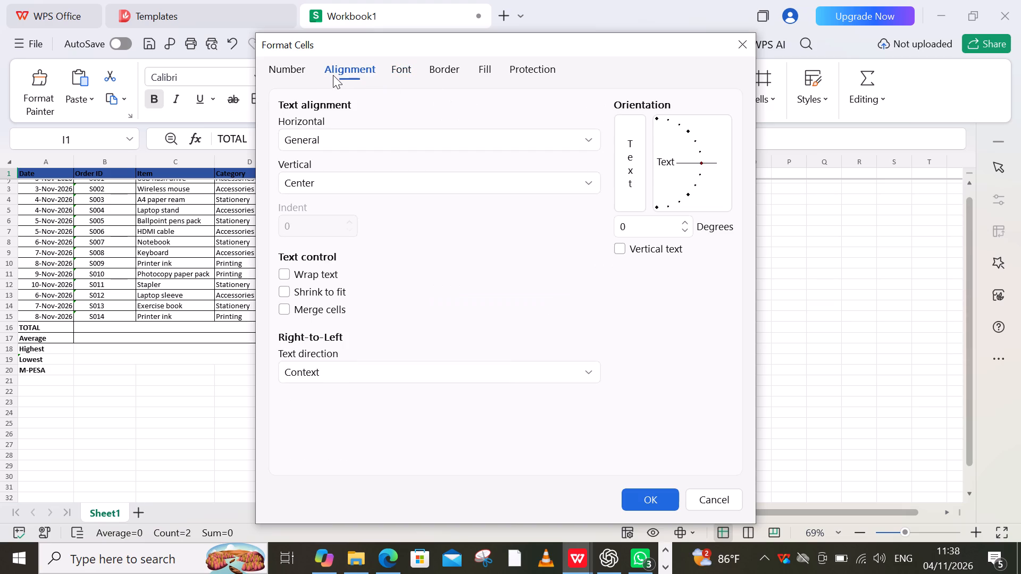
click(301, 69)
click(404, 65)
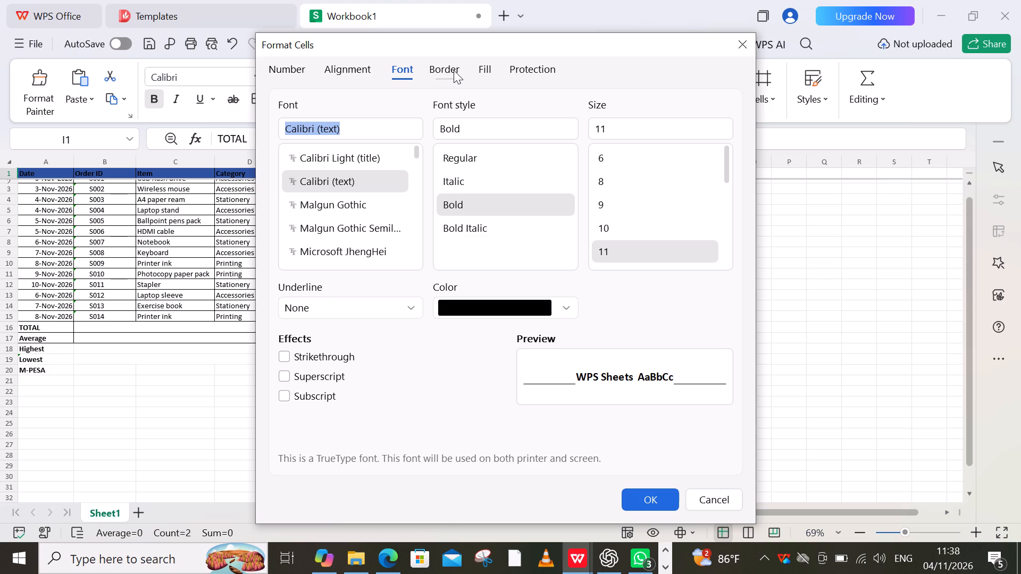
click(440, 67)
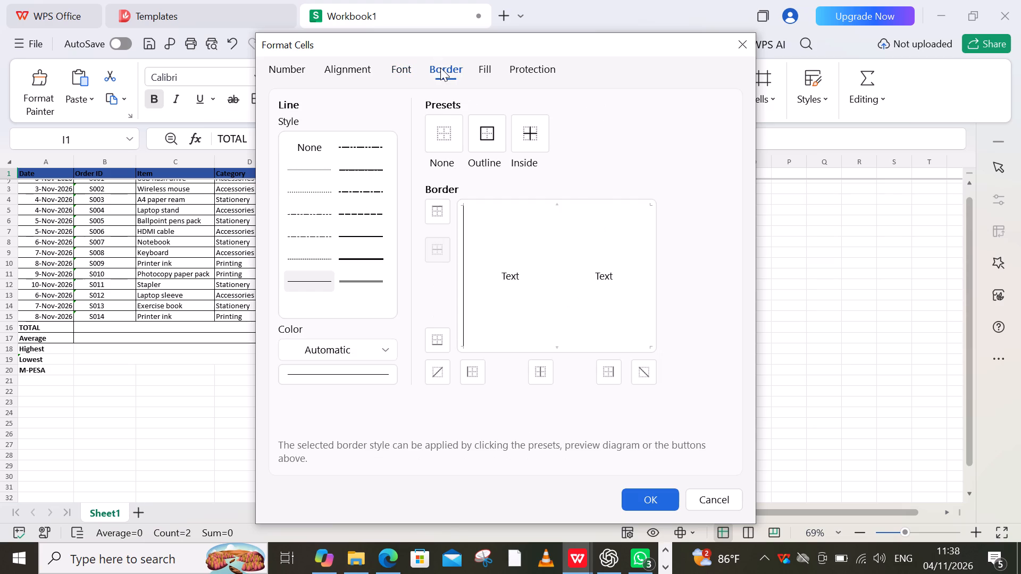
click(481, 72)
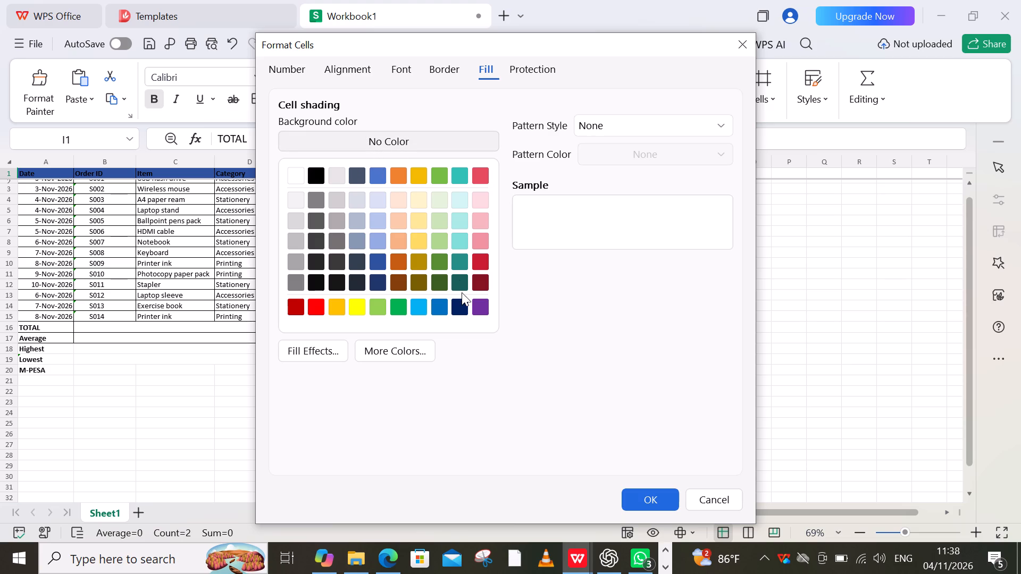
click(440, 303)
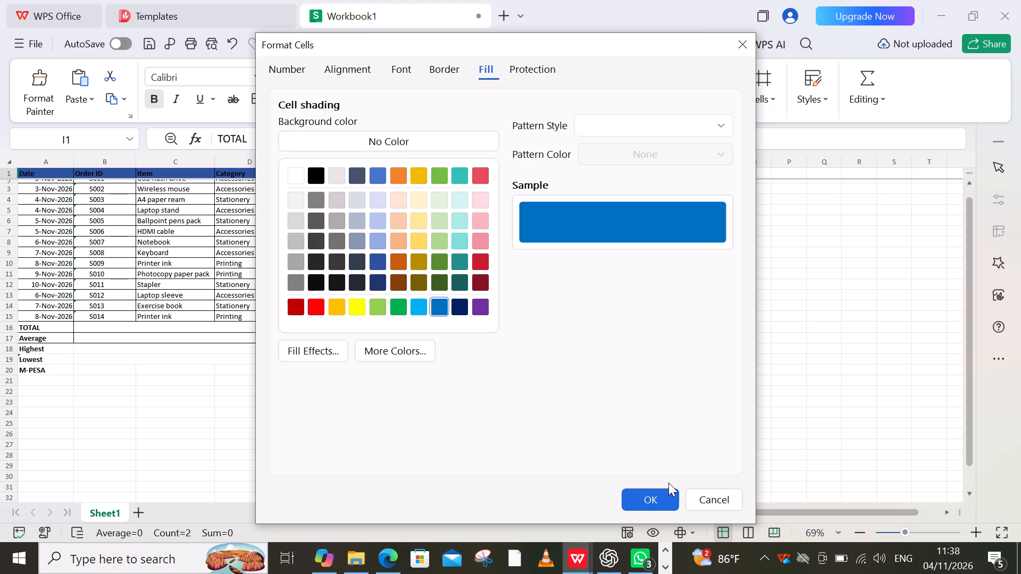
click(649, 500)
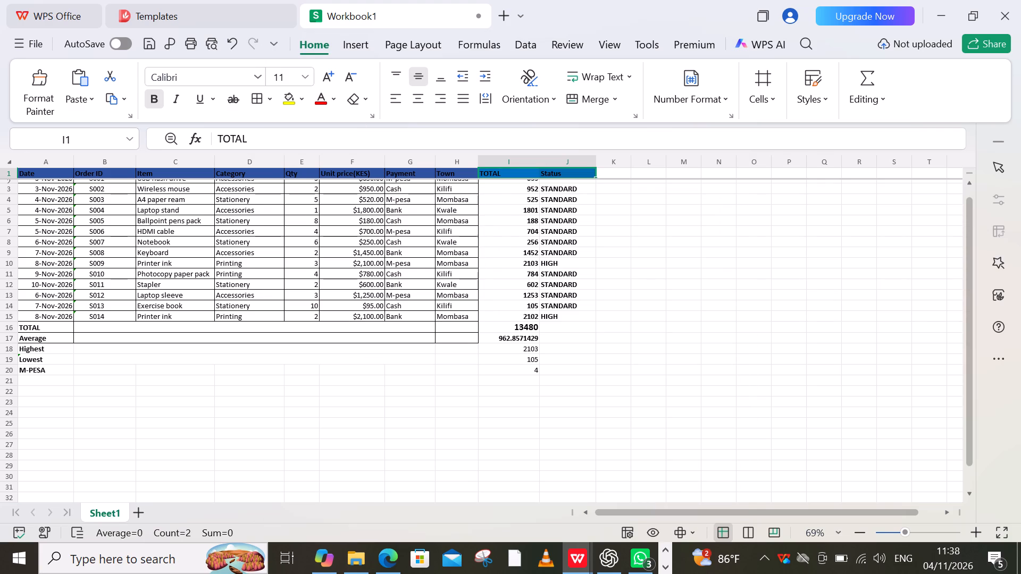
Fill the whole header row A1:J1, from Date to Status, with the standard medium blue background.
drag(22, 172, 240, 164)
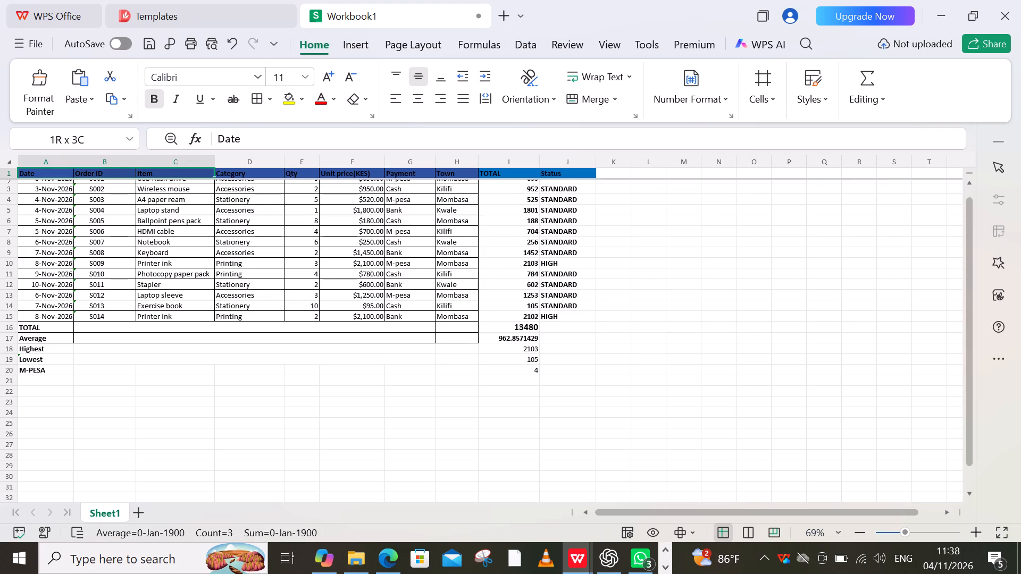
drag(240, 164, 408, 162)
scroll(347, 168, right, 1)
scroll(408, 162, right, 1)
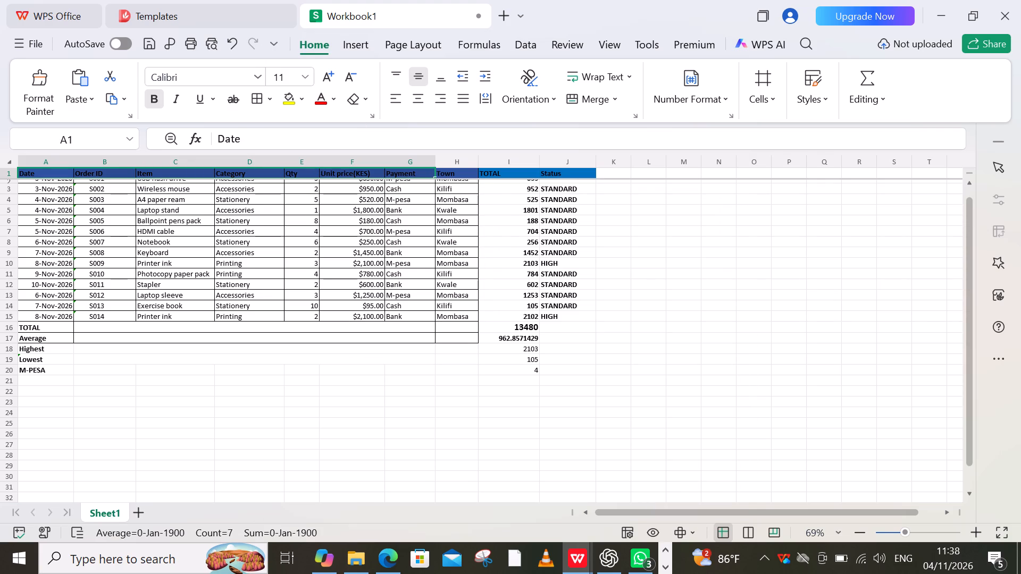
scroll(408, 162, right, 1)
drag(576, 176, 423, 174)
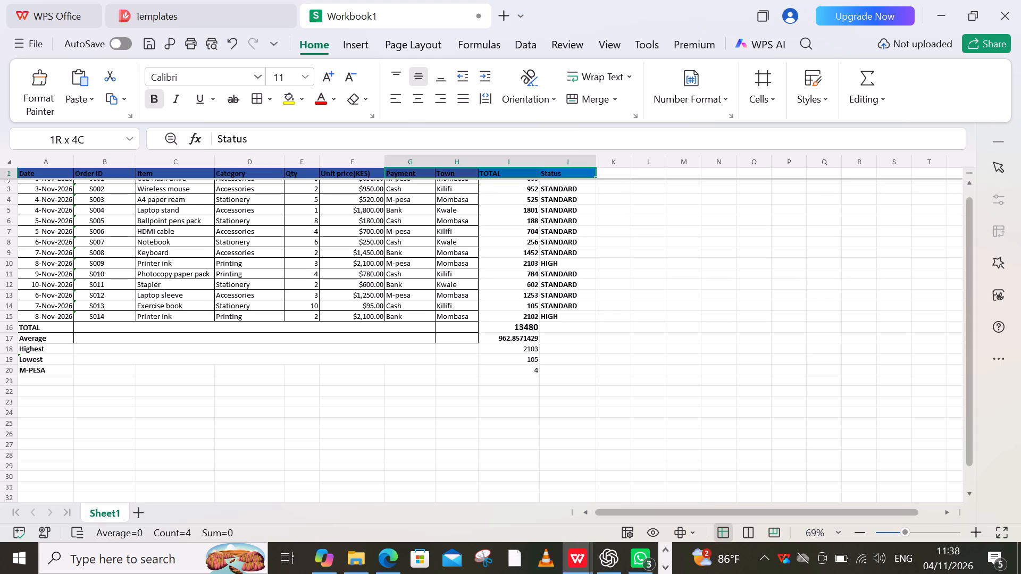
drag(423, 174, 420, 172)
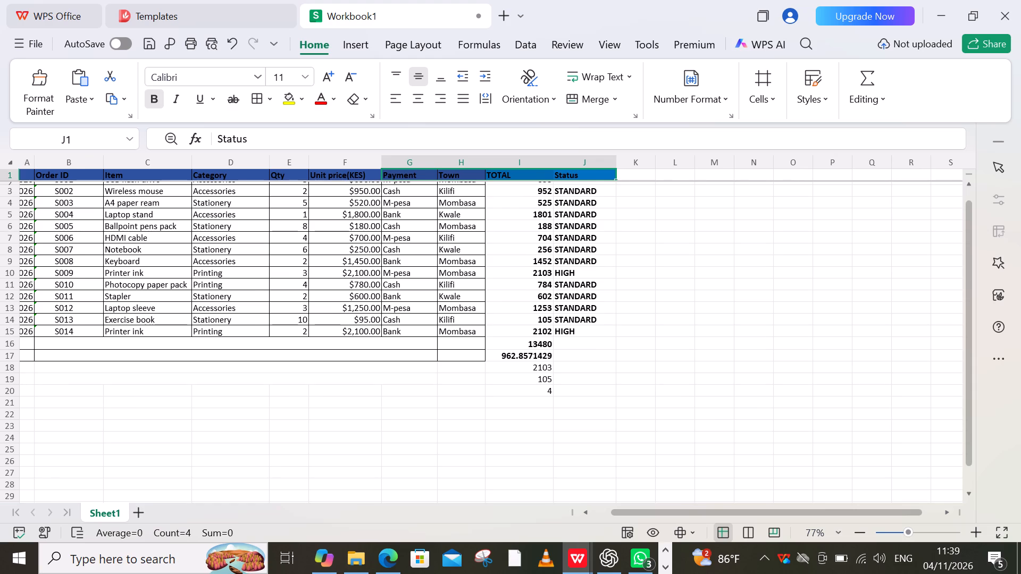
drag(41, 174, 96, 174)
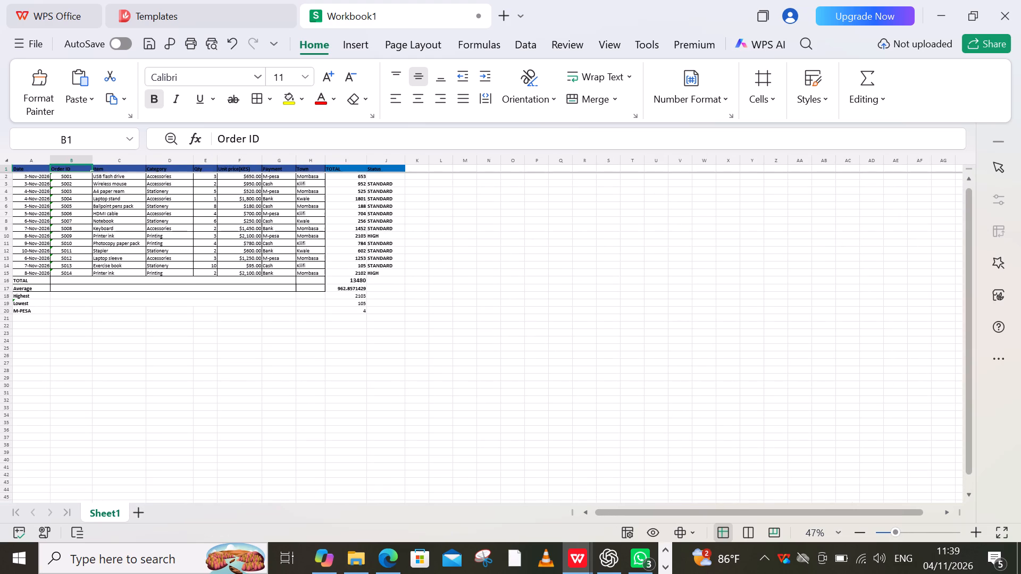
drag(27, 168, 113, 167)
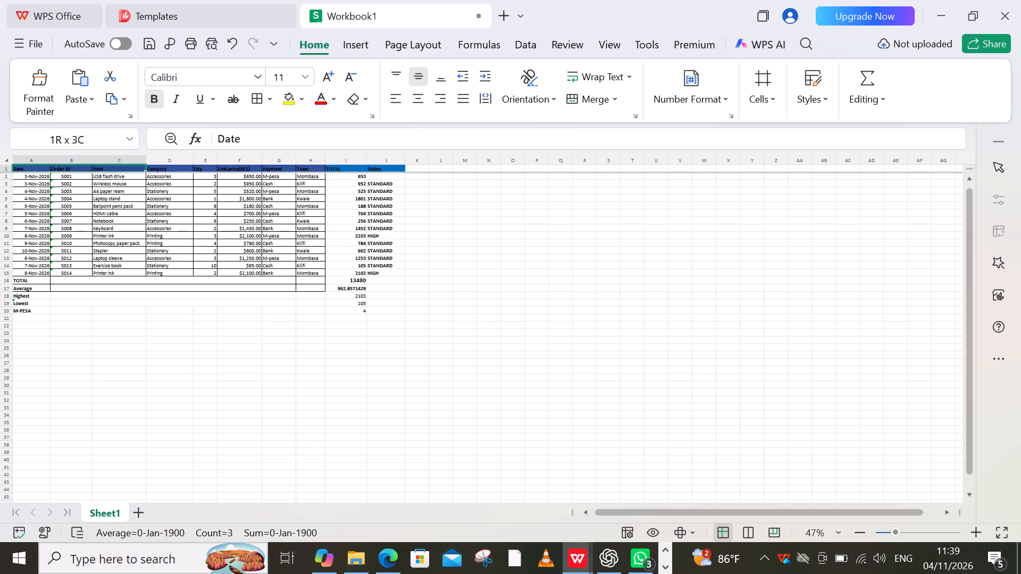
drag(113, 167, 204, 174)
scroll(126, 169, right, 1)
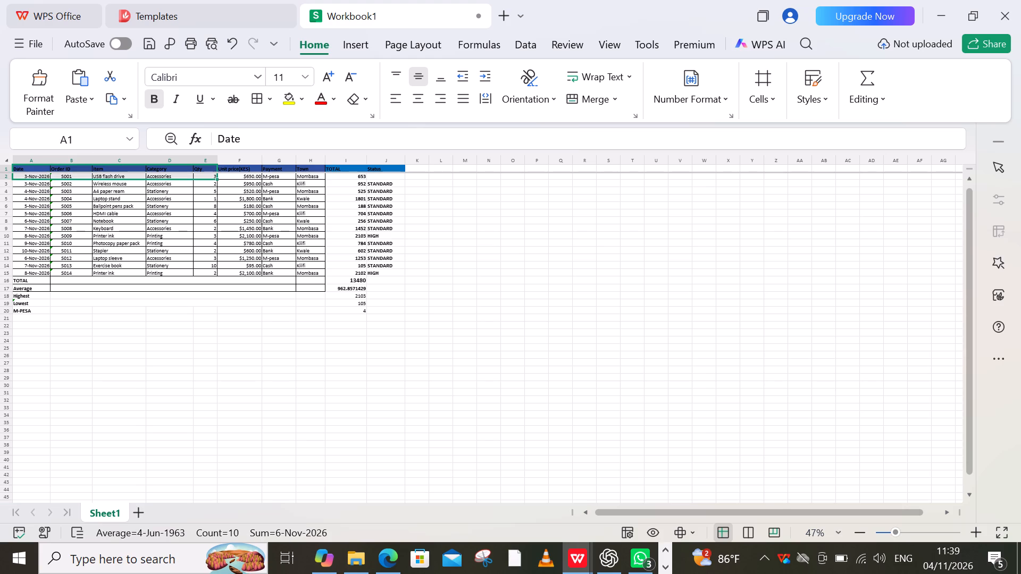
scroll(204, 174, down, 2)
click(230, 165)
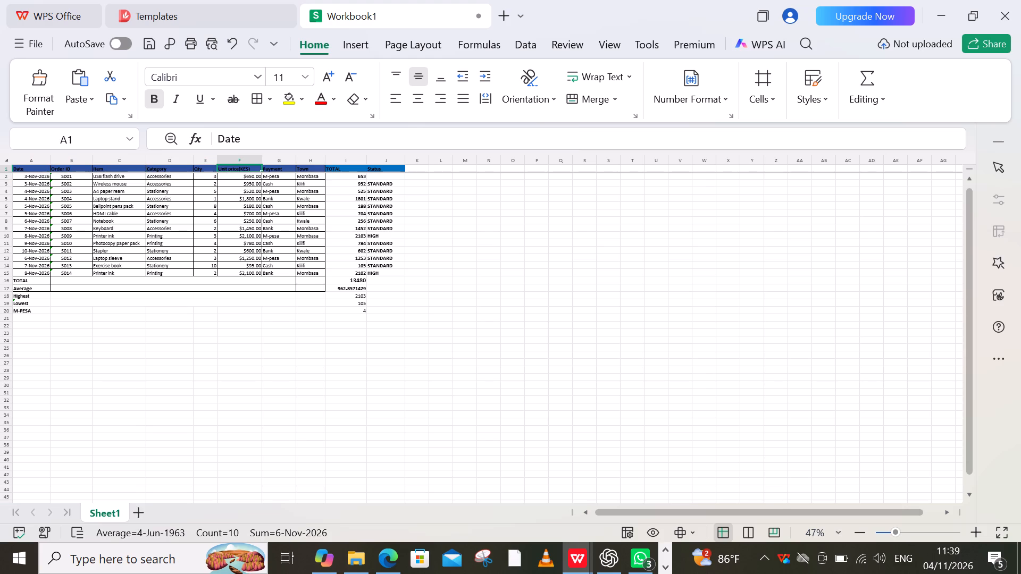
drag(397, 169, 71, 150)
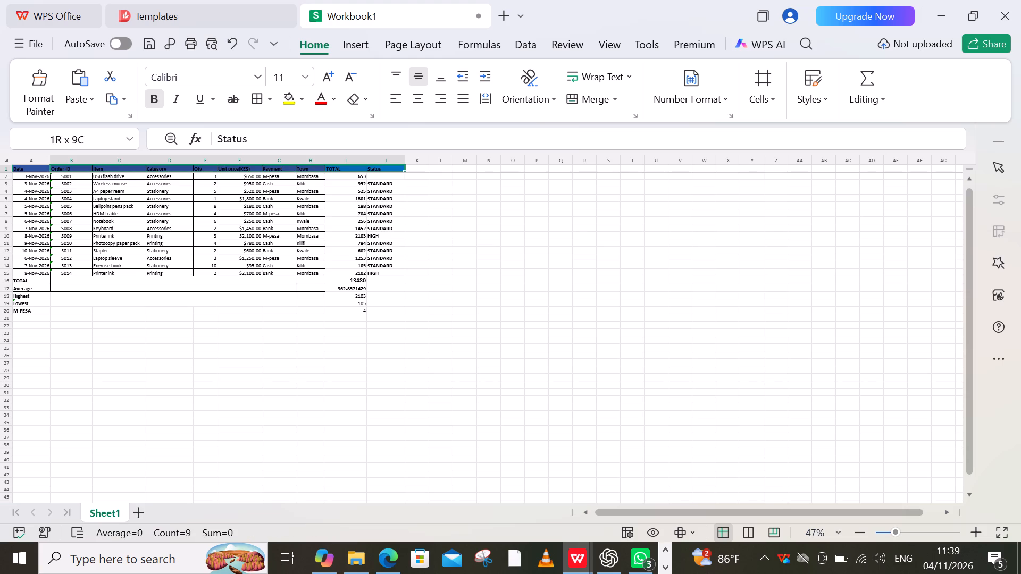
drag(71, 150, 36, 155)
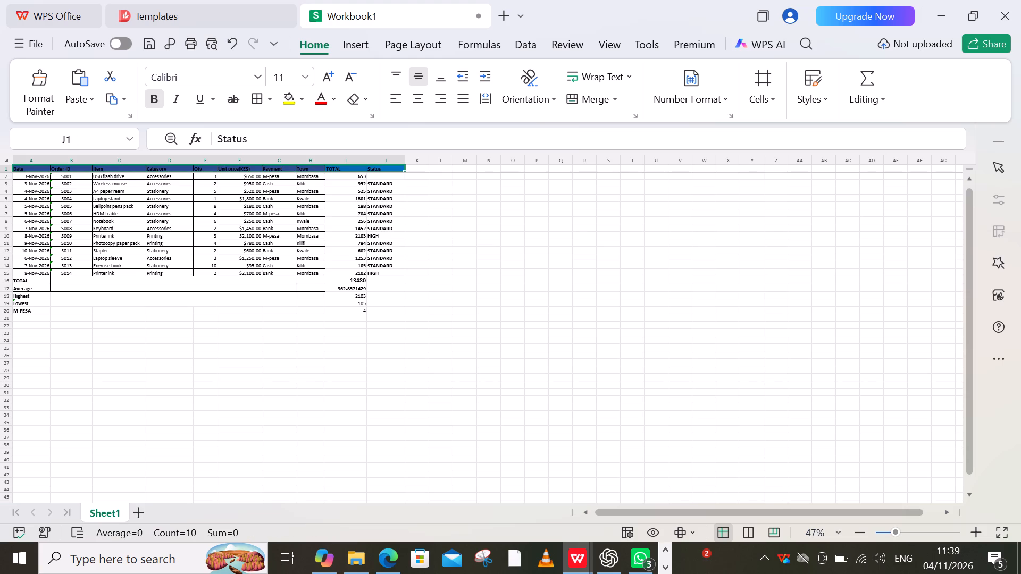
right_click(66, 169)
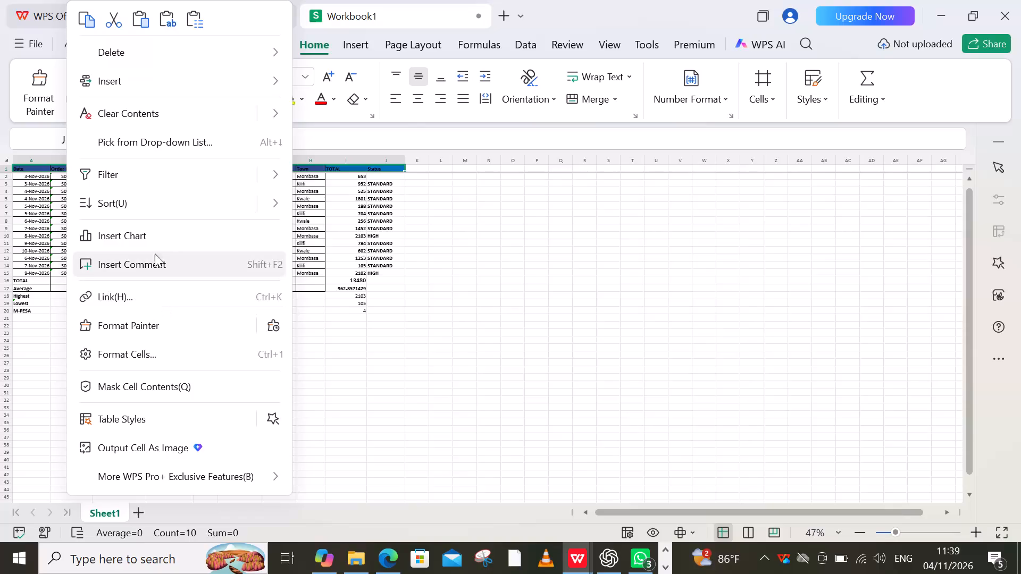
click(126, 354)
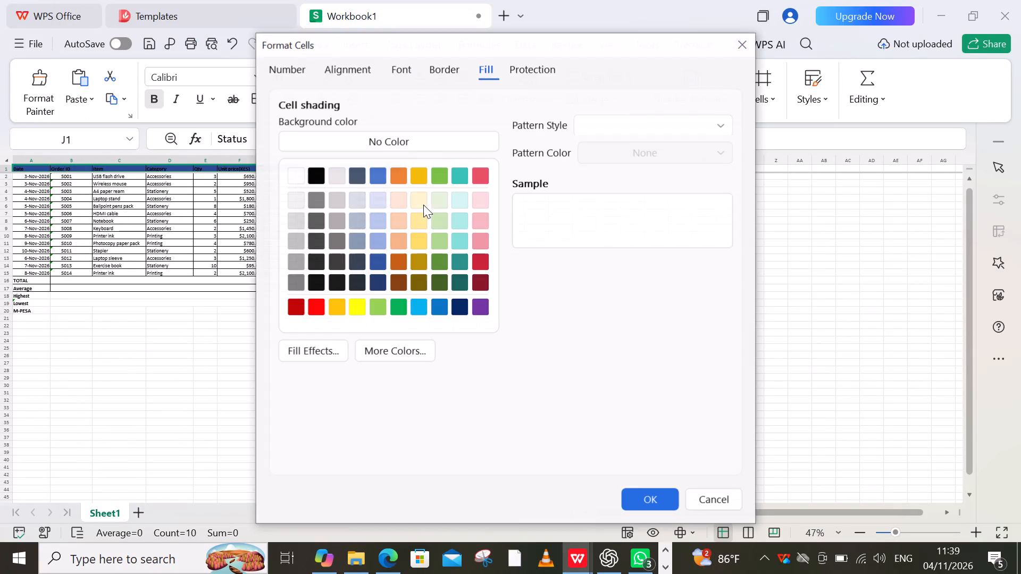
click(441, 307)
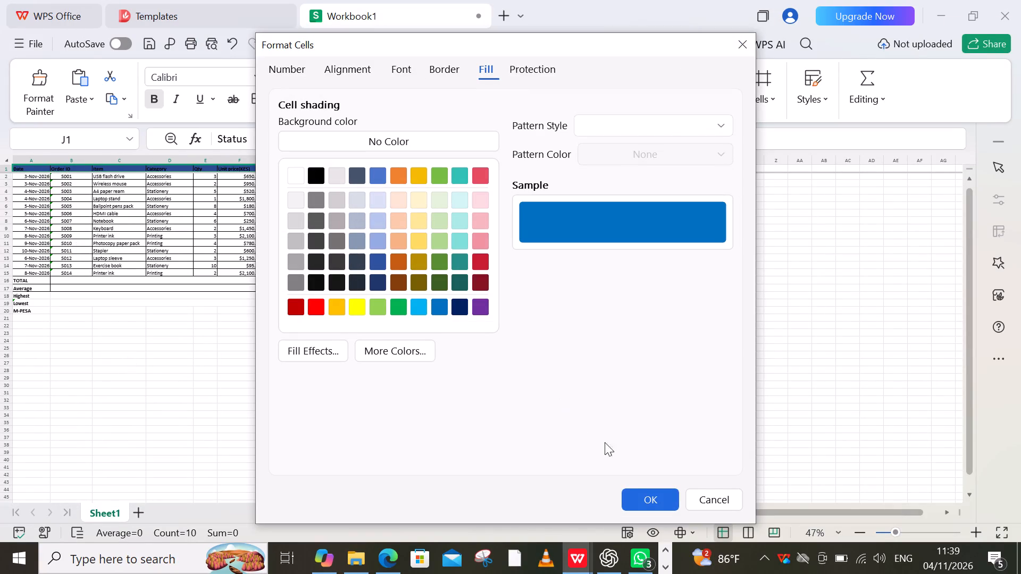
click(635, 489)
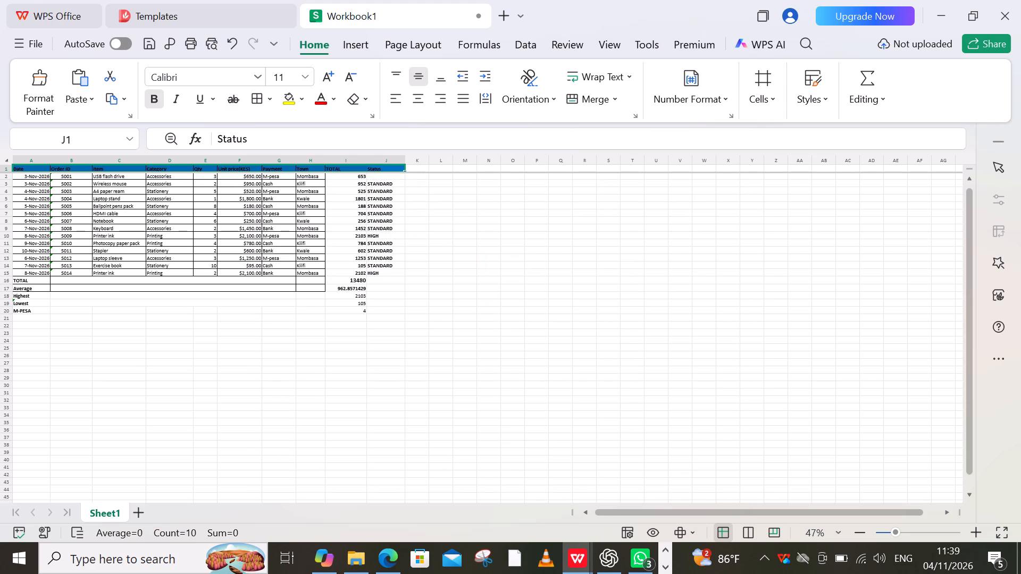
Apply thin solid outline and inside borders to the whole table A1:J20, including the TOTAL, Status and summary cells.
drag(395, 306, 183, 308)
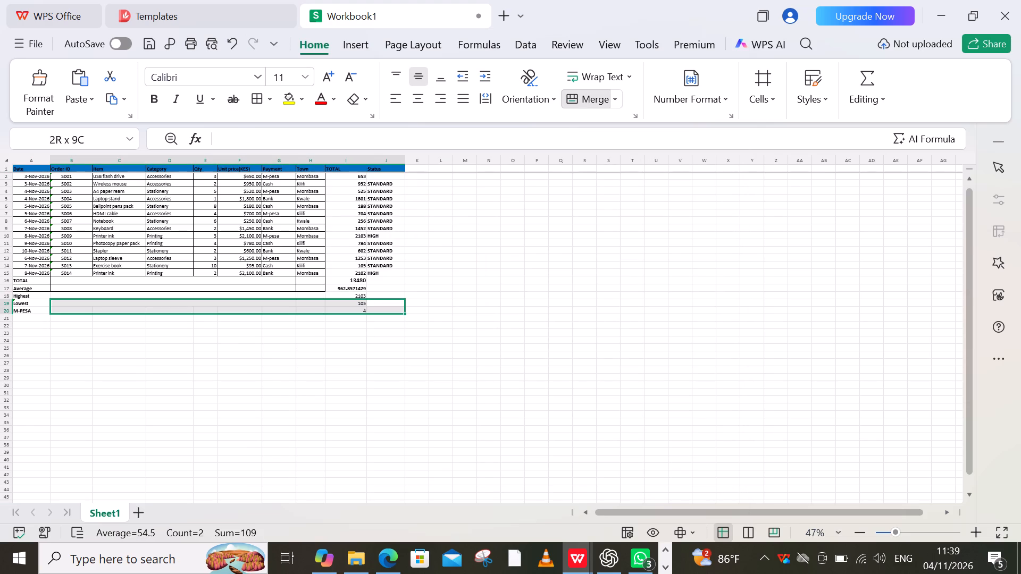
drag(183, 308, 4, 275)
scroll(165, 307, left, 1)
scroll(11, 323, down, 1)
scroll(4, 275, down, 2)
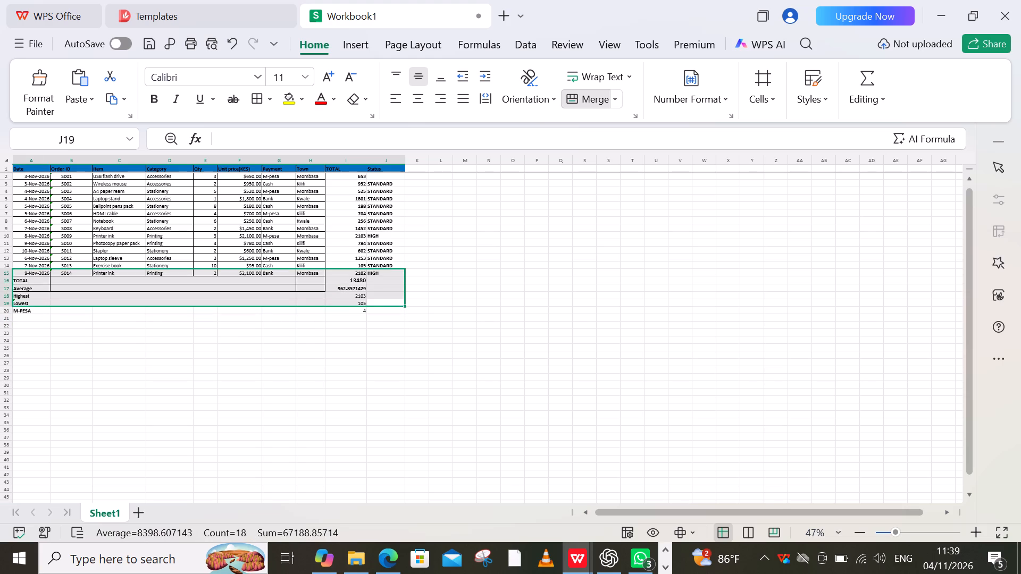
drag(19, 172, 332, 256)
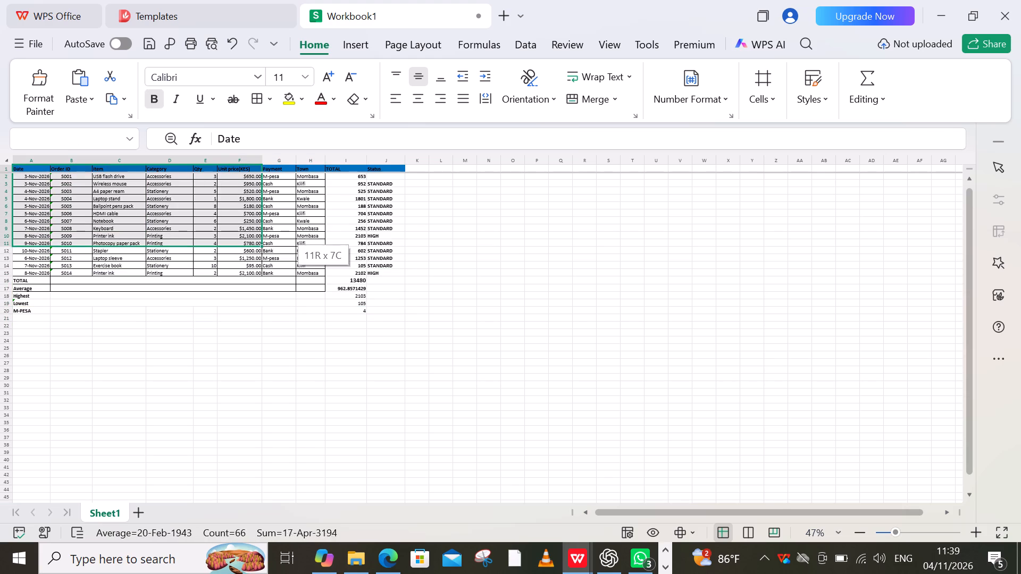
drag(332, 256, 397, 306)
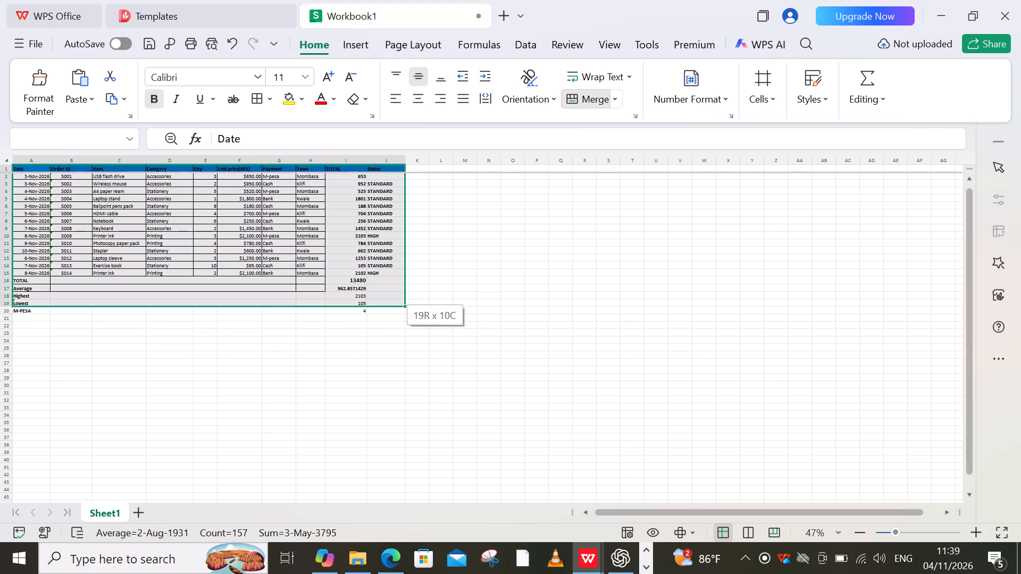
drag(397, 306, 397, 317)
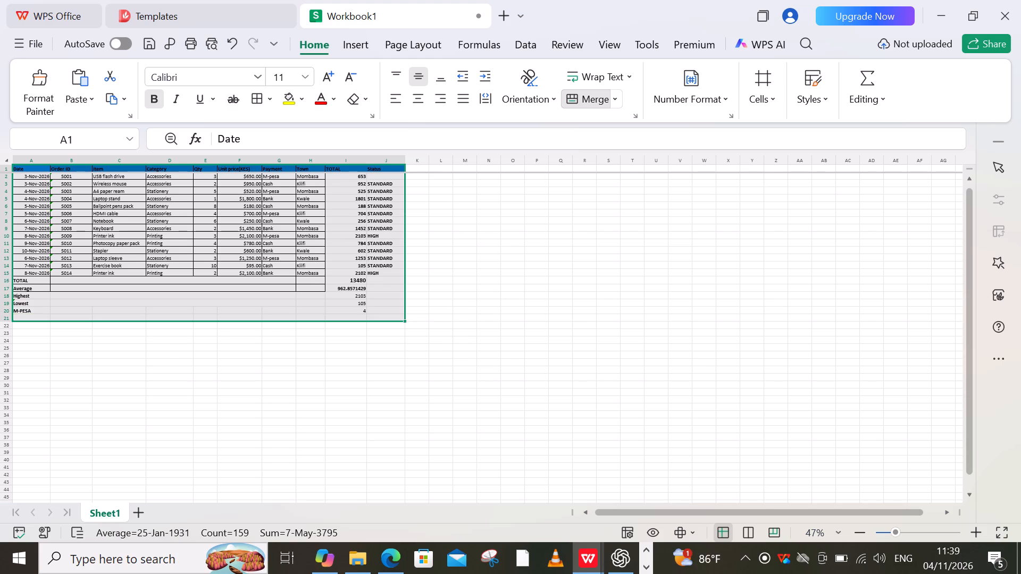
drag(402, 318, 398, 309)
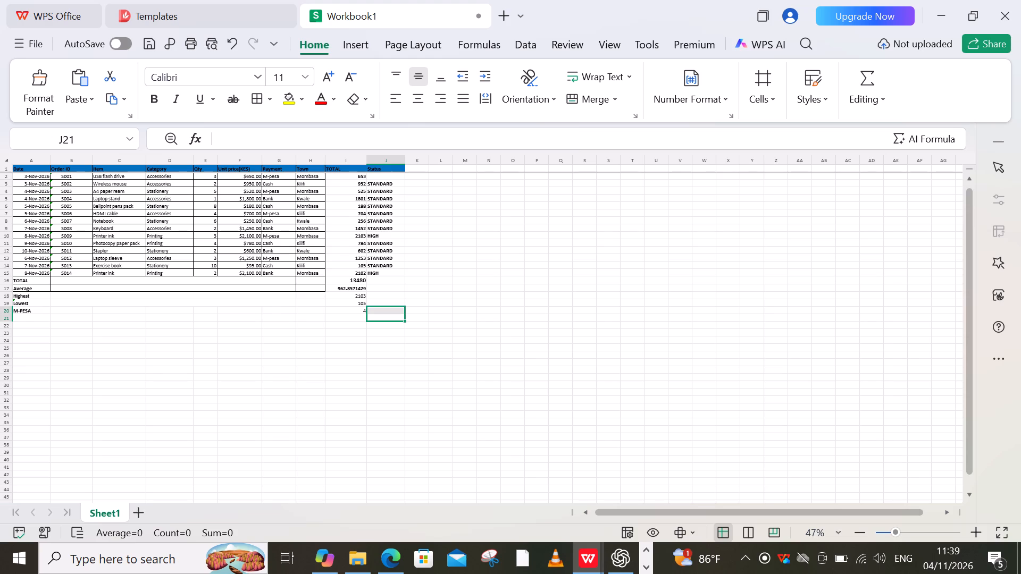
drag(23, 167, 125, 205)
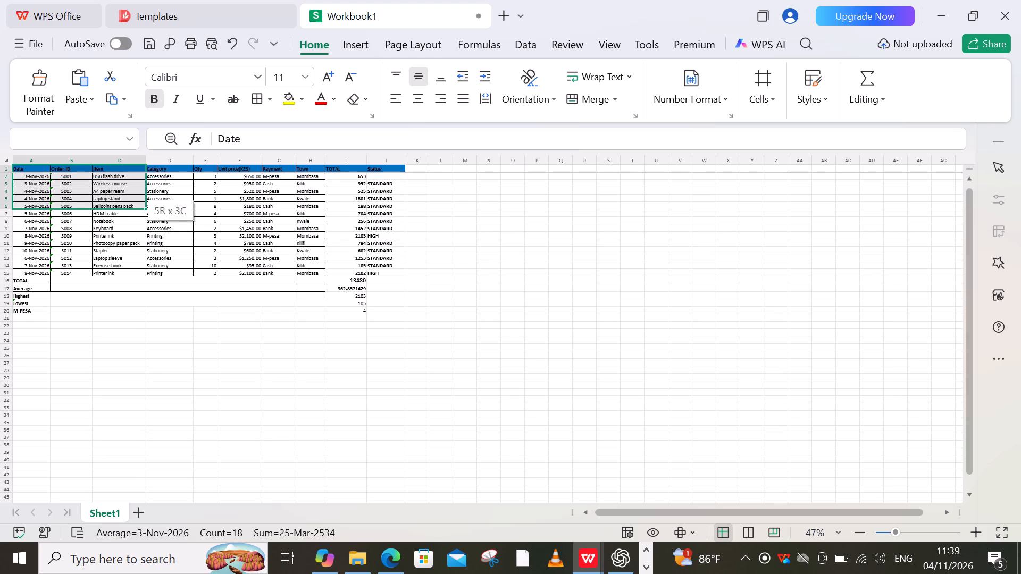
drag(125, 205, 340, 300)
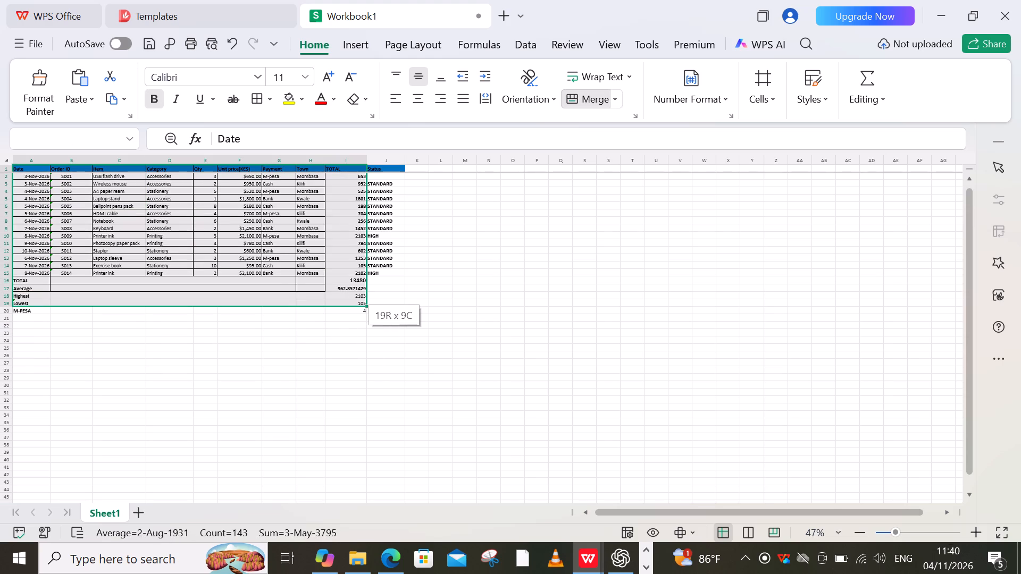
drag(340, 300, 389, 303)
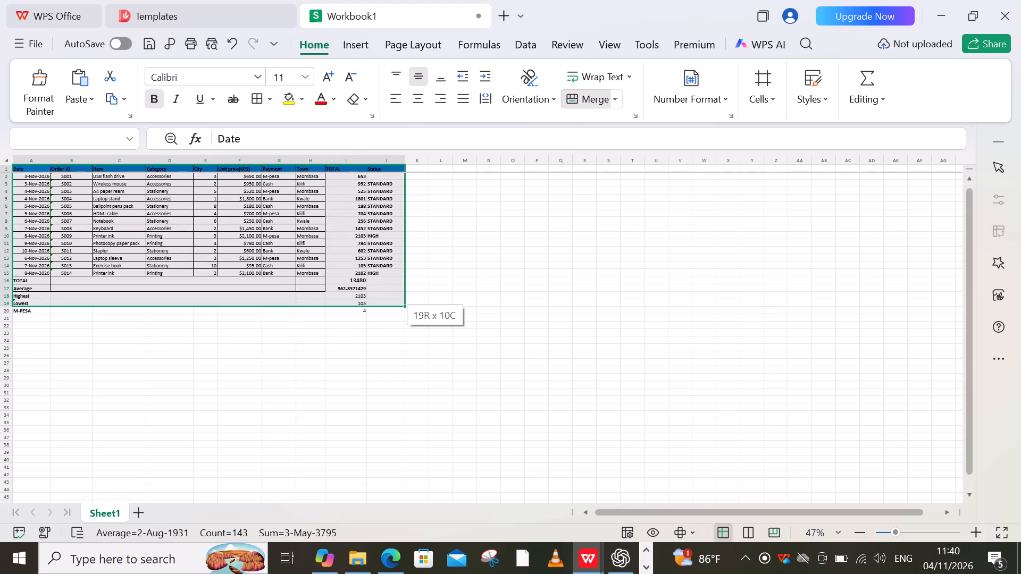
drag(389, 303, 389, 308)
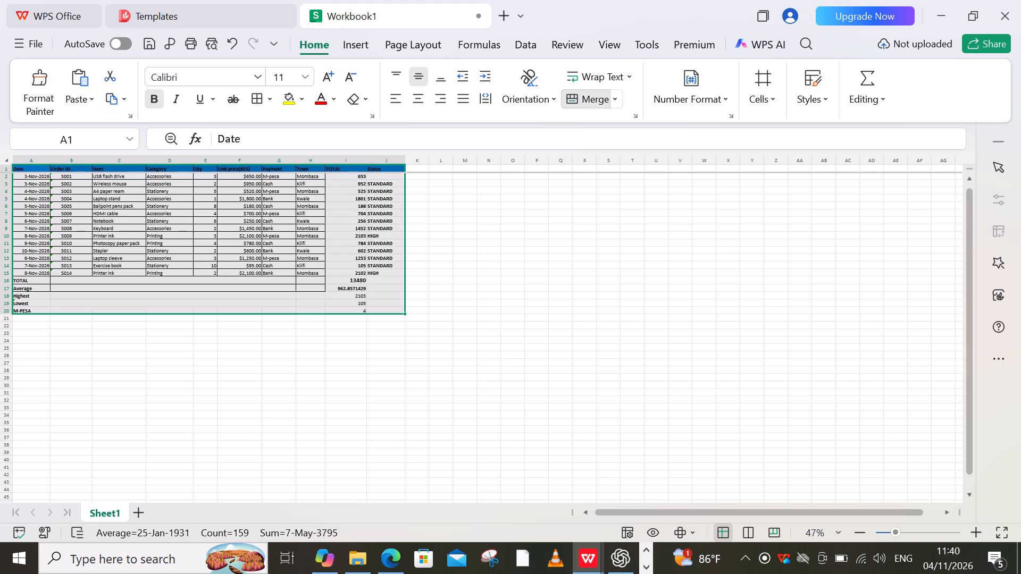
right_click(360, 274)
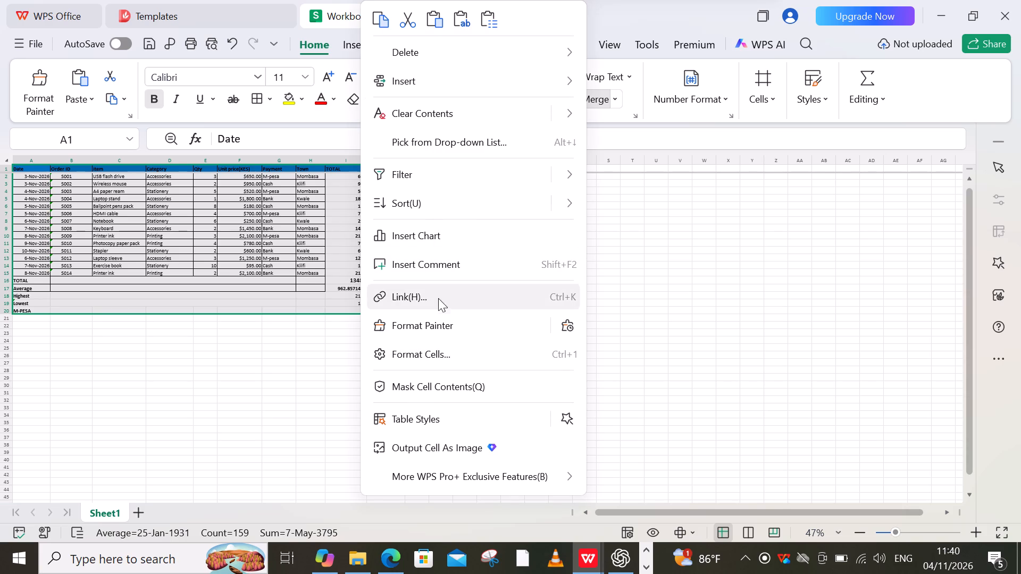
click(447, 357)
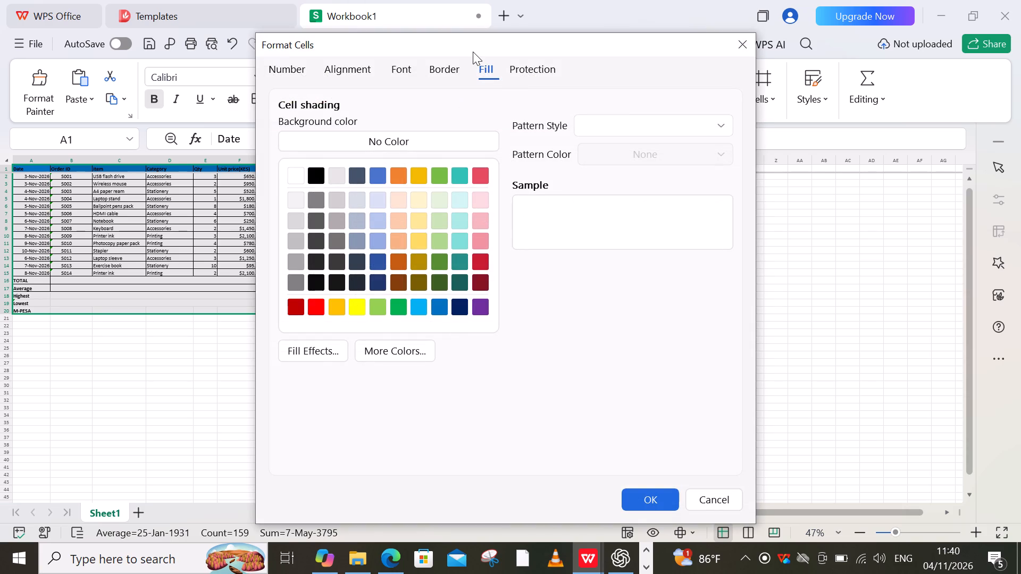
click(440, 73)
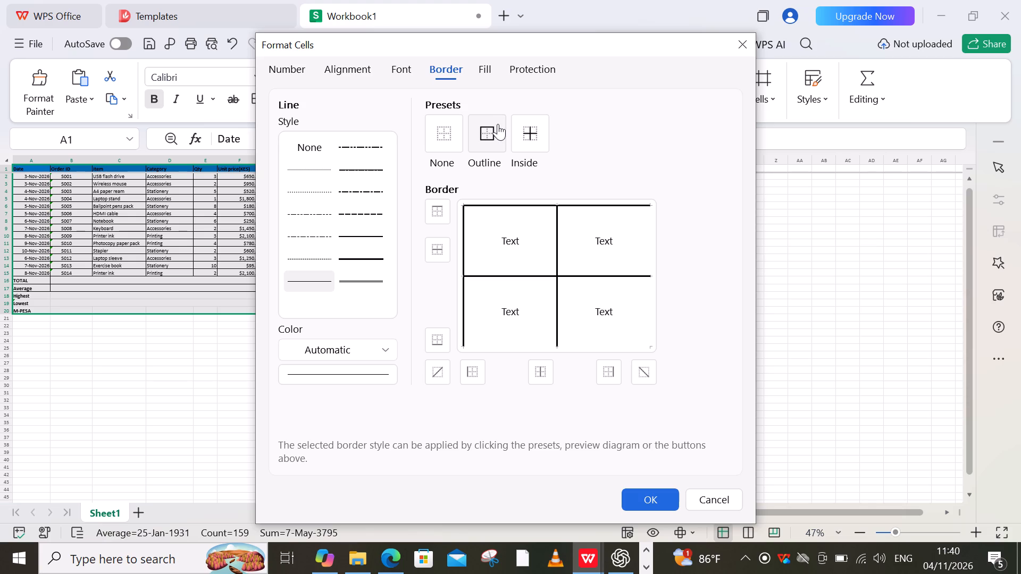
click(517, 128)
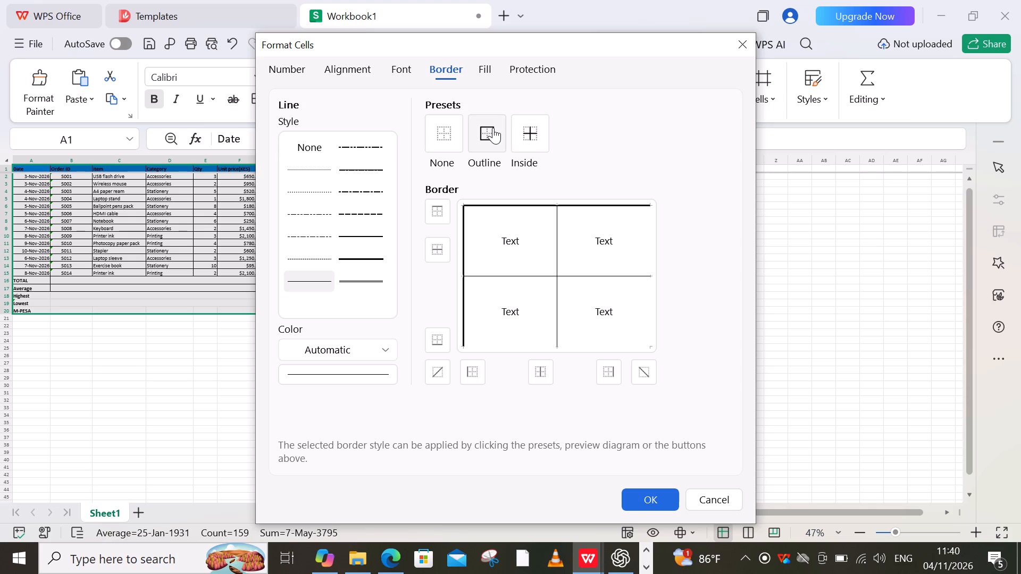
click(493, 128)
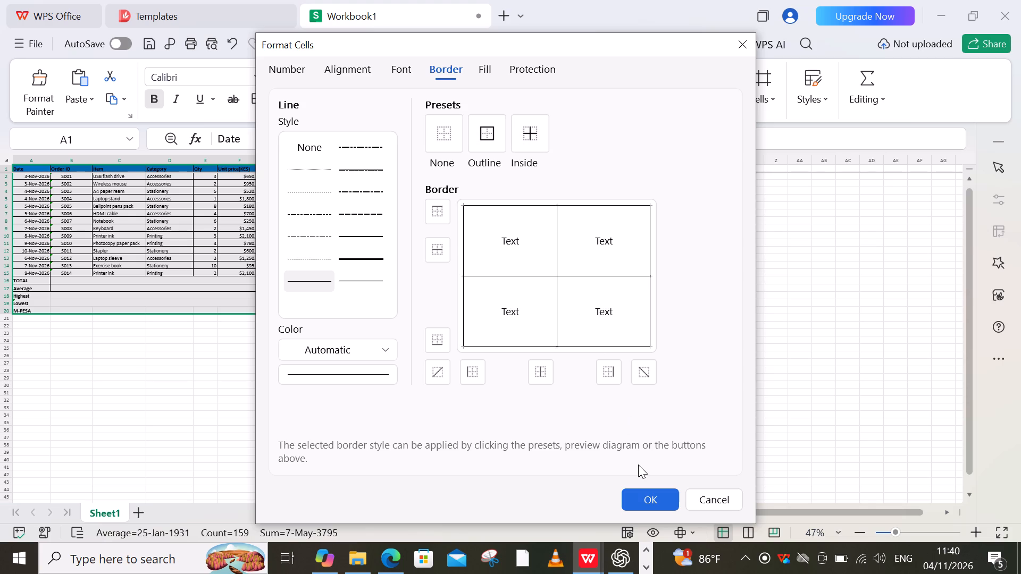
click(647, 492)
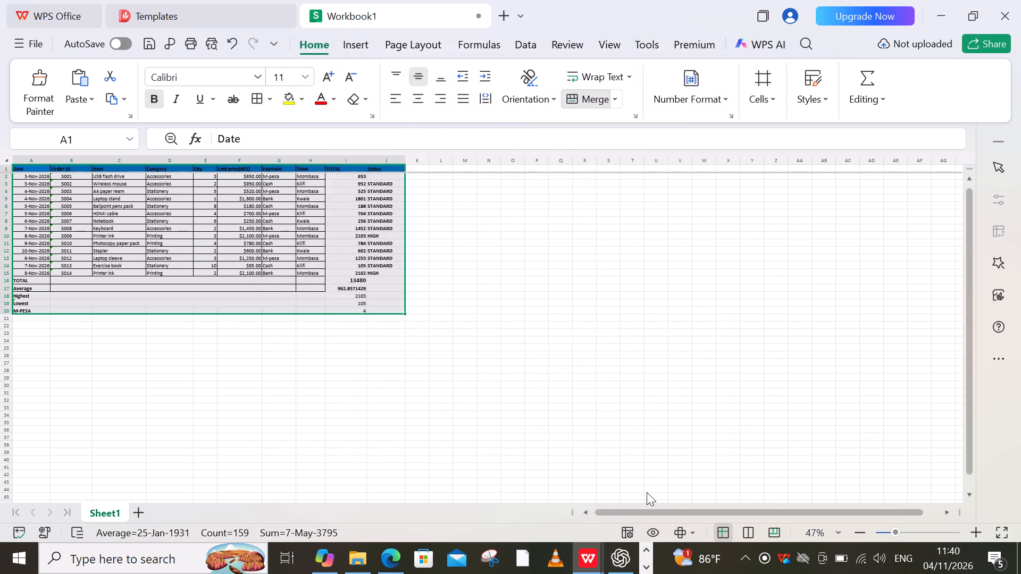
click(574, 400)
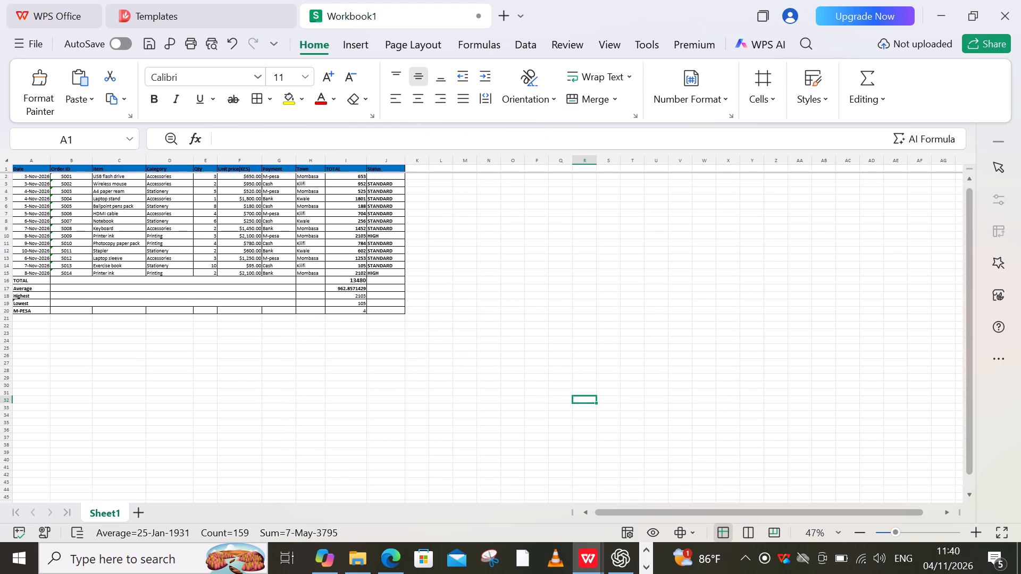
scroll(242, 205, up, 1)
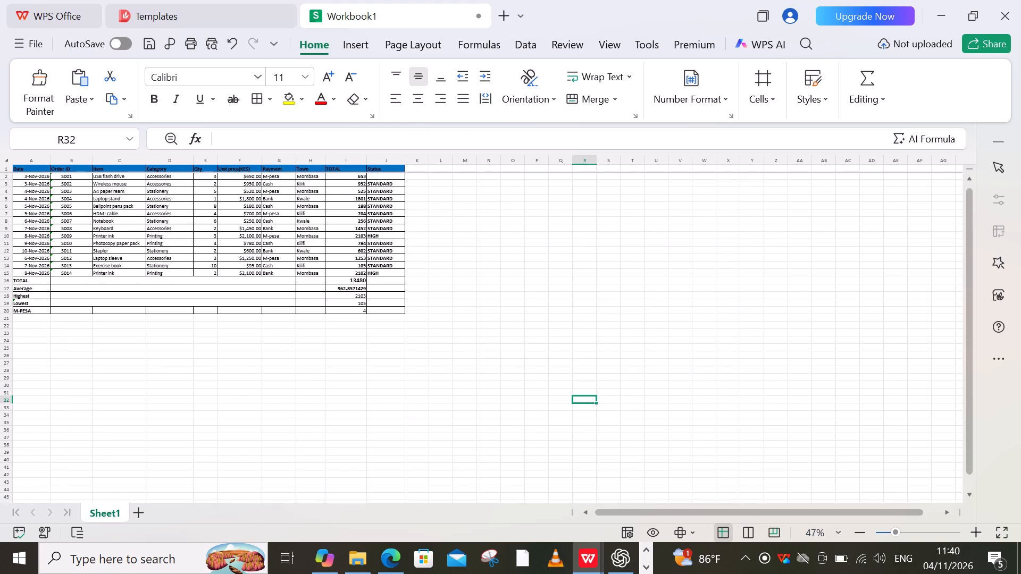
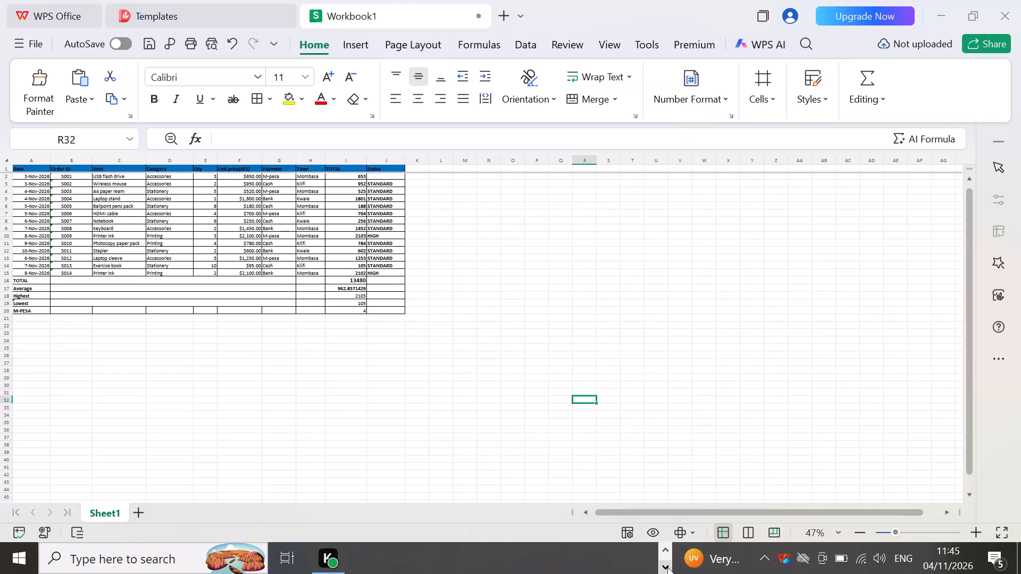
Reveal the taskbar's row of open and pinned apps, including WhatsApp.
click(664, 543)
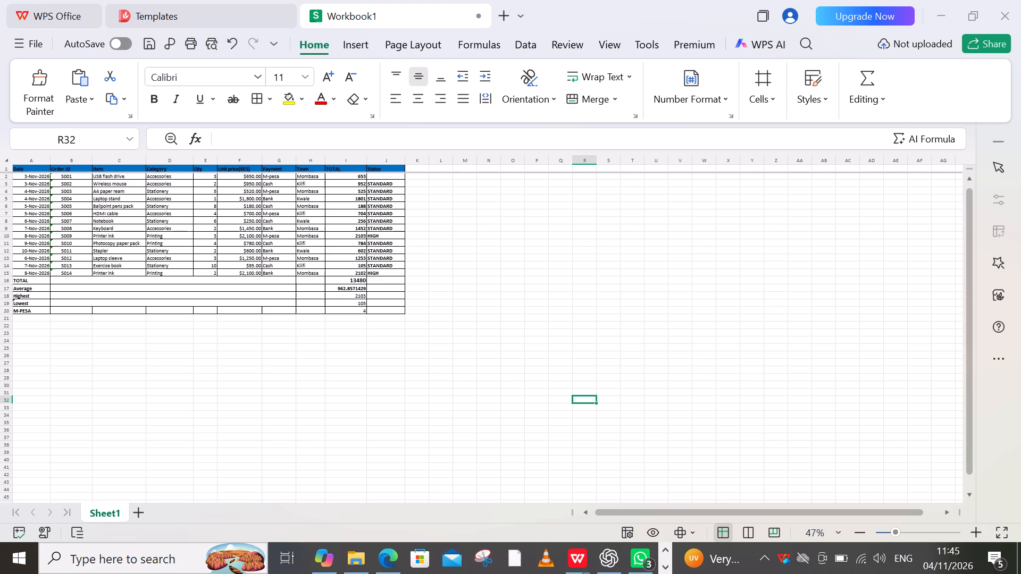
Examine the formatted sales table A1:J20 at a readable size, from the header row through the M-PESA summary row.
scroll(244, 264, left, 2)
scroll(275, 325, right, 1)
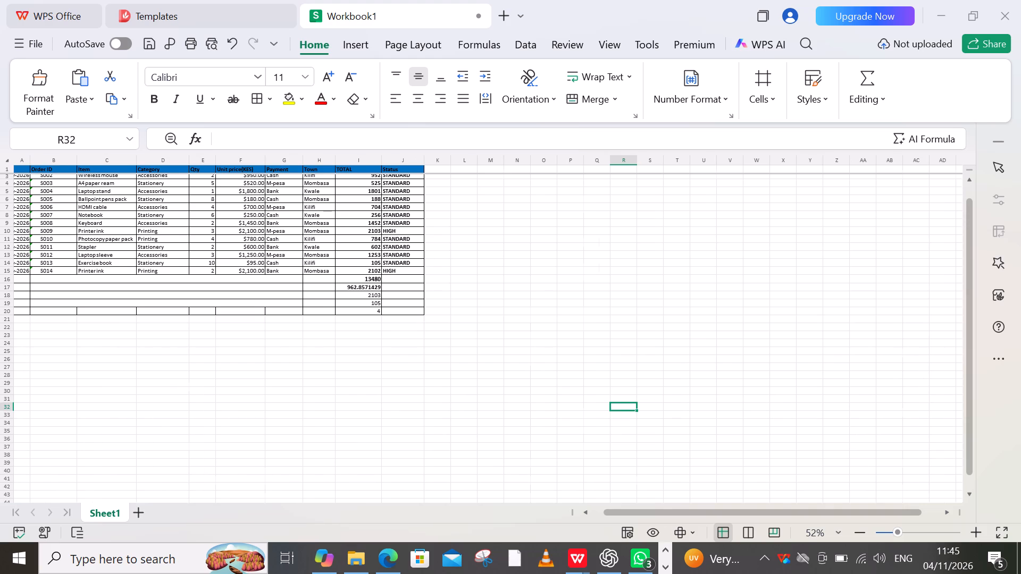
scroll(275, 325, right, 2)
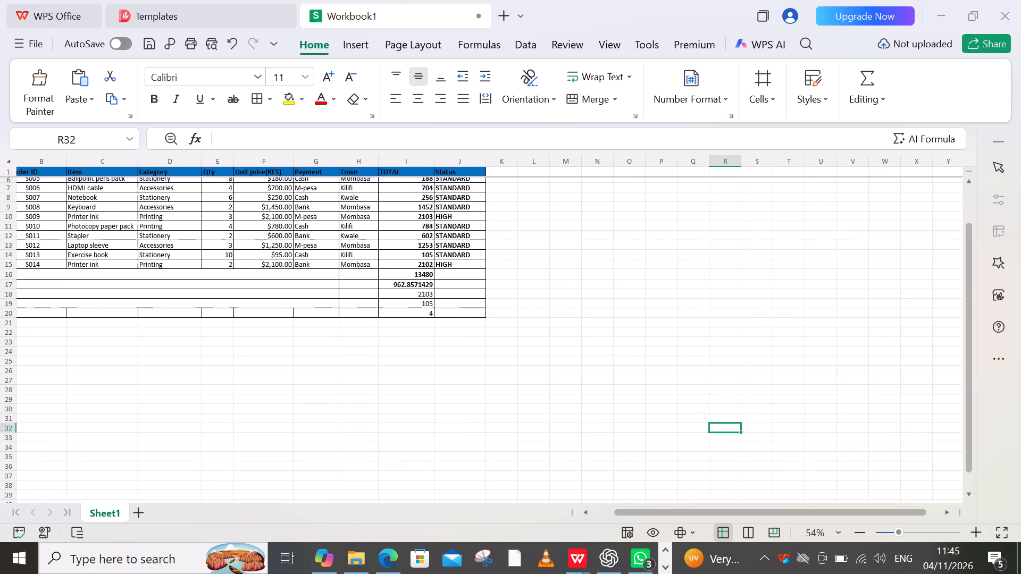
scroll(275, 325, right, 3)
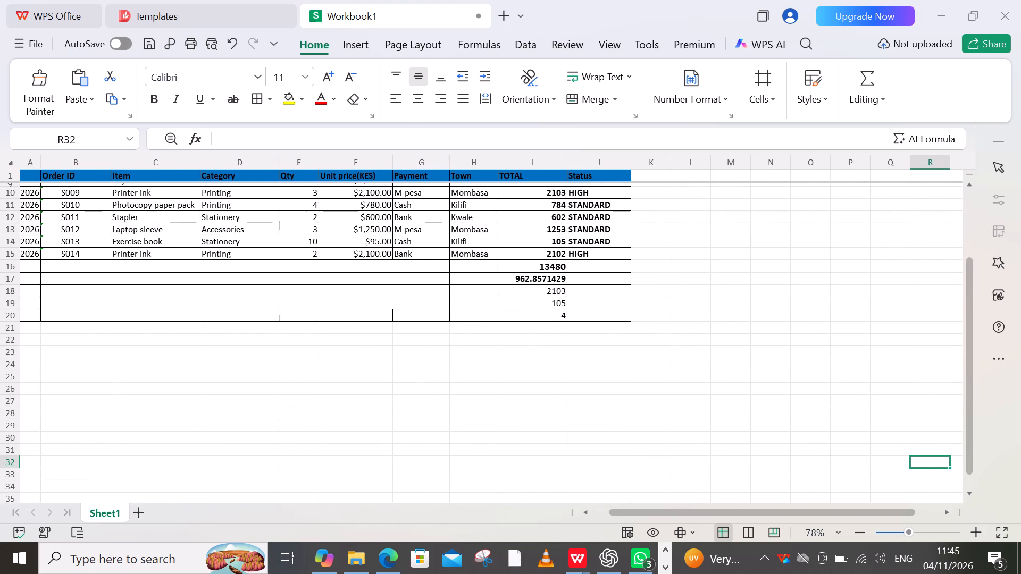
scroll(275, 325, right, 3)
scroll(275, 325, up, 2)
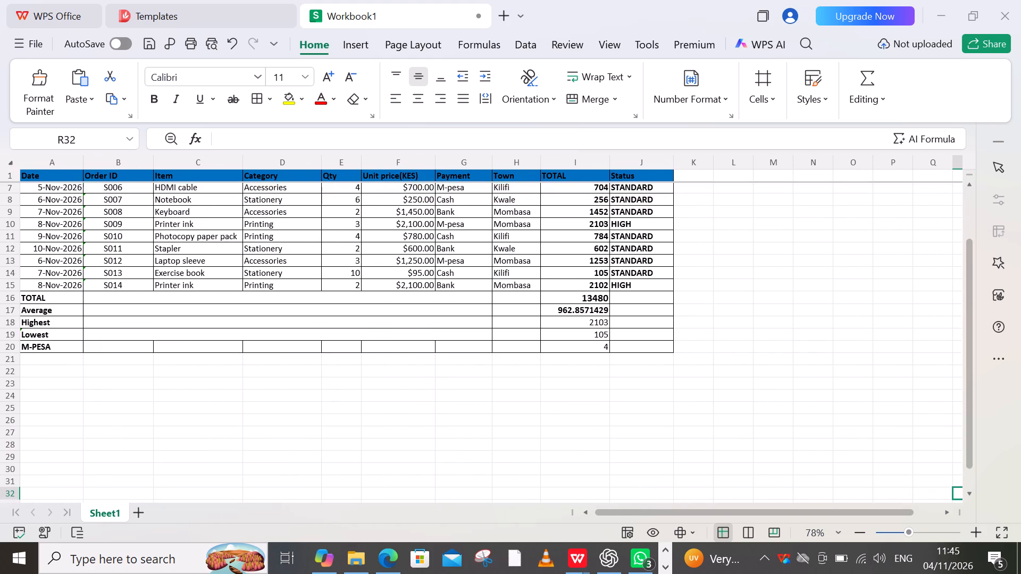
scroll(275, 325, up, 3)
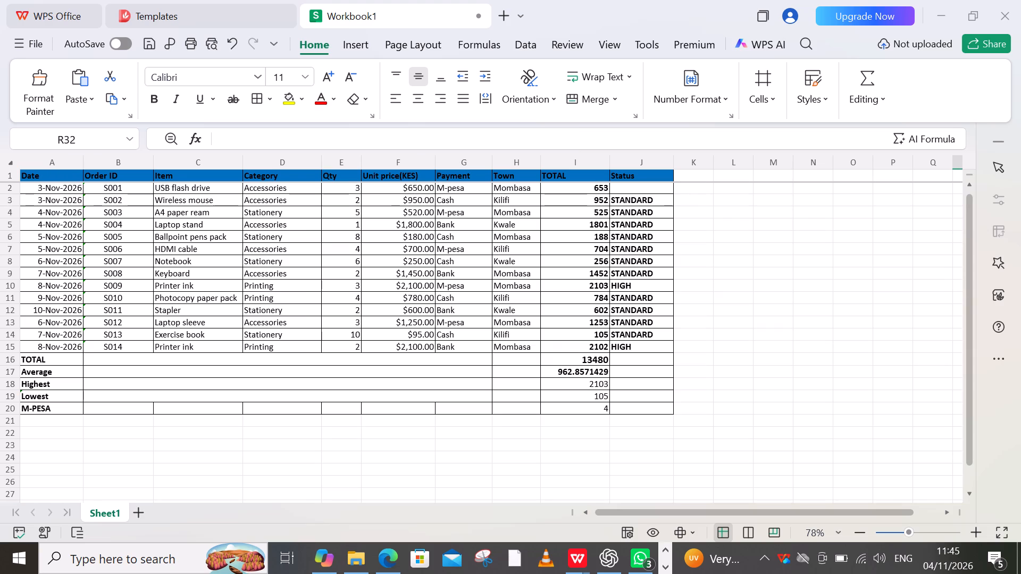
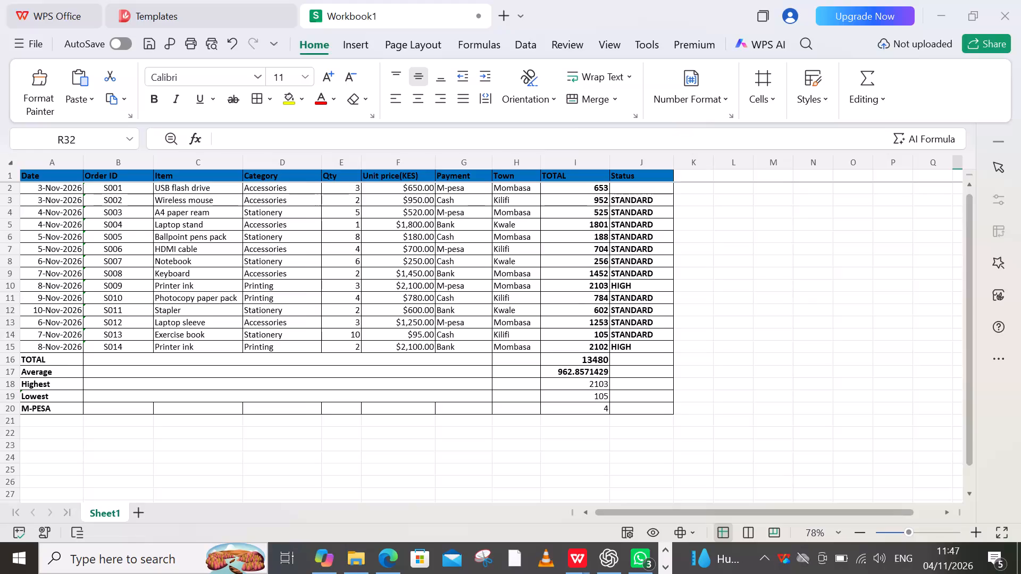
Replace the TOTAL formula in cell I2 with =E2*F2 to multiply quantity by unit price.
click(592, 187)
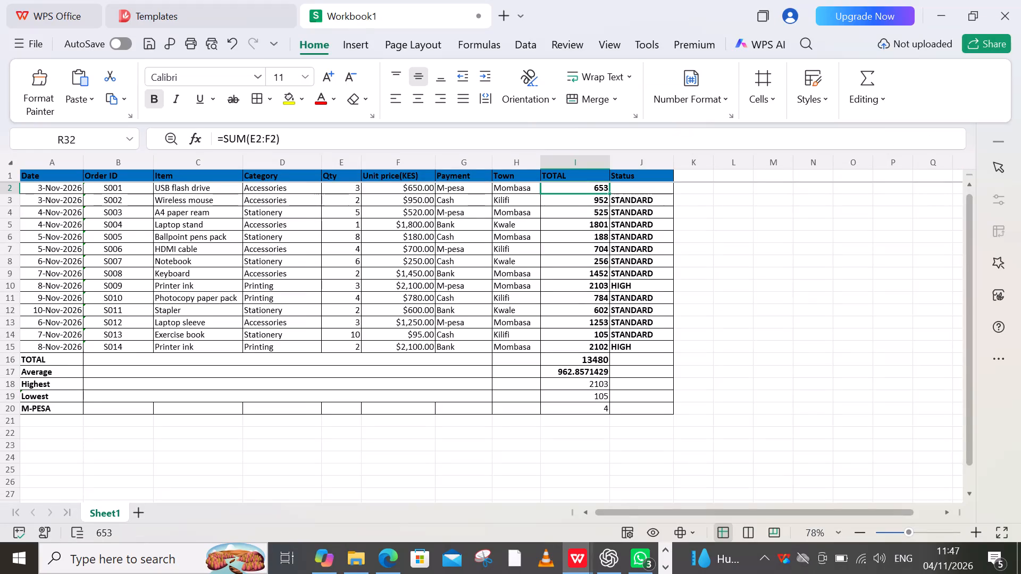
click(280, 141)
key(BackSpace)
key(BackSpace)
key(BackSpace)
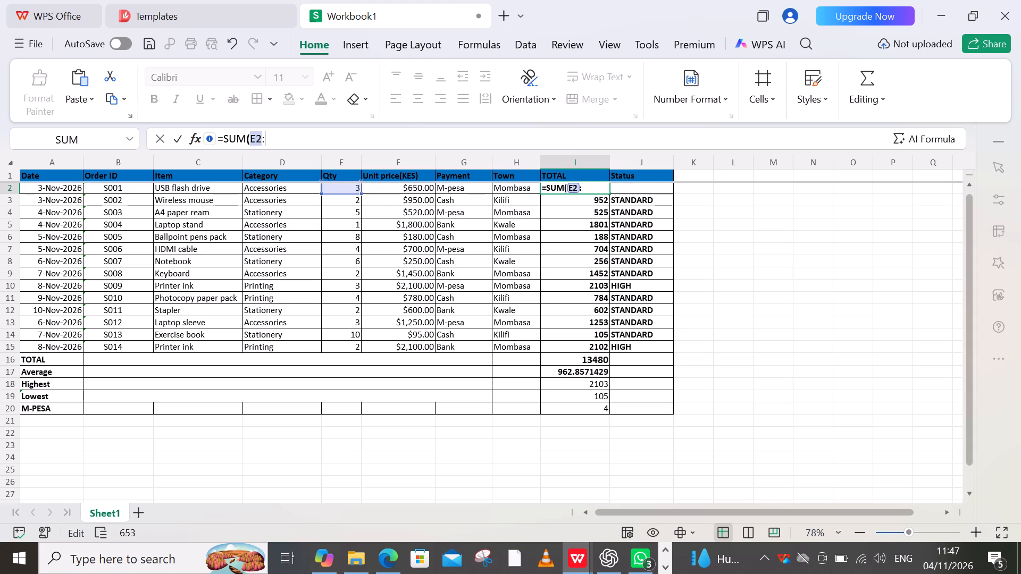
key(BackSpace)
key(BackSpace)
key(BackSpace)
key(BackSpace)
key(BackSpace)
key(BackSpace)
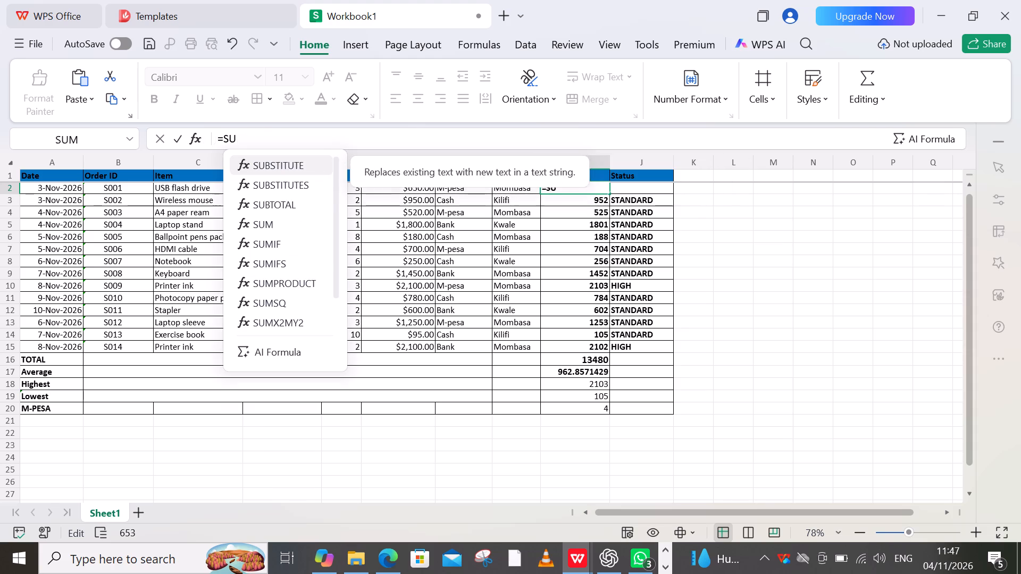
key(BackSpace)
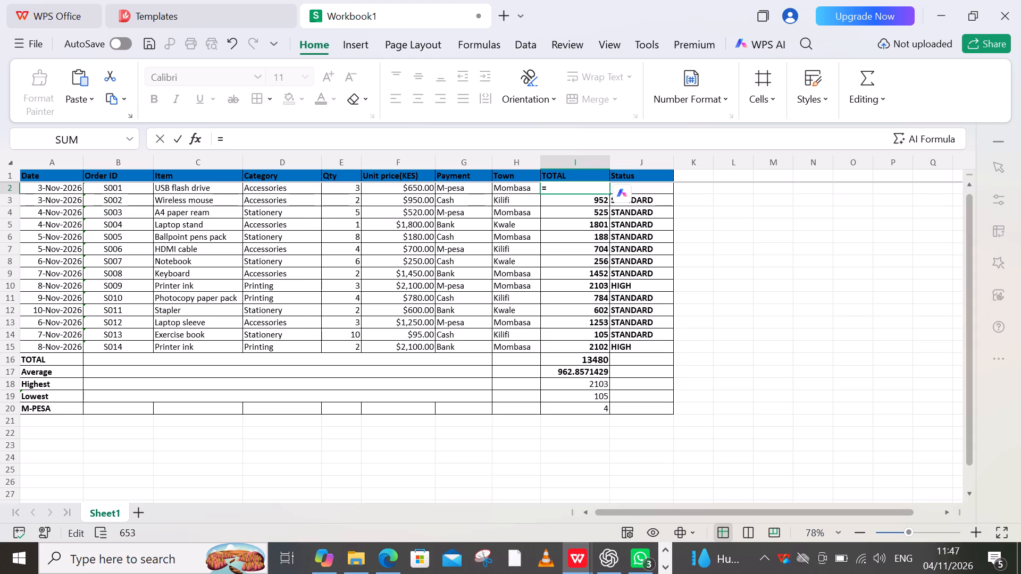
text(E2)
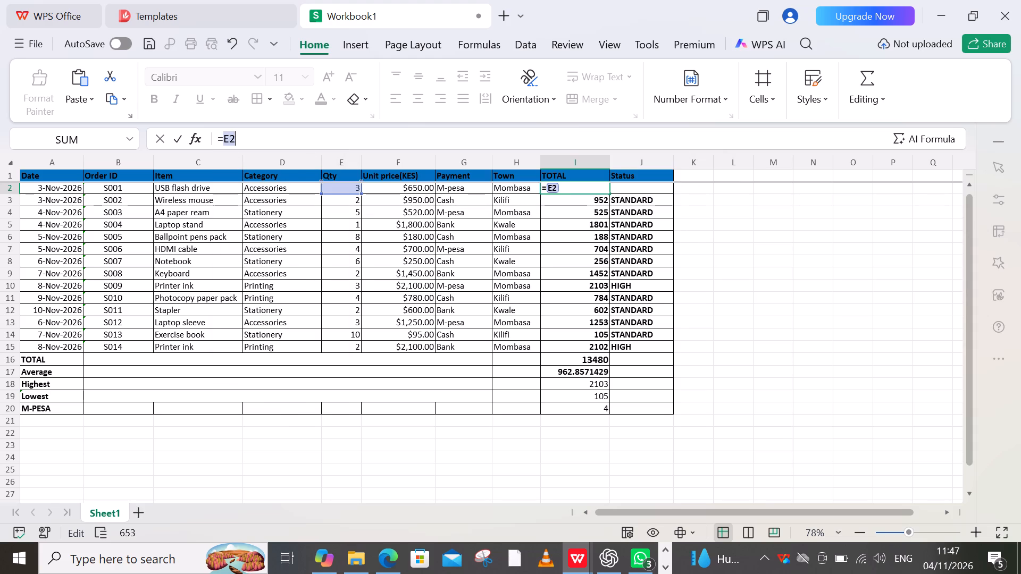
key(shift+asterisk)
key(f)
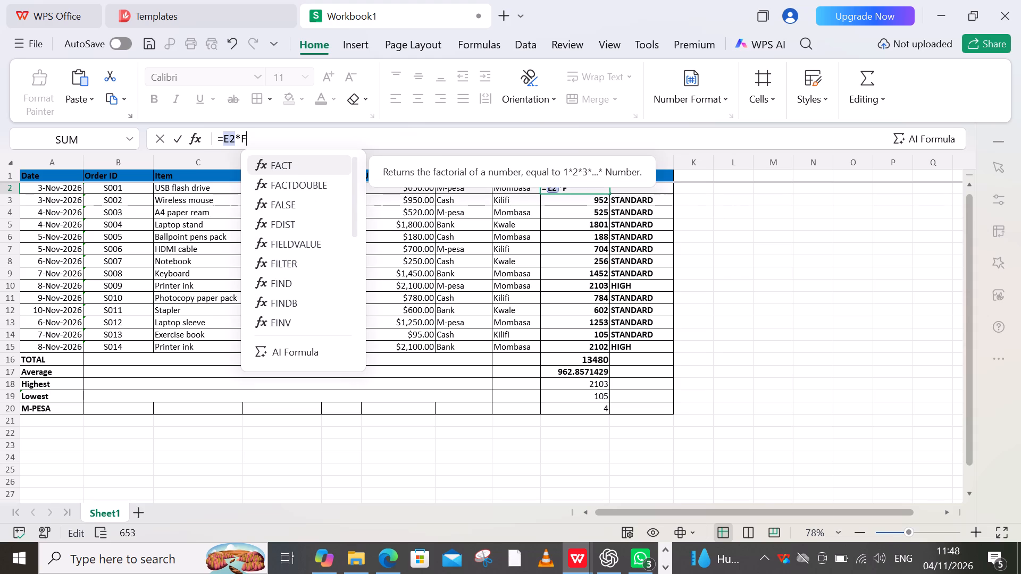
key(2)
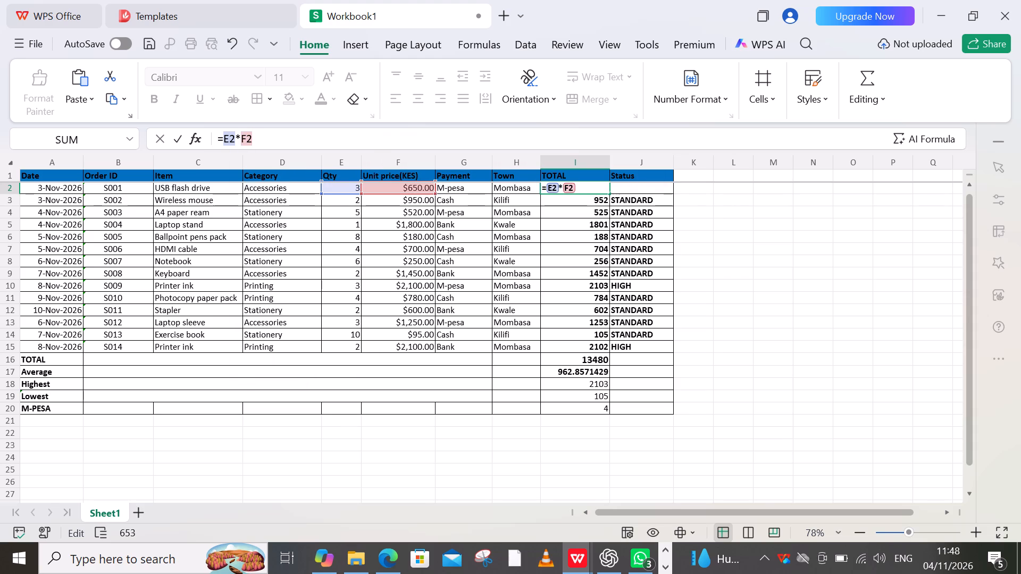
key(Return)
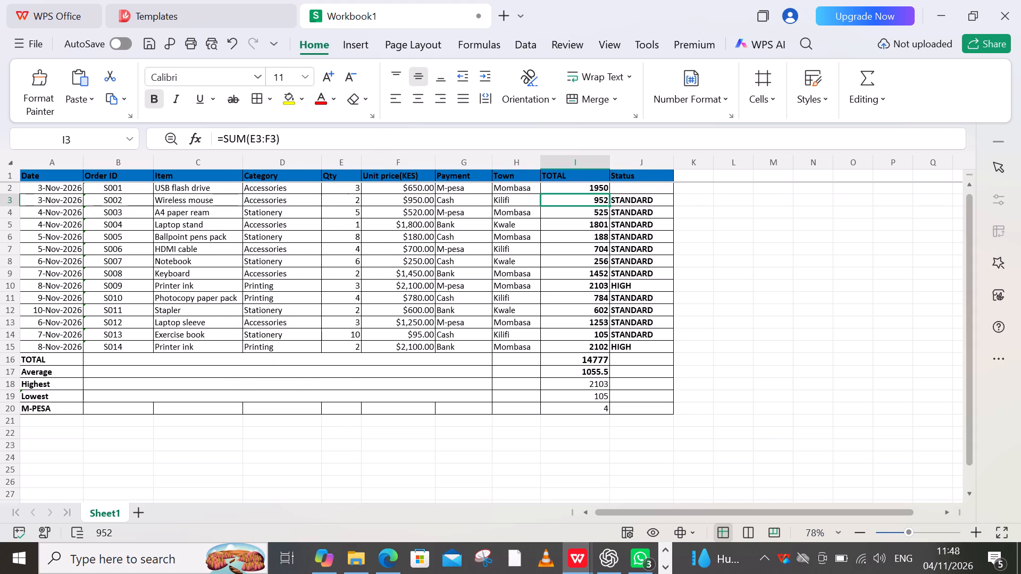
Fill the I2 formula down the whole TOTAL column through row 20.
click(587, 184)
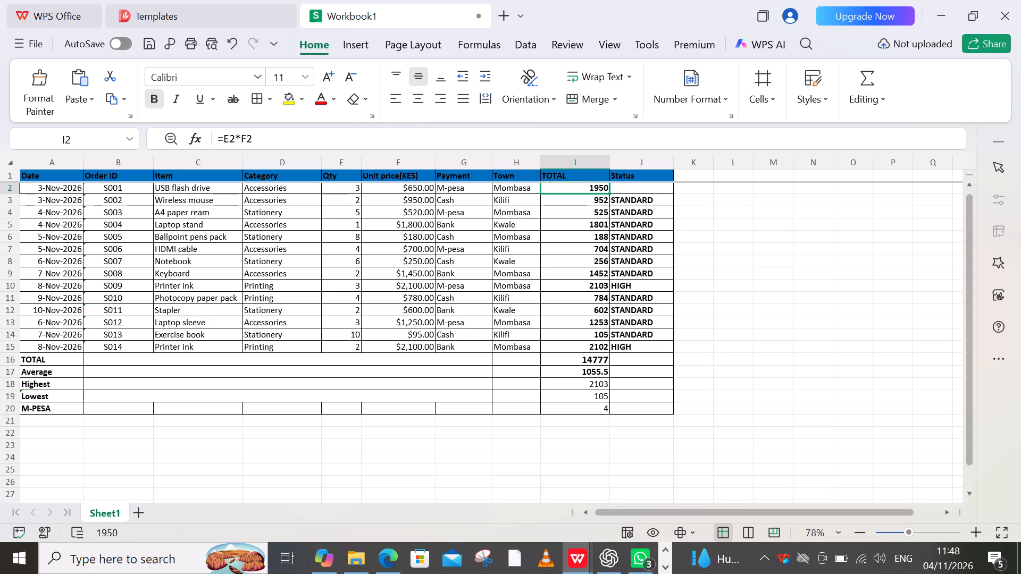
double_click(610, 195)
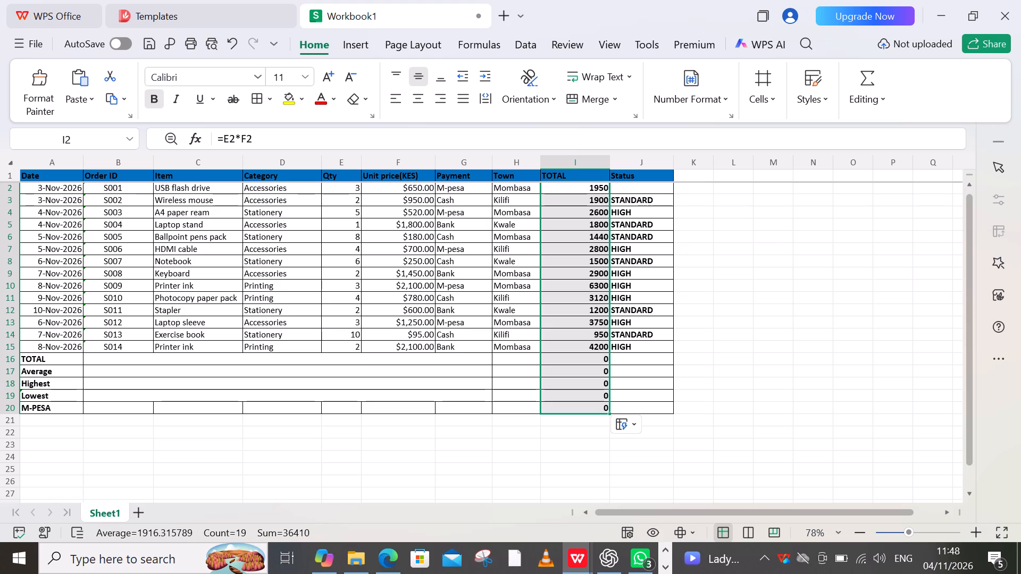
Examine the Status column cells J2 to J7 and the formula behind them.
click(629, 191)
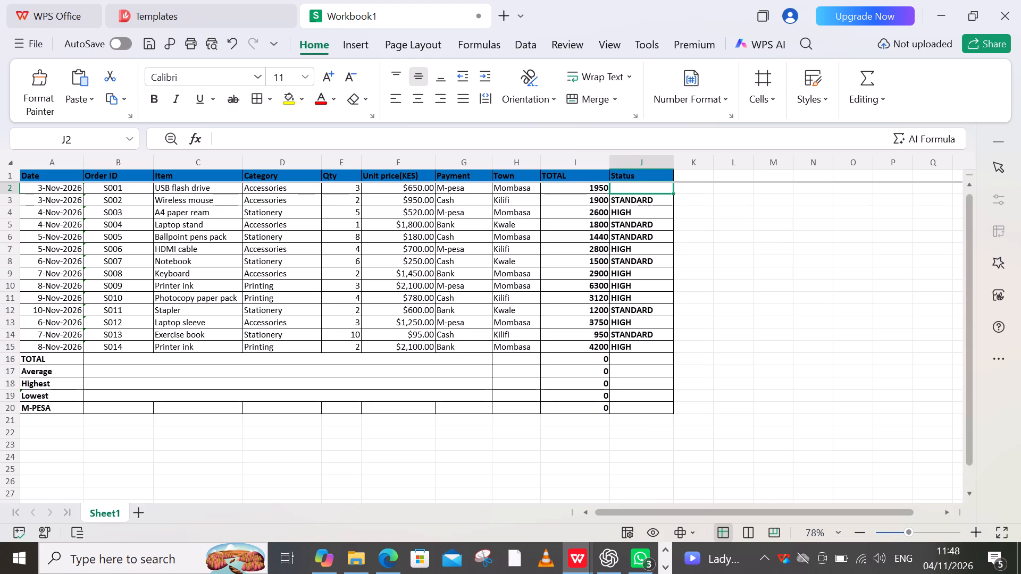
click(592, 193)
click(623, 191)
click(637, 201)
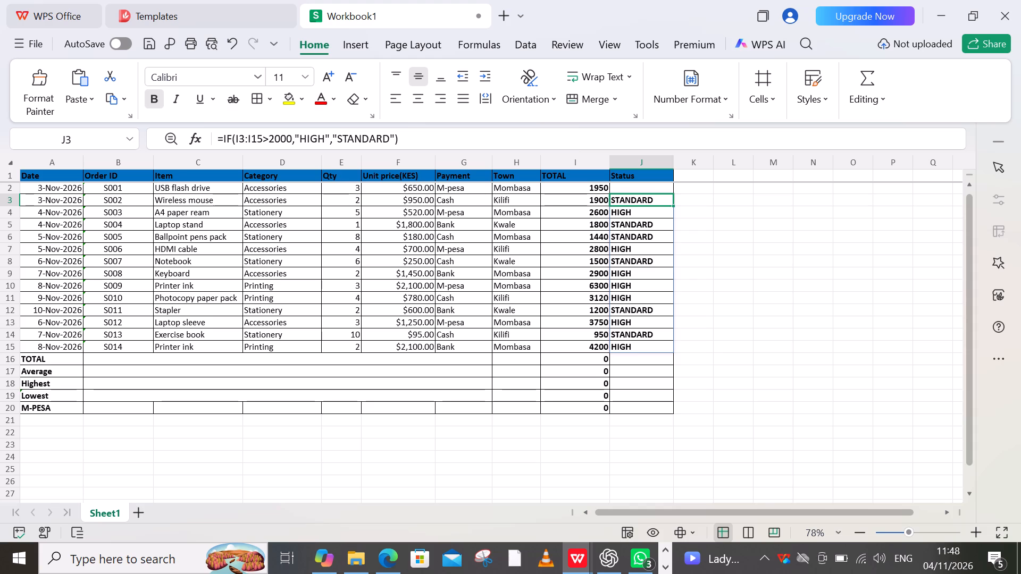
key(Return)
key(Return)
key(Return)
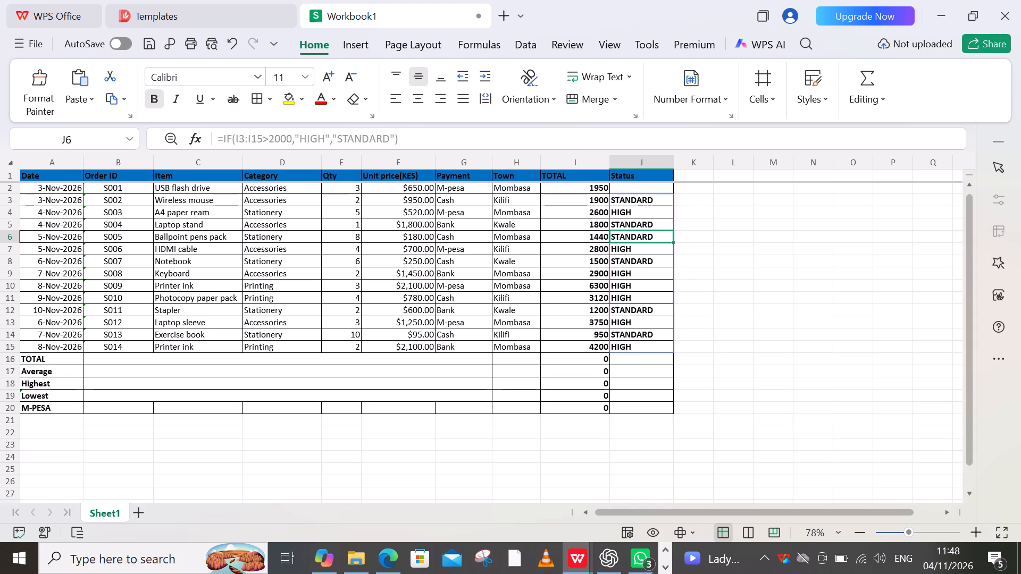
key(Return)
key(Up)
key(Up)
key(Up)
key(Up)
key(Up)
key(Up)
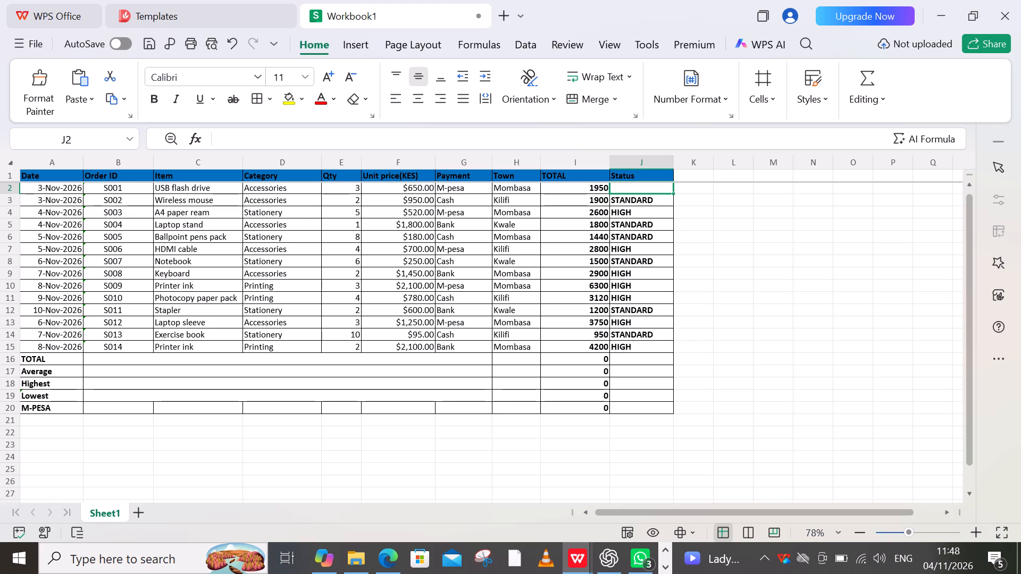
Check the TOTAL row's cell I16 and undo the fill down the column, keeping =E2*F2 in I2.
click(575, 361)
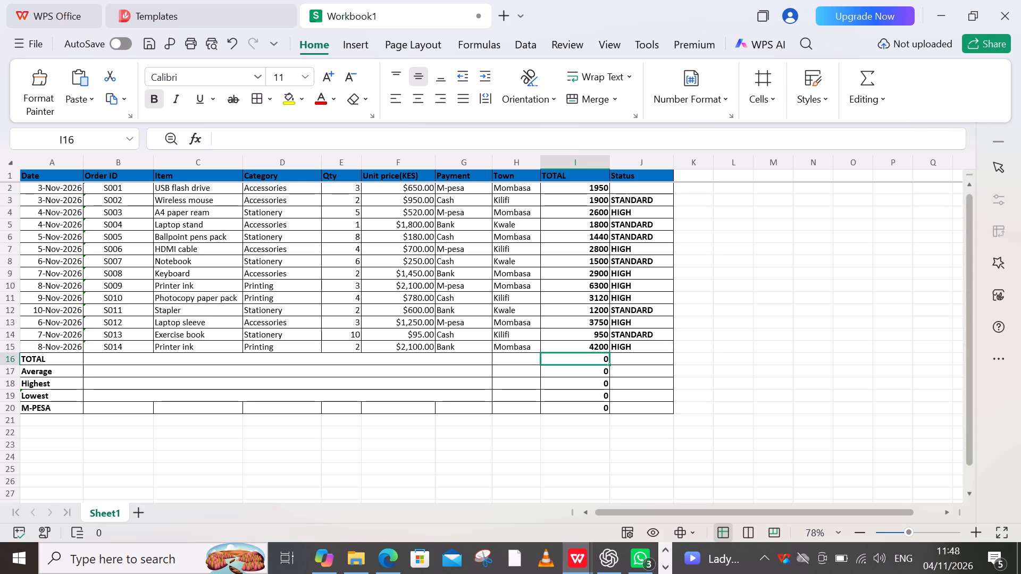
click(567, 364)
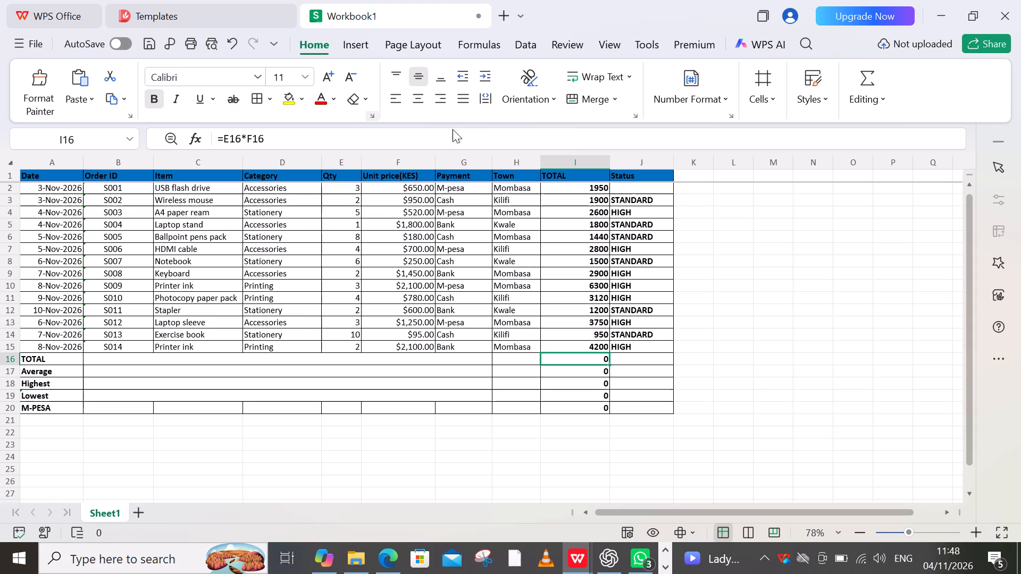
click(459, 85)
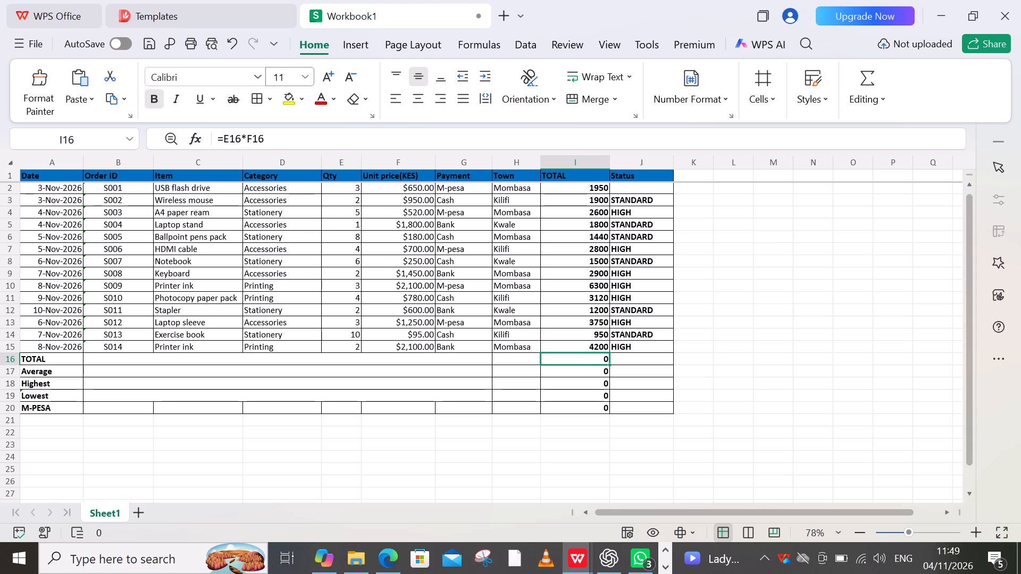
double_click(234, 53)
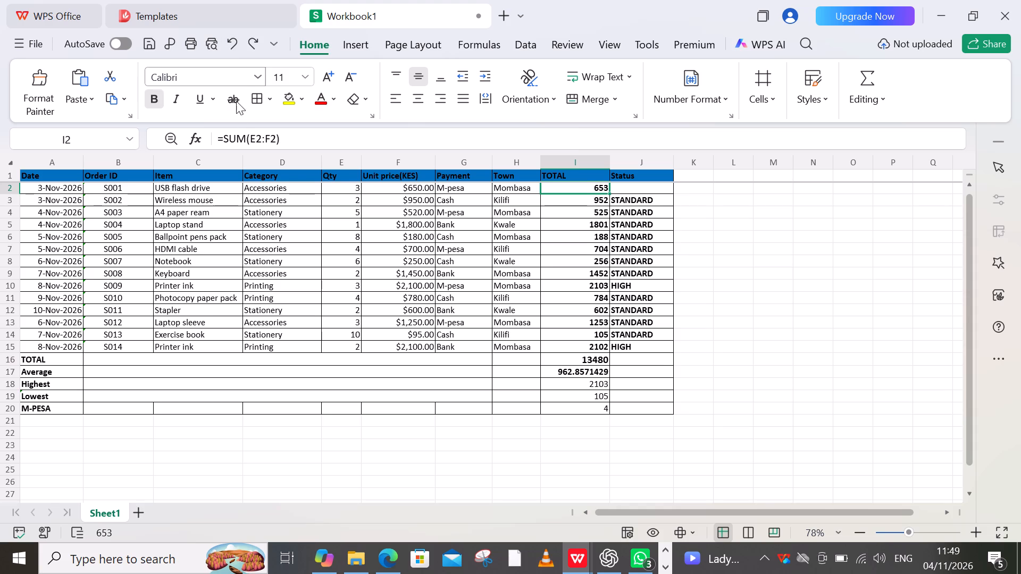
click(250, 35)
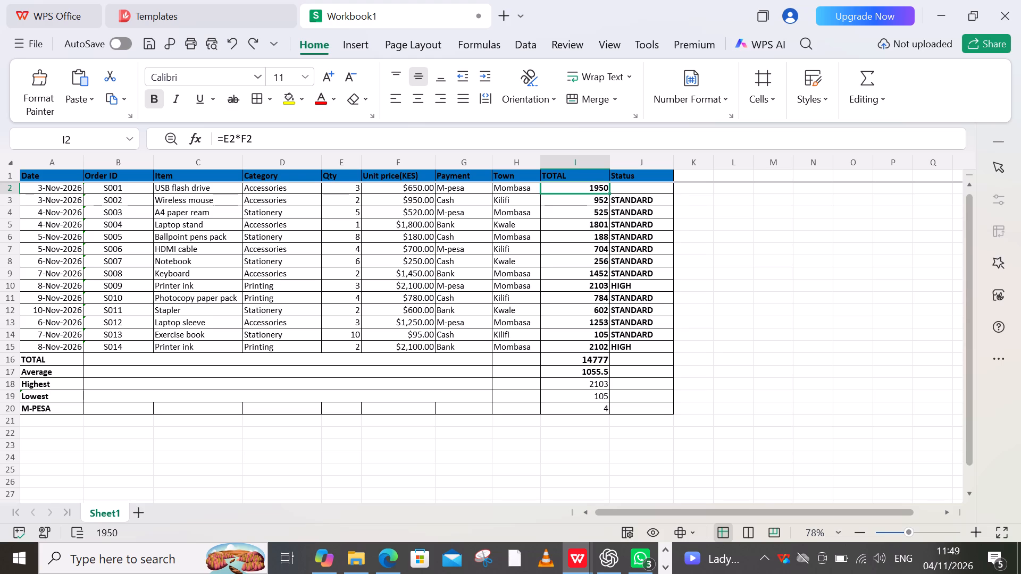
Fill the I2 formula down the TOTAL column through I15 only, leaving out the summary rows.
drag(609, 194, 609, 221)
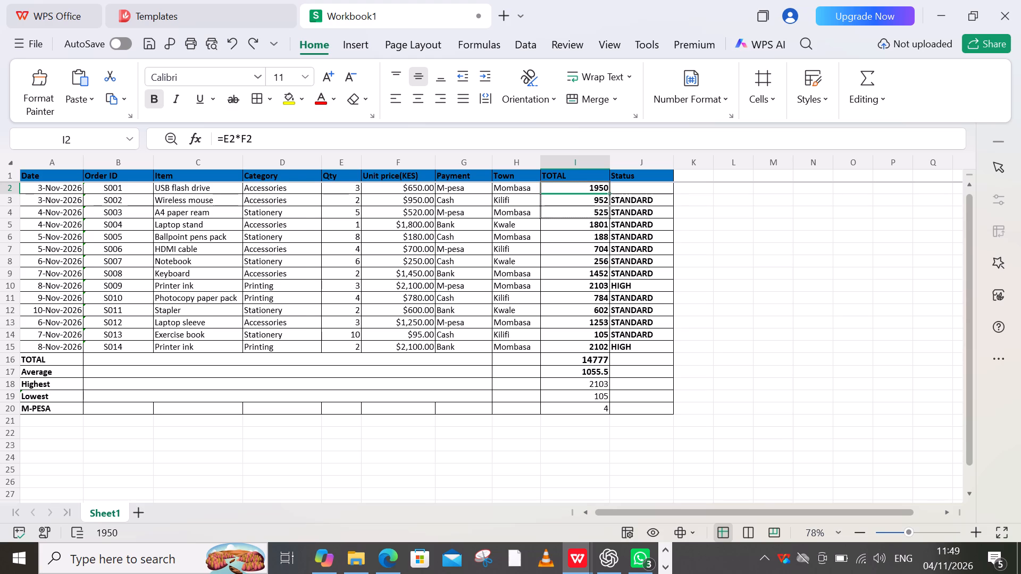
drag(609, 221, 605, 316)
drag(605, 316, 605, 349)
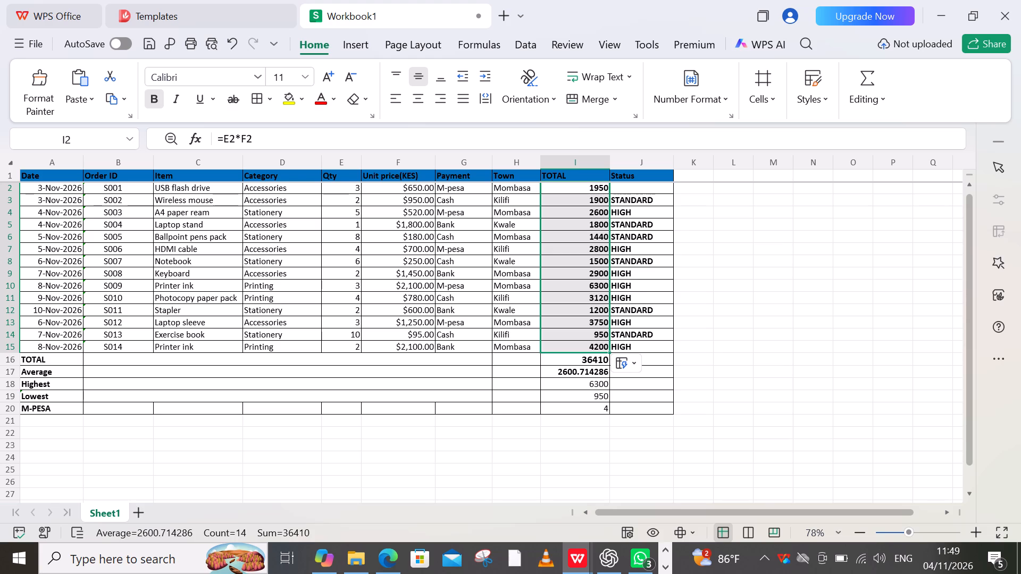
click(754, 383)
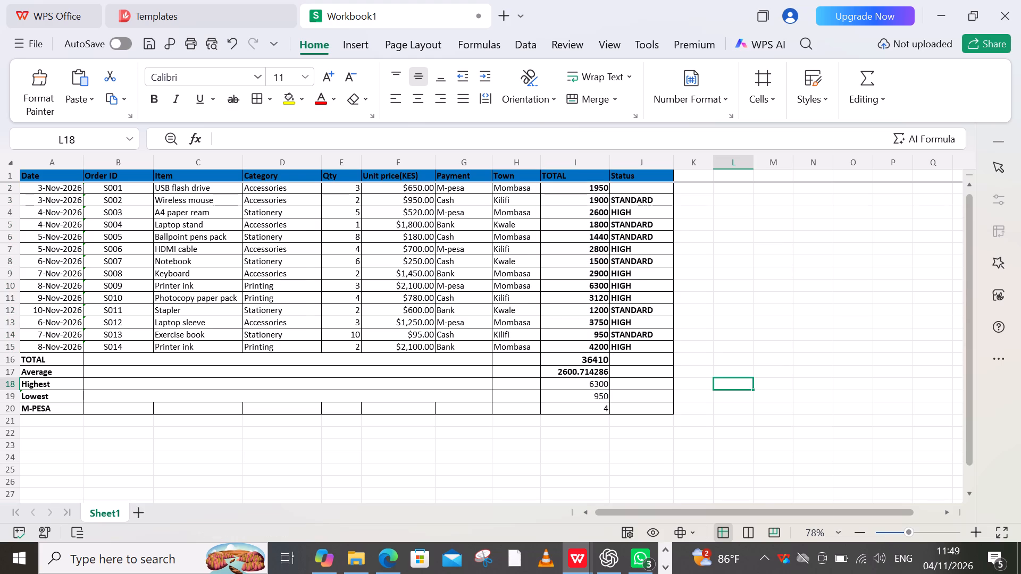
Extend the range in the J3 Status formula to I2:I15, giving =IF(I2:I15>2000,"HIGH","STANDARD").
click(641, 196)
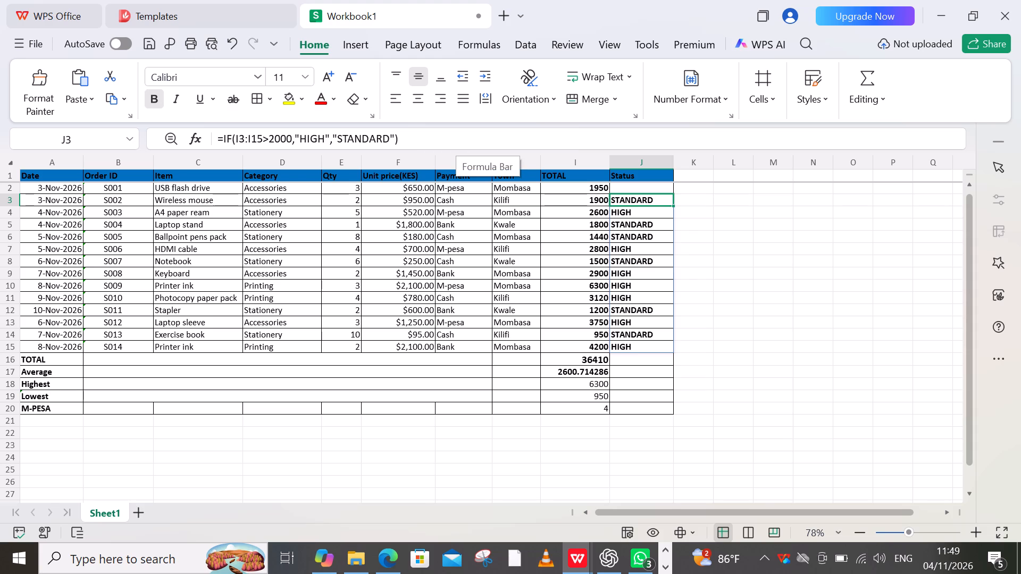
drag(417, 134, 331, 121)
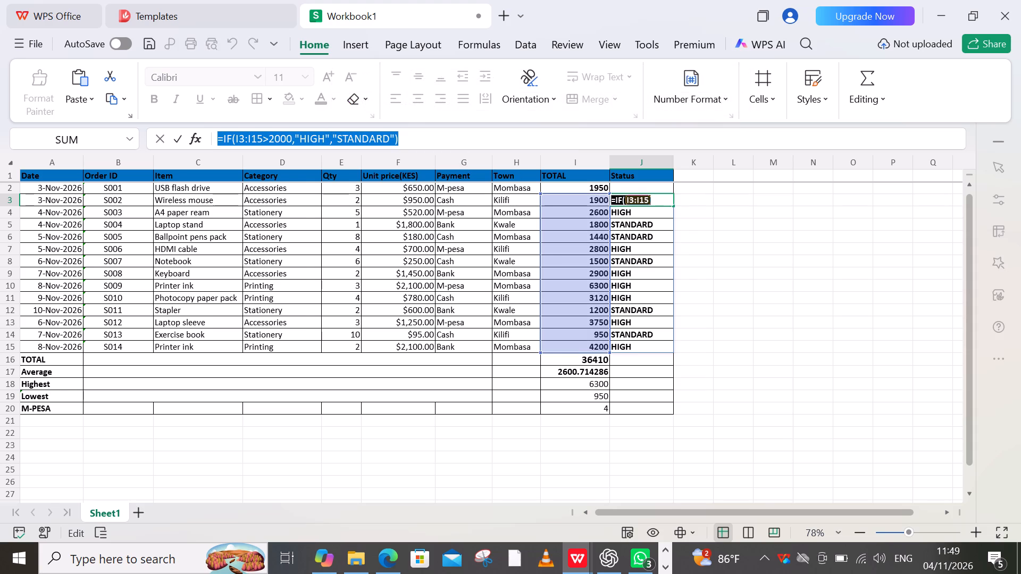
drag(542, 194, 542, 188)
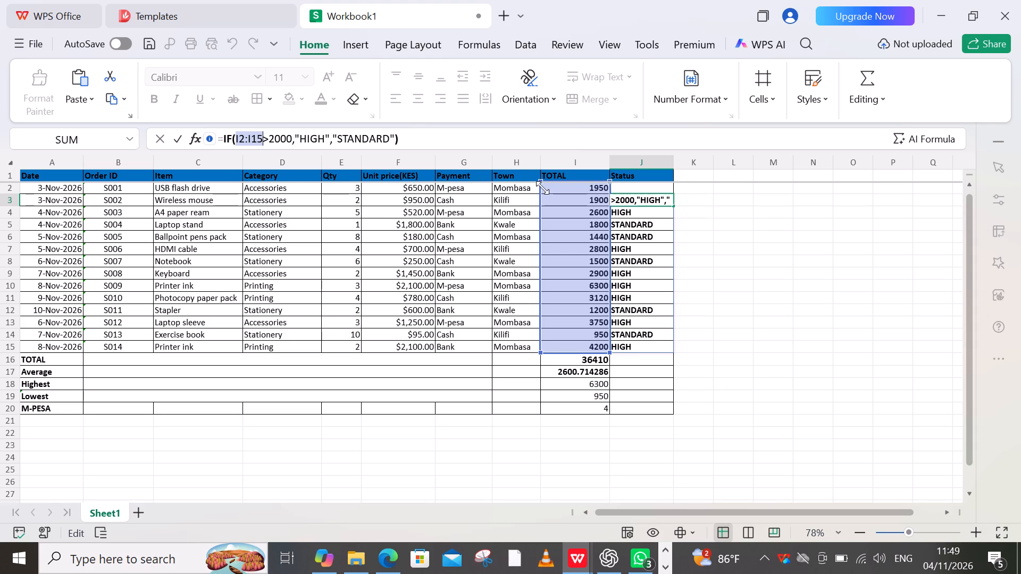
key(Return)
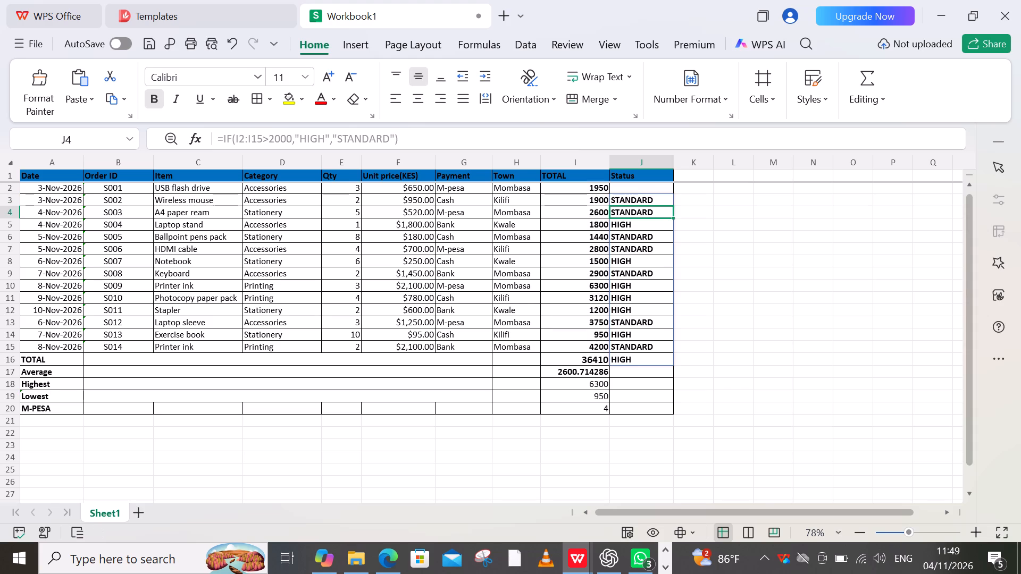
Check the TOTAL cells I2 to I6 and the Status cell J2 against the Status column.
click(542, 188)
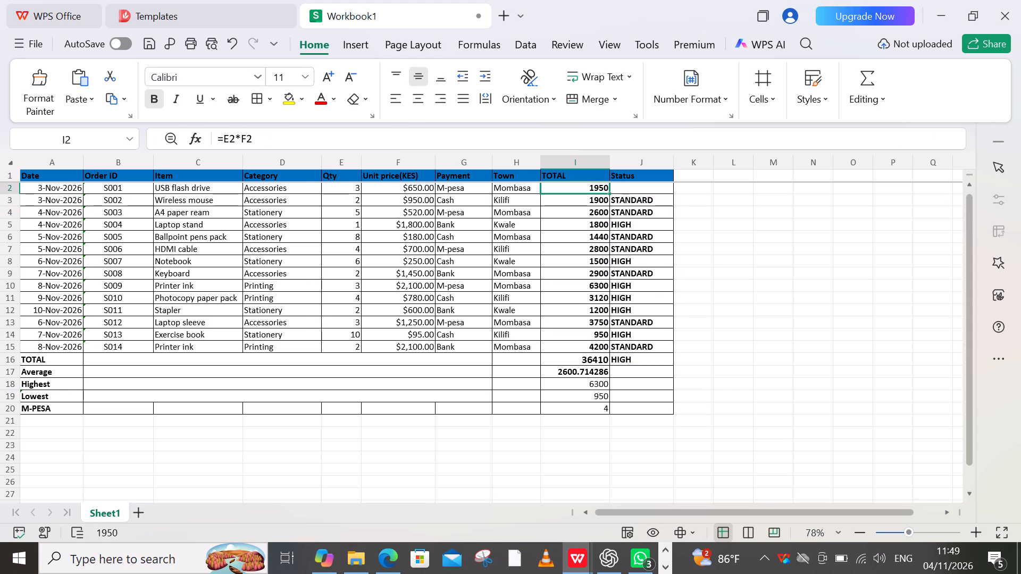
click(568, 202)
click(573, 220)
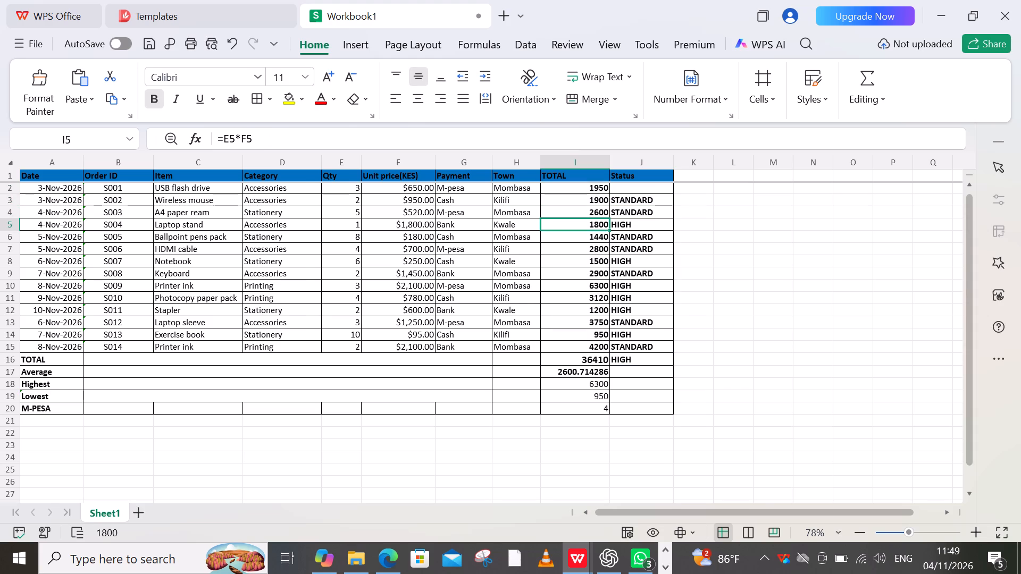
click(573, 220)
click(574, 227)
click(576, 242)
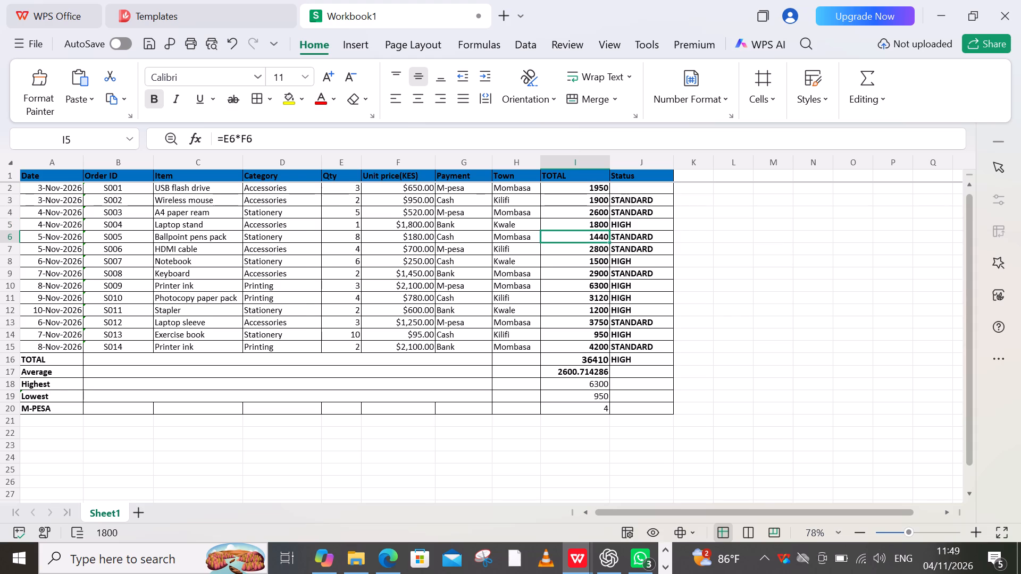
click(623, 191)
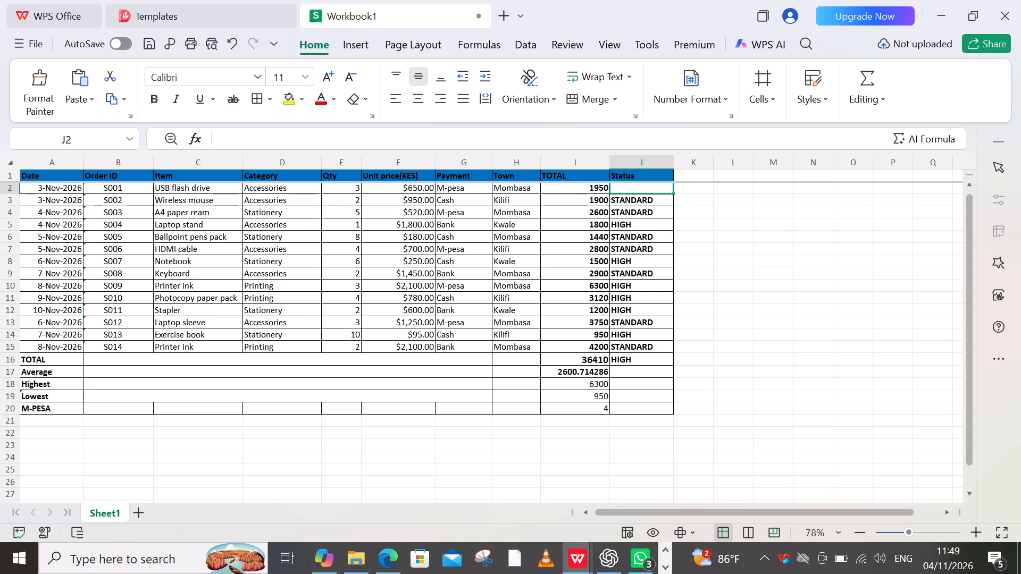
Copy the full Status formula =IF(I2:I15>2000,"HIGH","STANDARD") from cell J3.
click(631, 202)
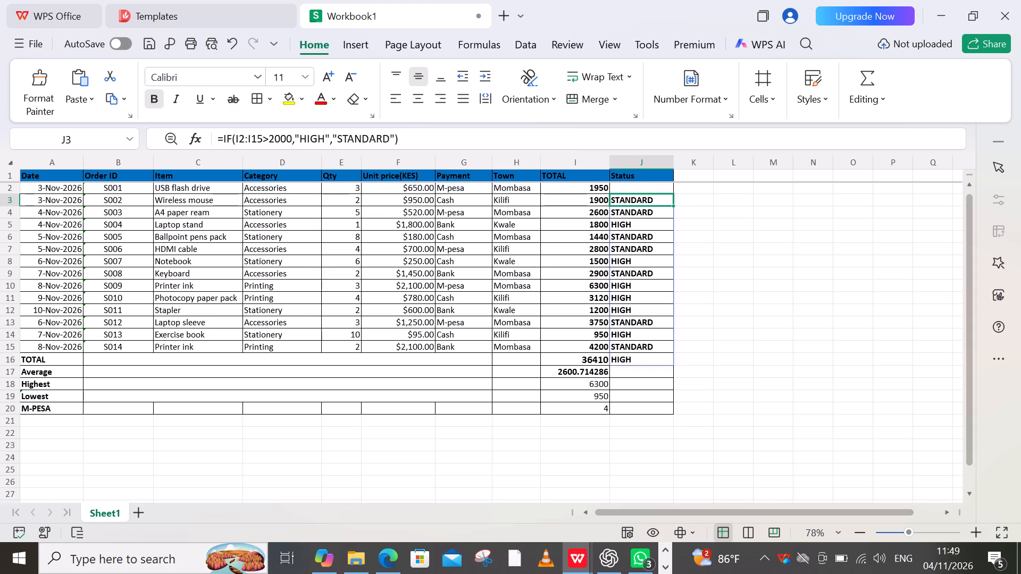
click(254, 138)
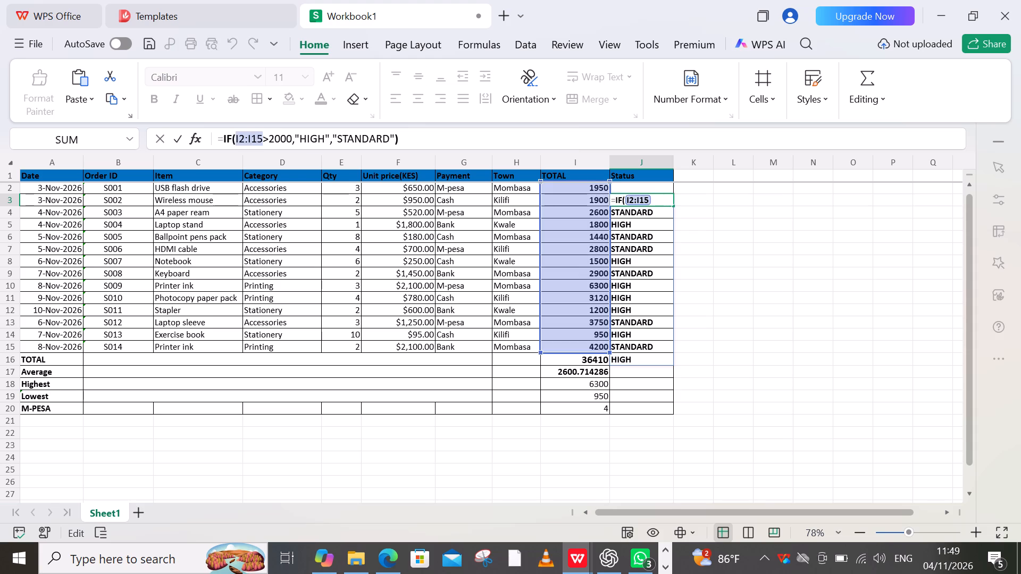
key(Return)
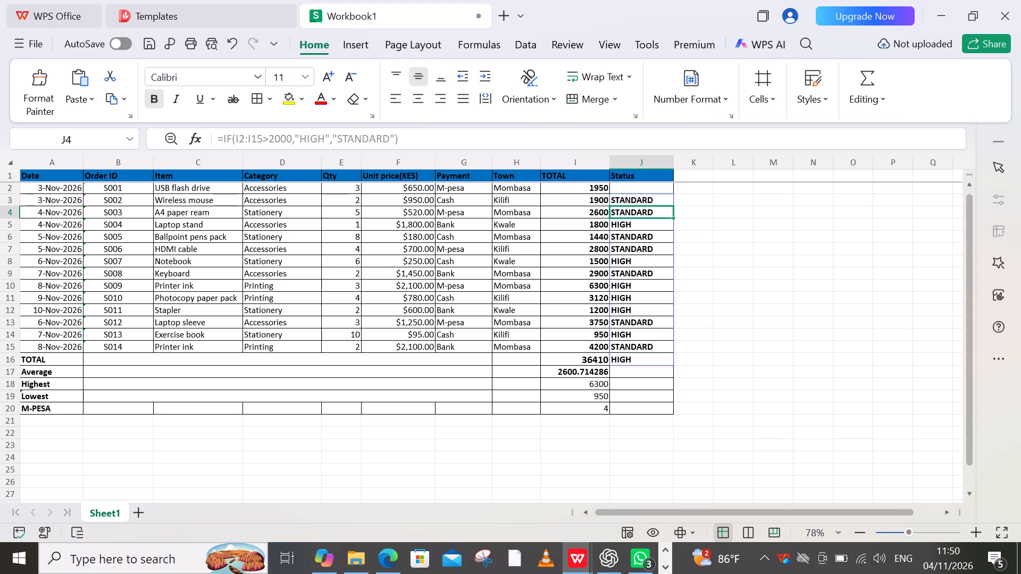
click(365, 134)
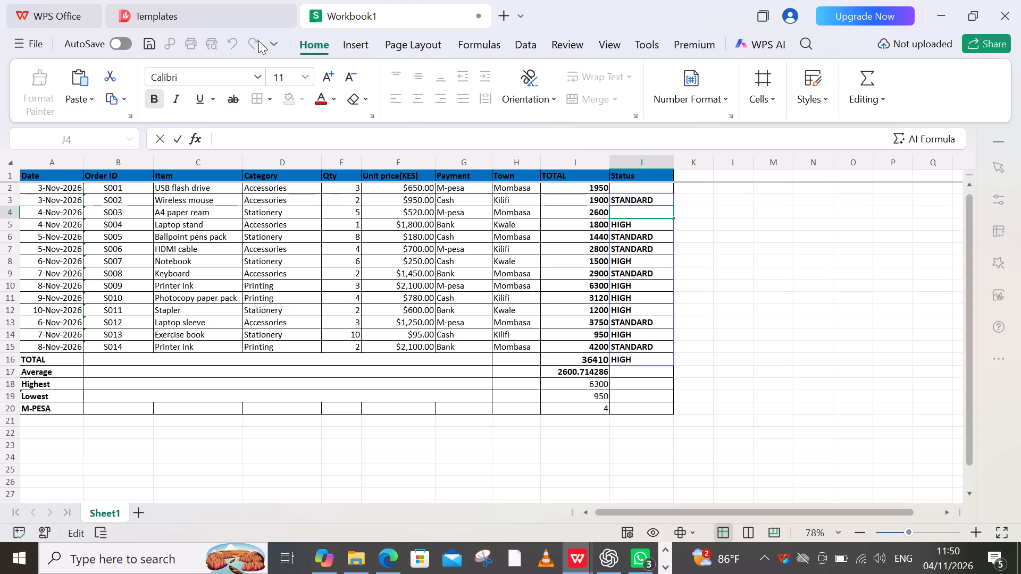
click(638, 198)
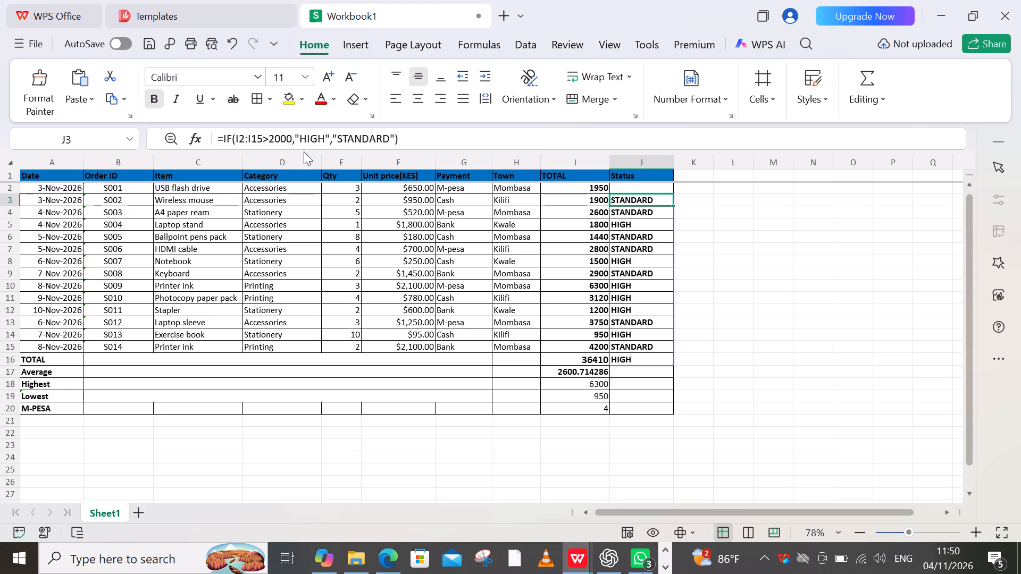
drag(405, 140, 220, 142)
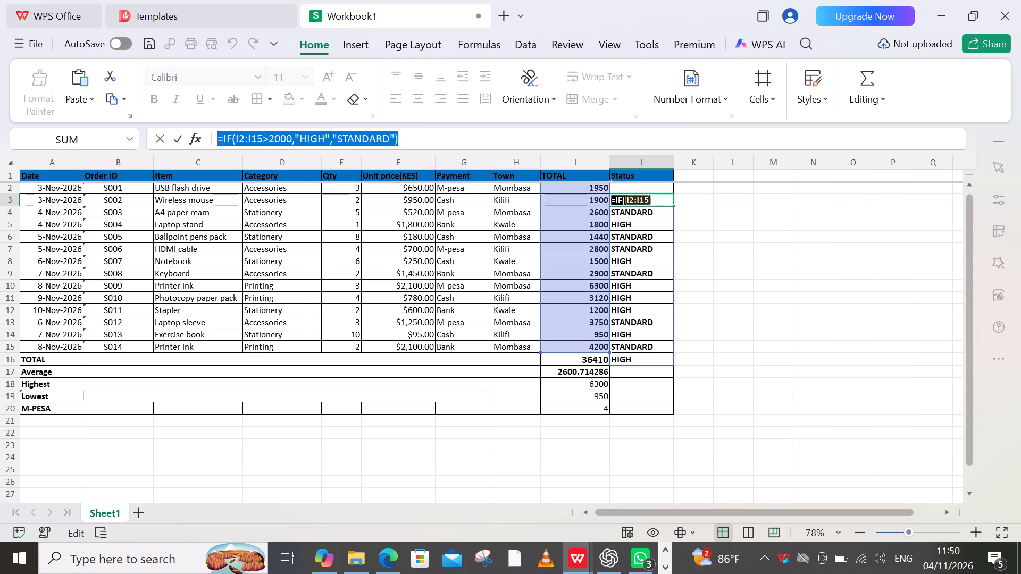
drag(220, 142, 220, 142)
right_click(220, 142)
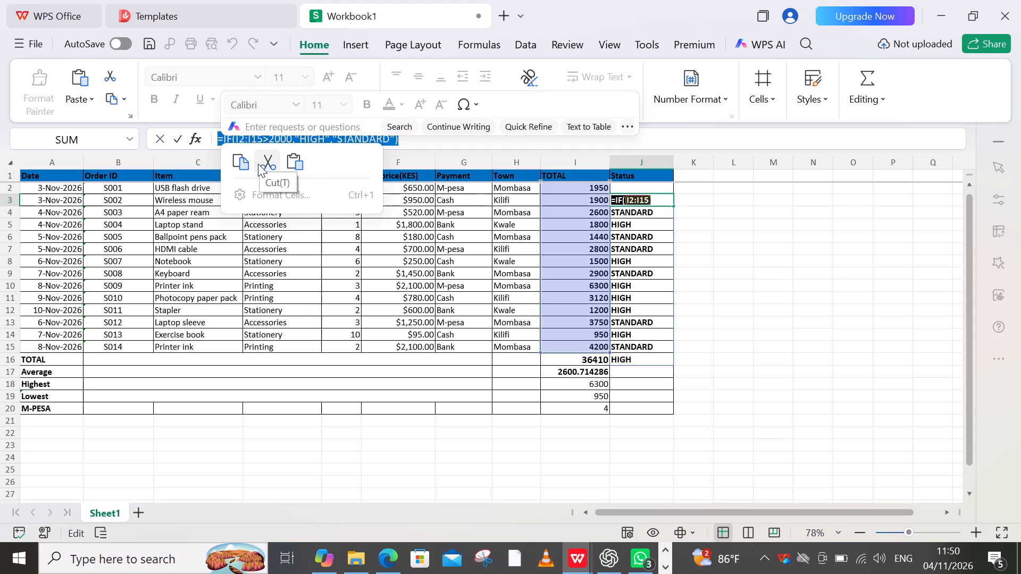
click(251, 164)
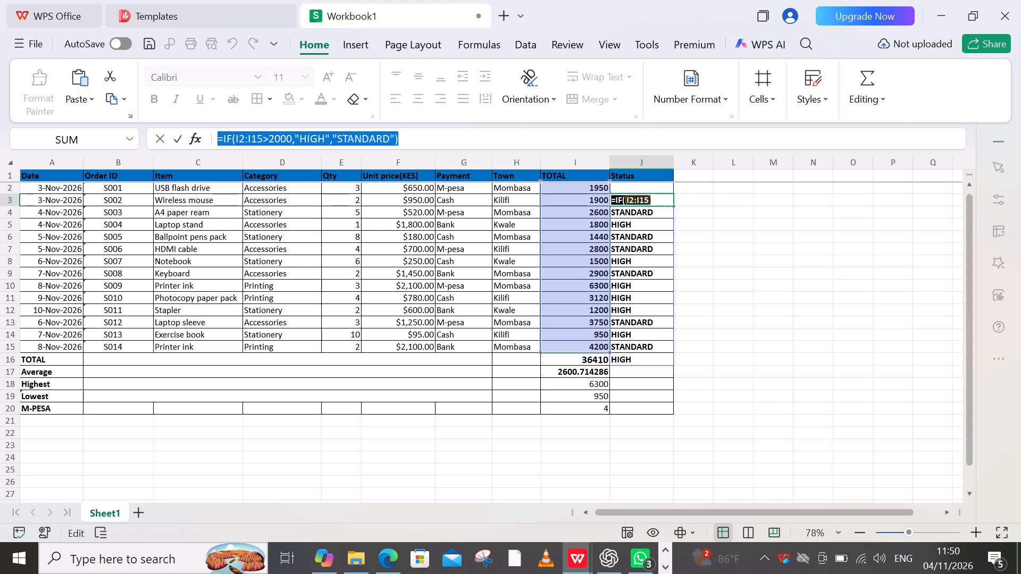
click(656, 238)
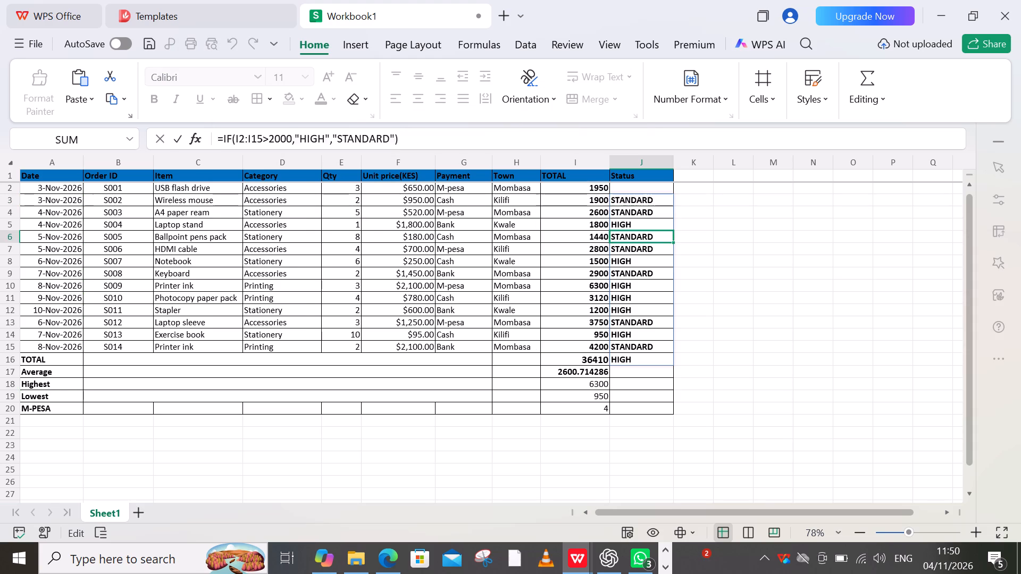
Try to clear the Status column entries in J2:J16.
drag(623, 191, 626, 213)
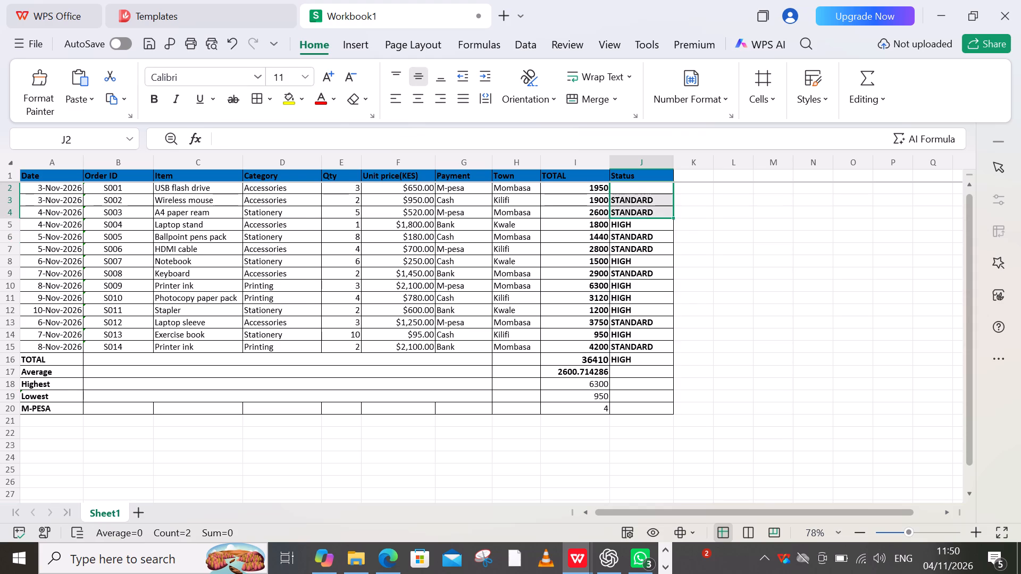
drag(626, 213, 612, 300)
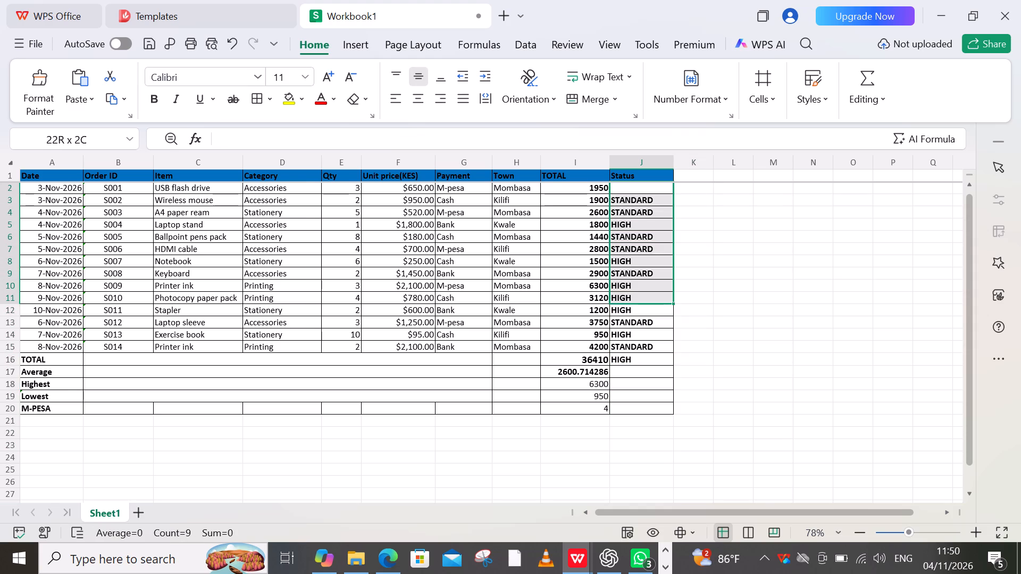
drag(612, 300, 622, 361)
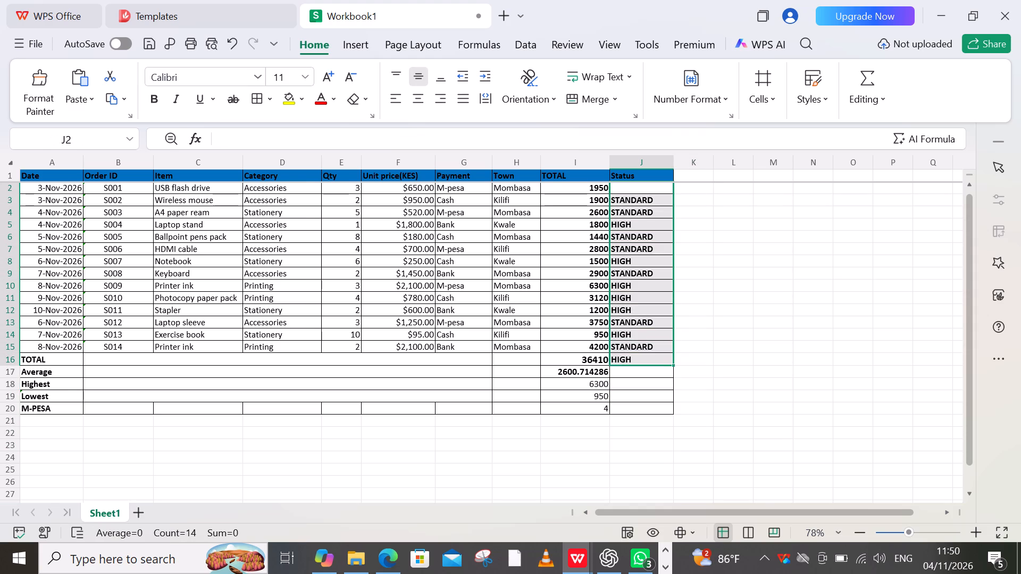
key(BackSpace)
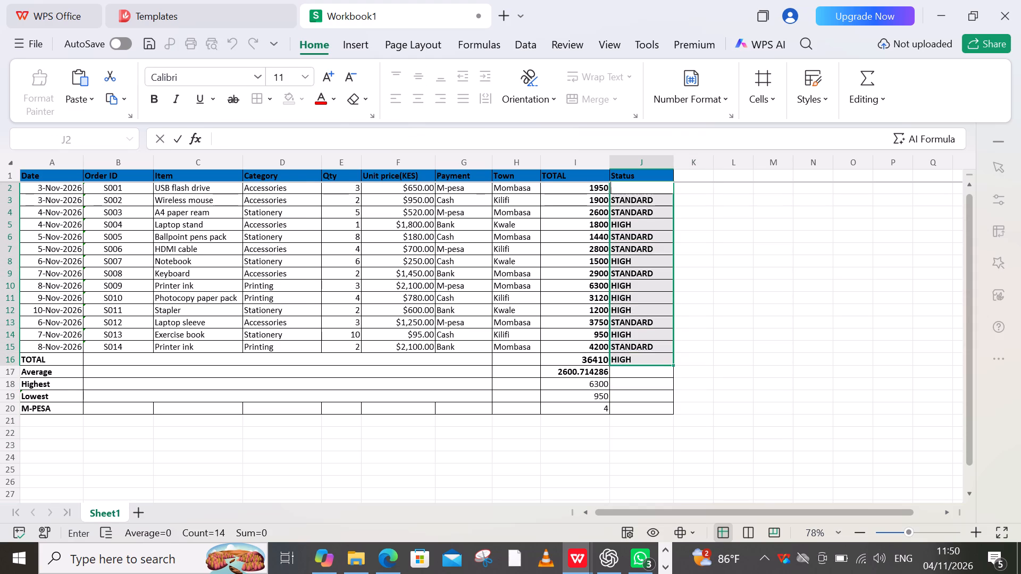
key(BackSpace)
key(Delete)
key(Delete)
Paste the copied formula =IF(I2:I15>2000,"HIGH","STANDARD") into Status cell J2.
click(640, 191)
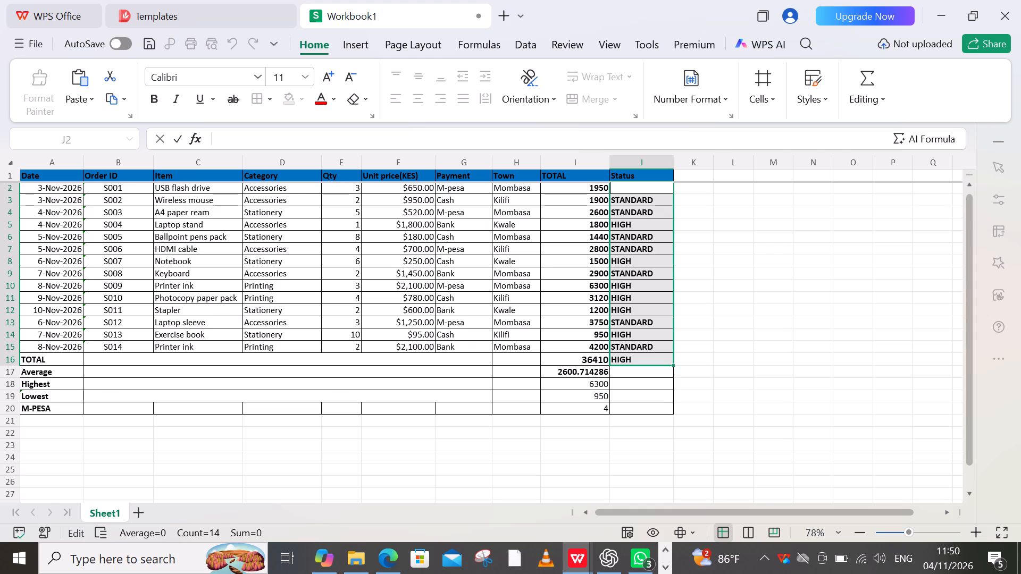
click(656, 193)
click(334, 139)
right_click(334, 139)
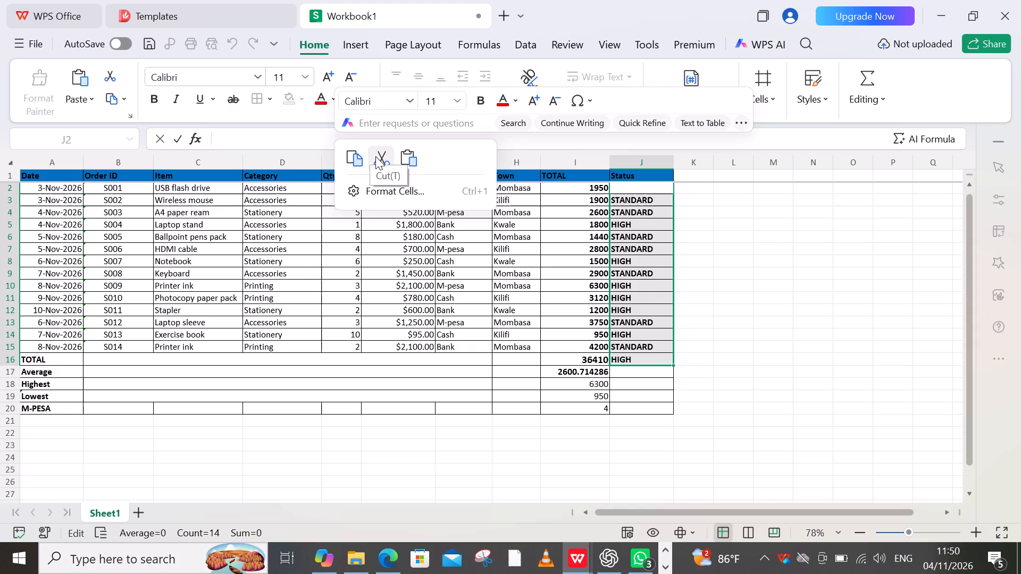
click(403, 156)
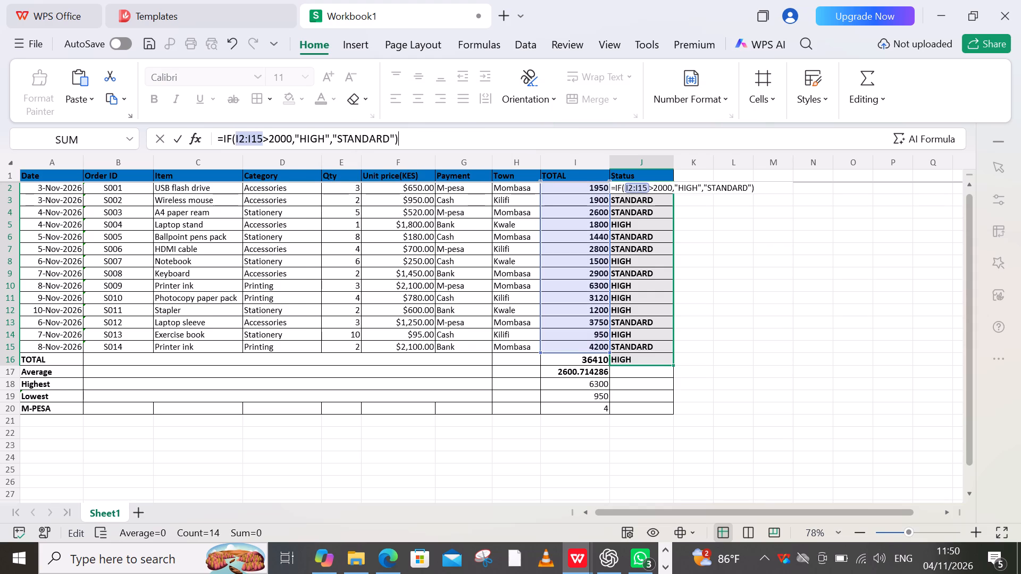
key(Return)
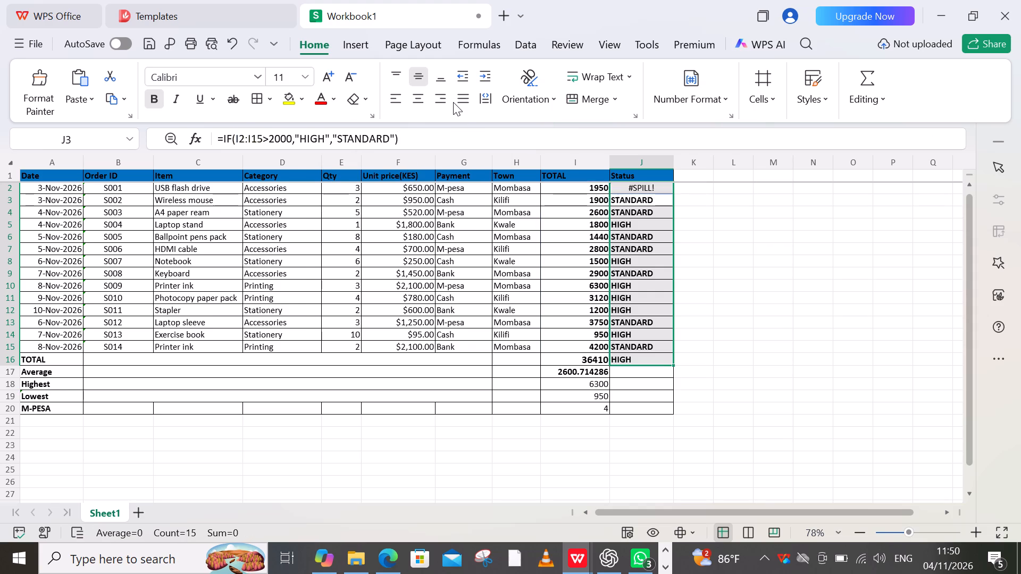
Inspect the error flagged on Status cell J2 and review the error checking rules.
click(641, 192)
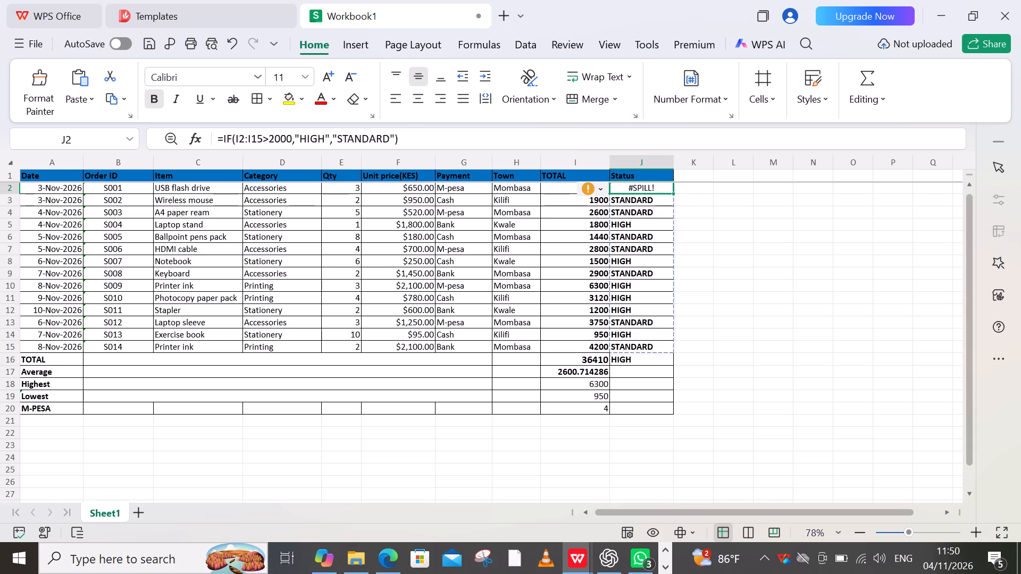
click(592, 191)
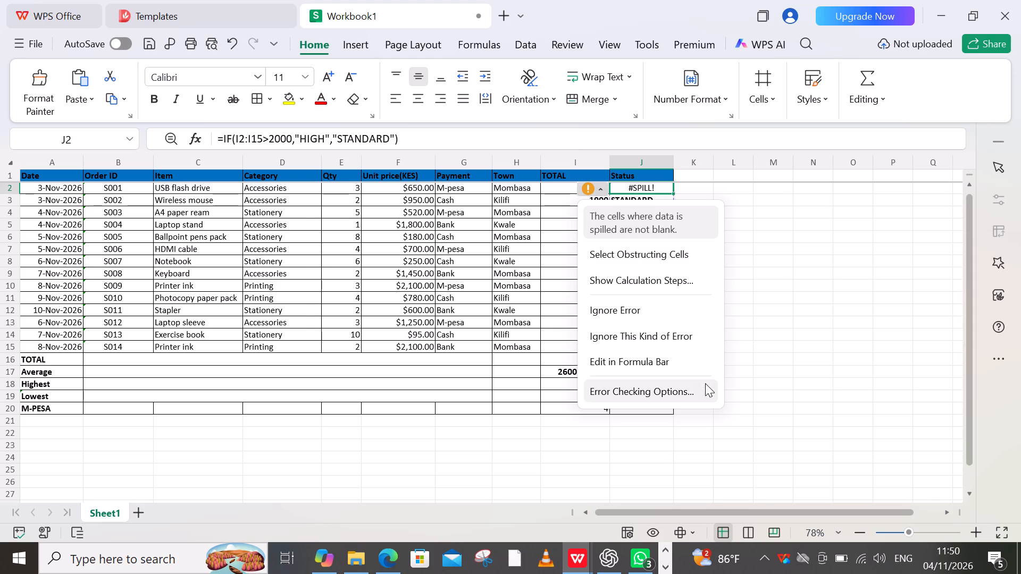
click(680, 395)
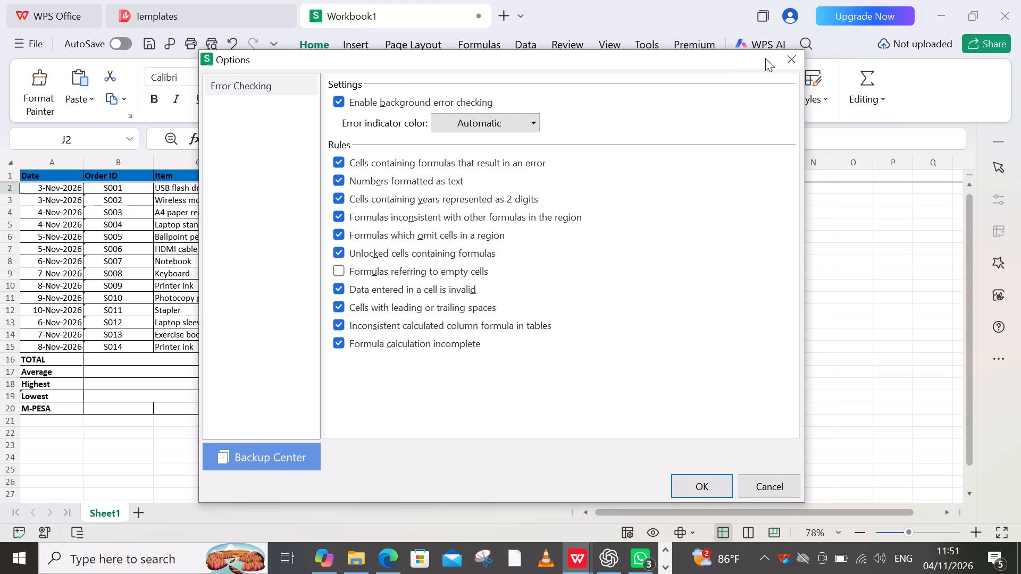
click(513, 122)
click(513, 122)
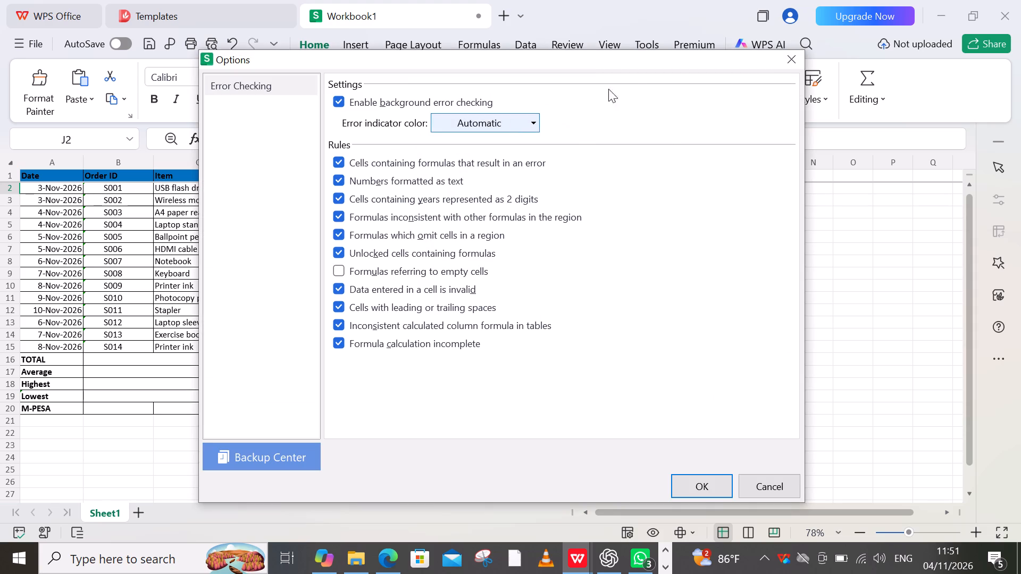
click(785, 60)
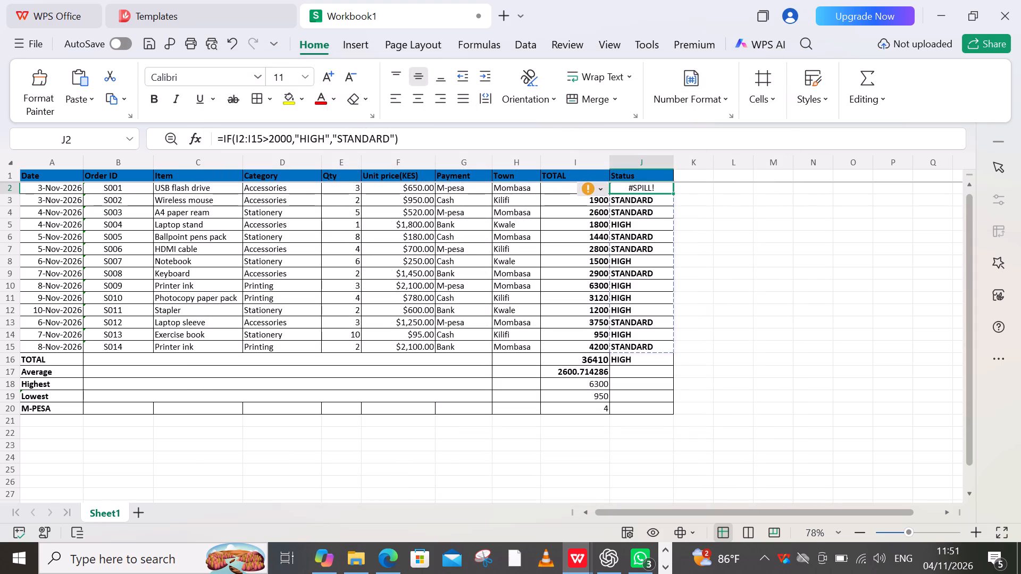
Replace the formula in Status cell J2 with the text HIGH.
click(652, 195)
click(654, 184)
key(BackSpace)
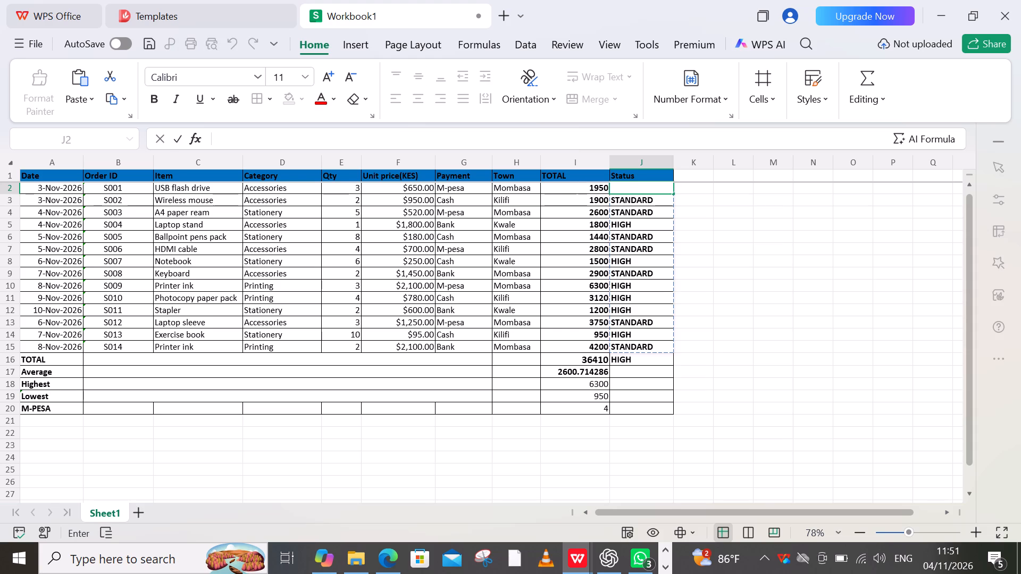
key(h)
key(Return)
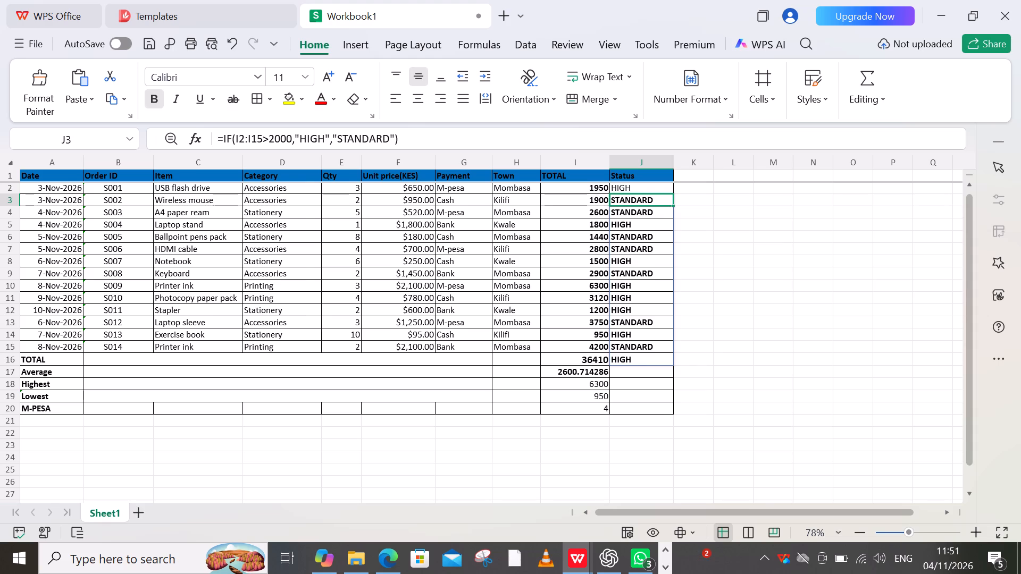
Change the Status of order S001 in cell J2 to STANDARD.
click(630, 192)
click(630, 192)
key(BackSpace)
key(BackSpace)
key(BackSpace)
key(BackSpace)
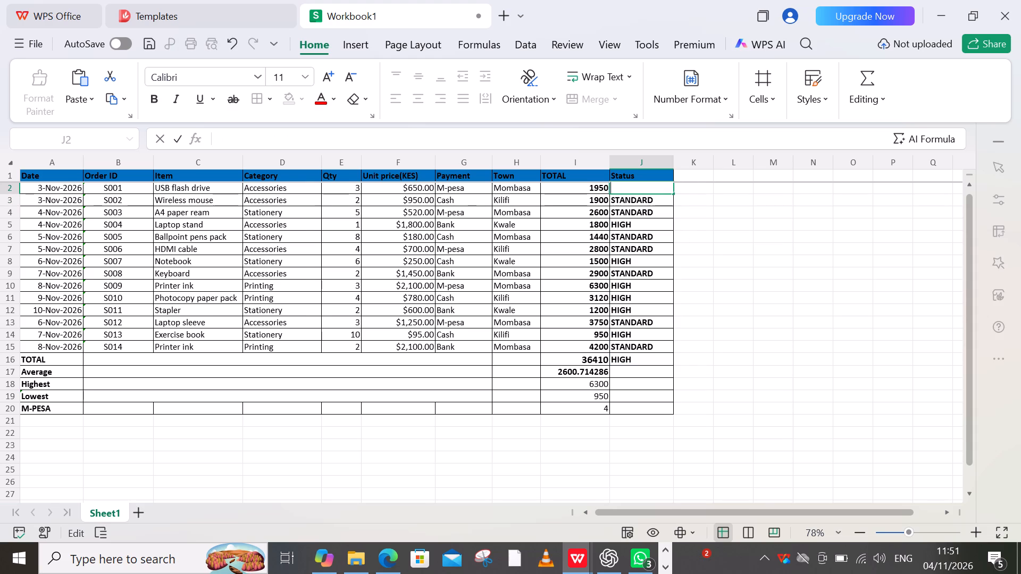
key(s)
key(Down)
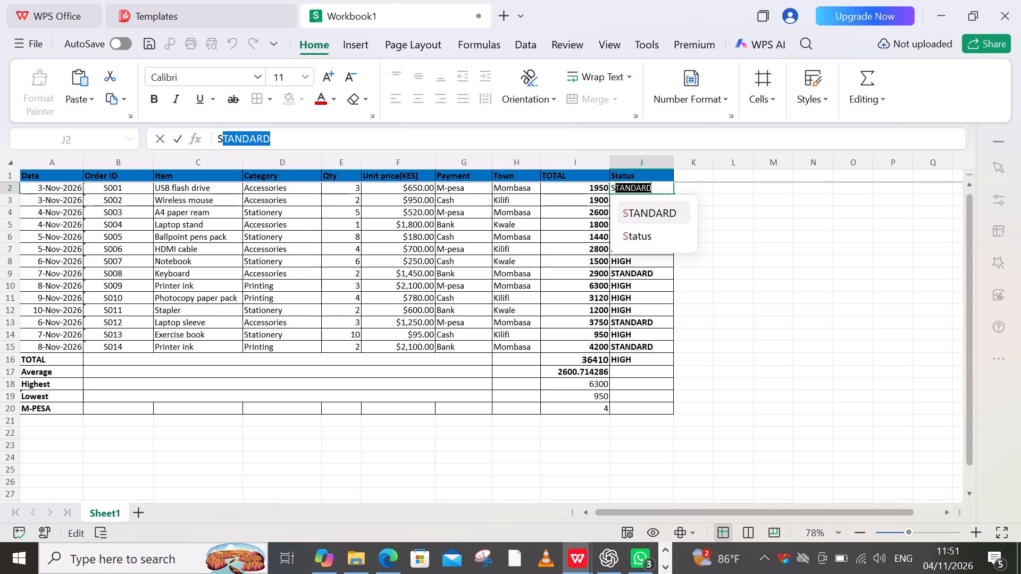
key(Return)
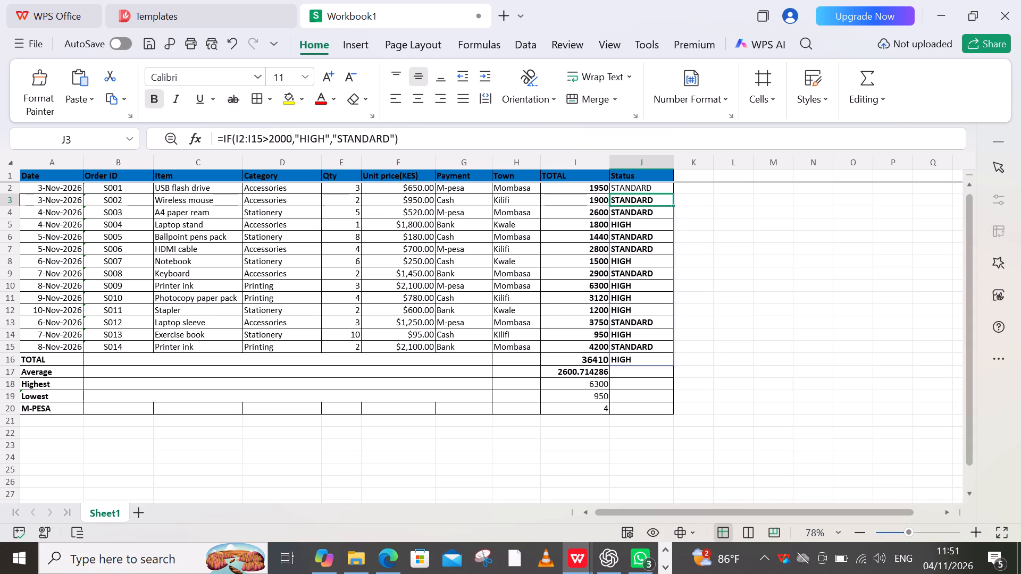
Make the STANDARD text in Status cell J2 bold to match the rest of the column.
click(648, 213)
key(Up)
key(Up)
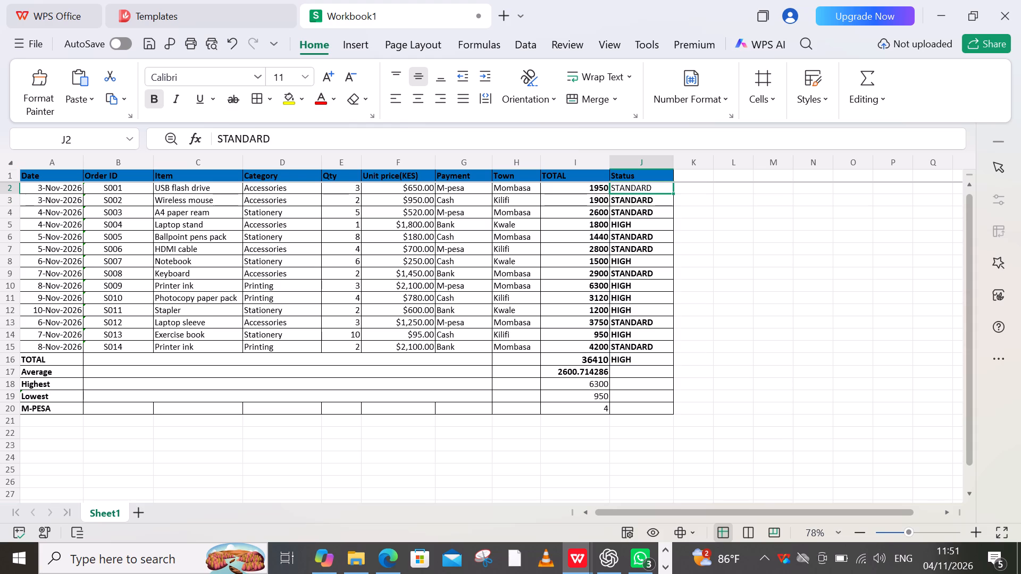
key(Up)
key(Down)
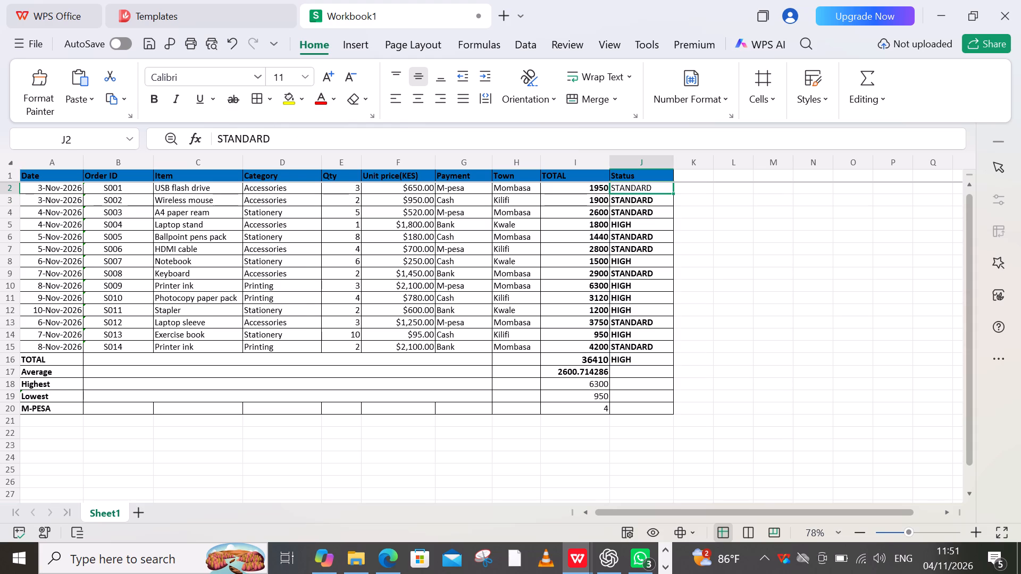
drag(280, 139, 210, 138)
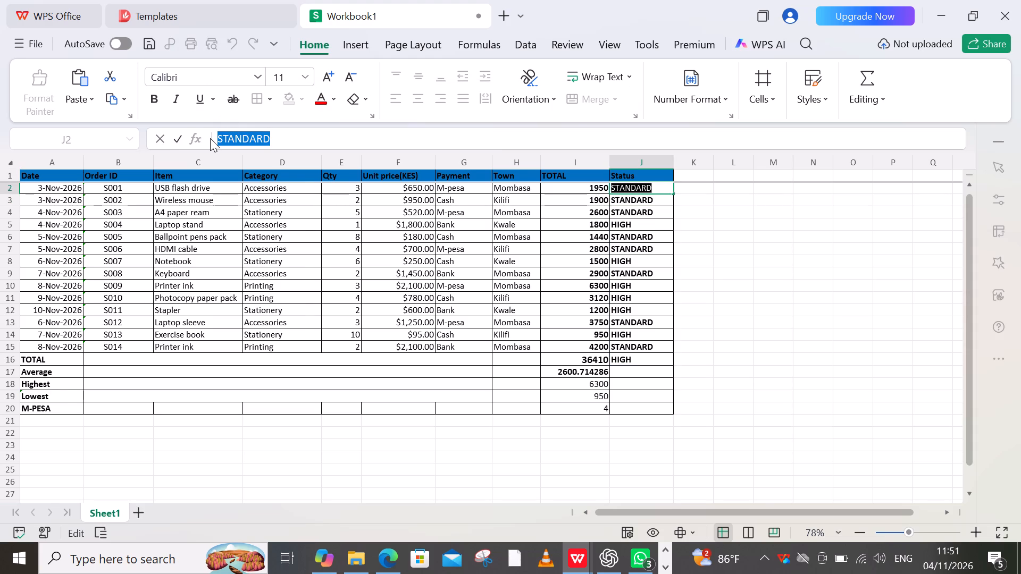
key(ctrl+b)
click(933, 397)
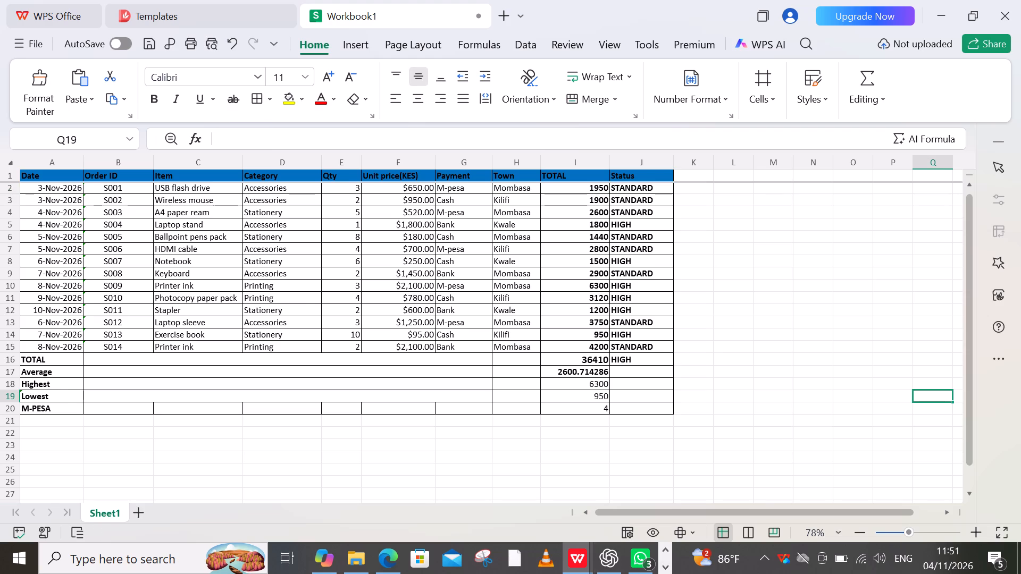
Make the Highest, Lowest and M-PESA results in cells I18 to I20 bold.
drag(563, 385, 588, 415)
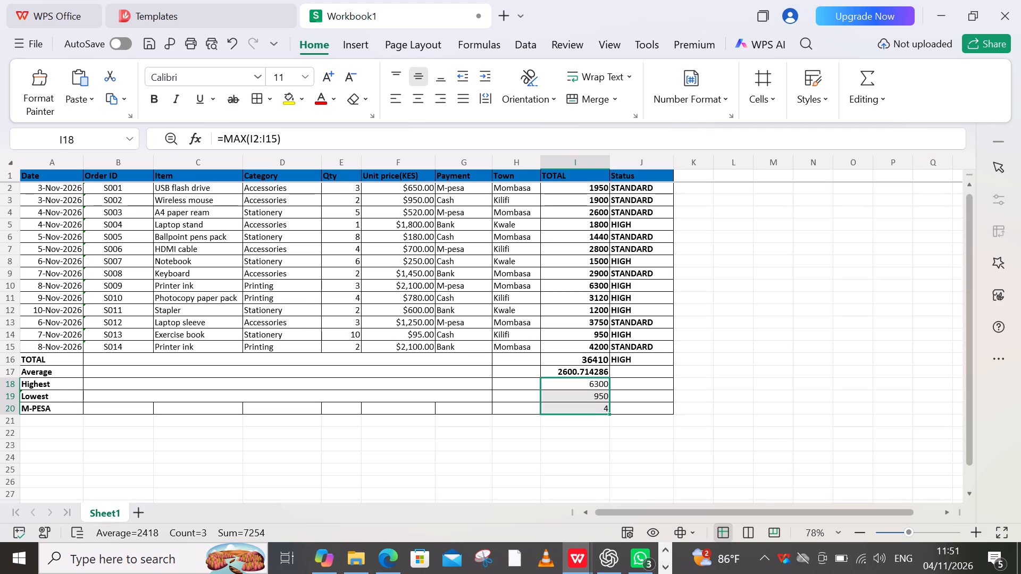
key(ctrl+b)
click(961, 455)
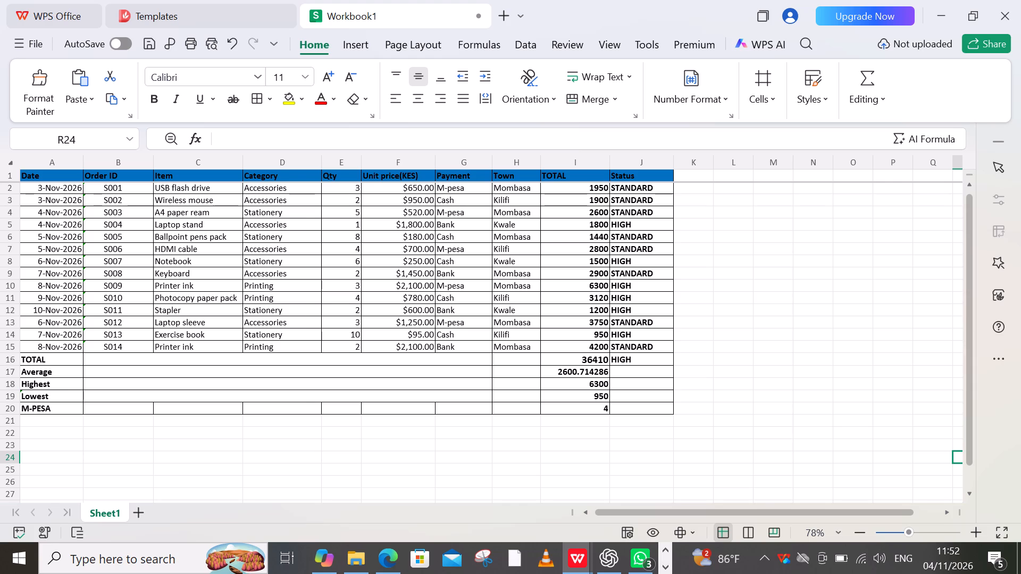
Review the COUNTIF formula behind the M-PESA count in cell I20.
click(603, 408)
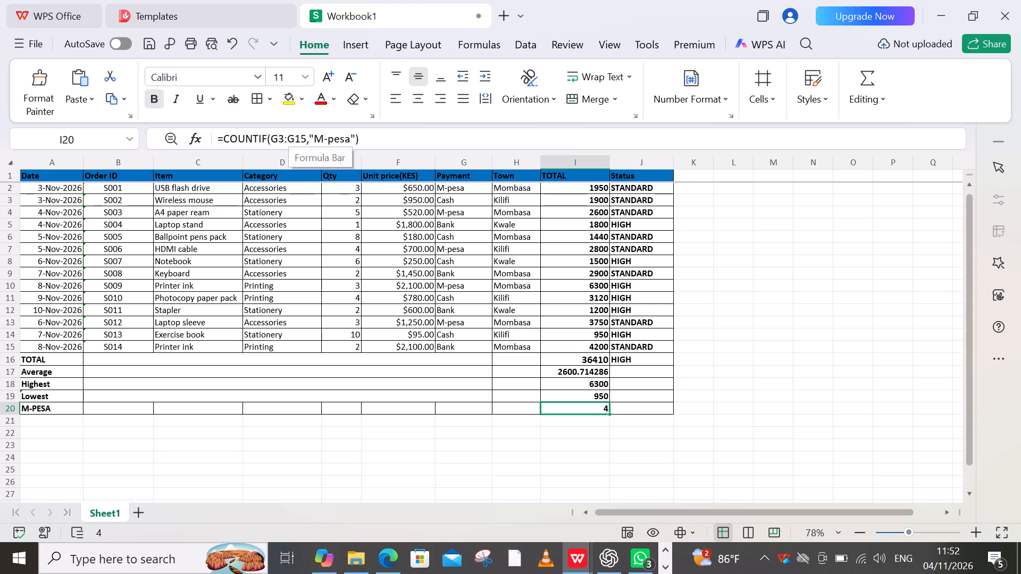
click(374, 136)
key(Return)
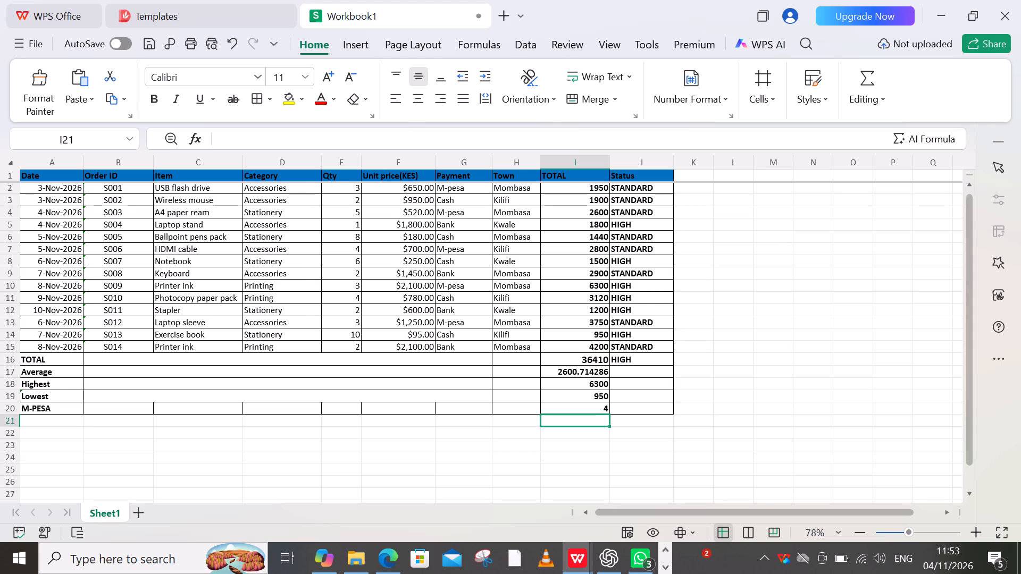
Apply the Number format to the unit prices in cells F2 to F15 in place of the dollar currency format.
drag(390, 190, 398, 300)
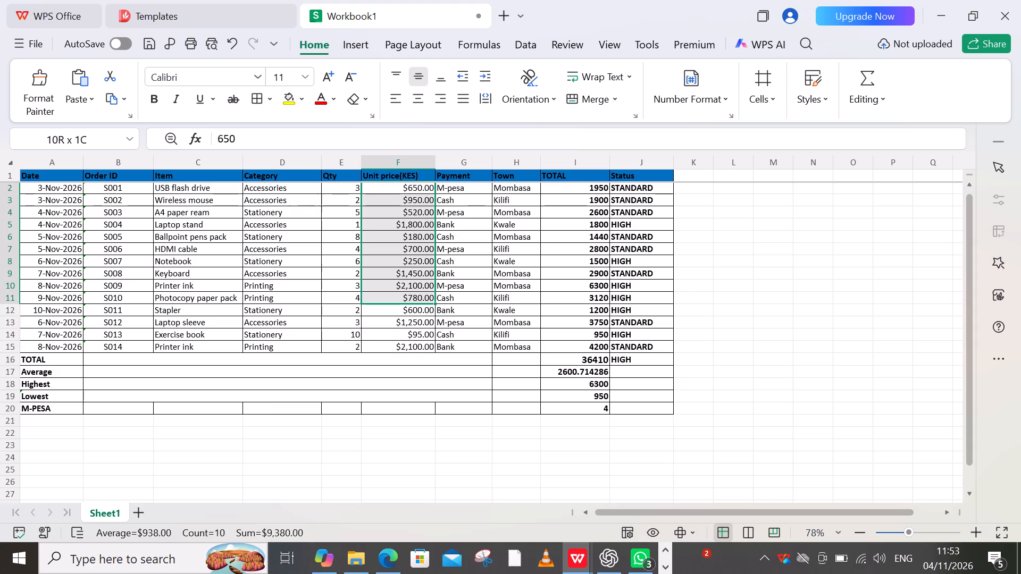
drag(398, 300, 405, 351)
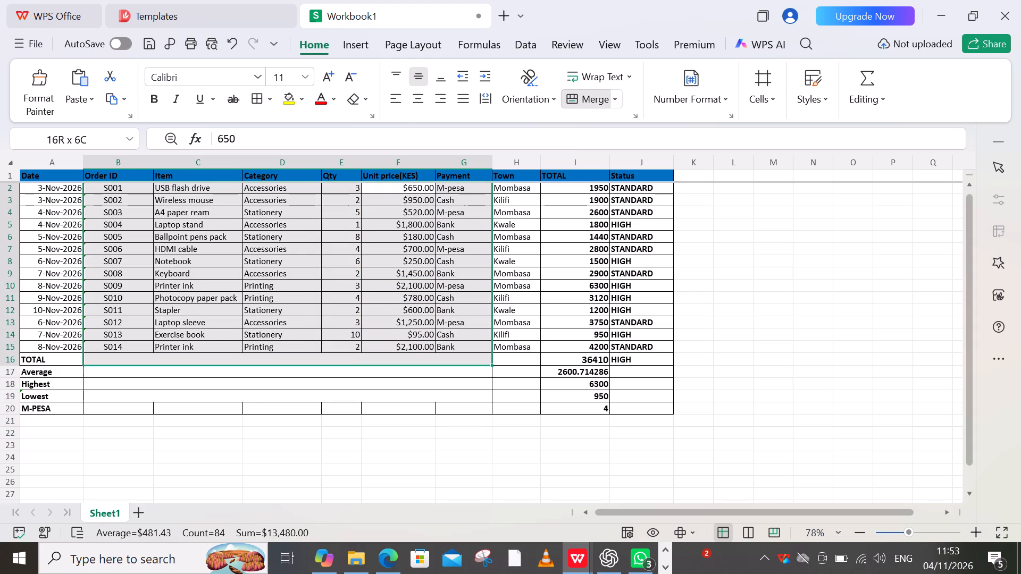
drag(405, 351, 405, 348)
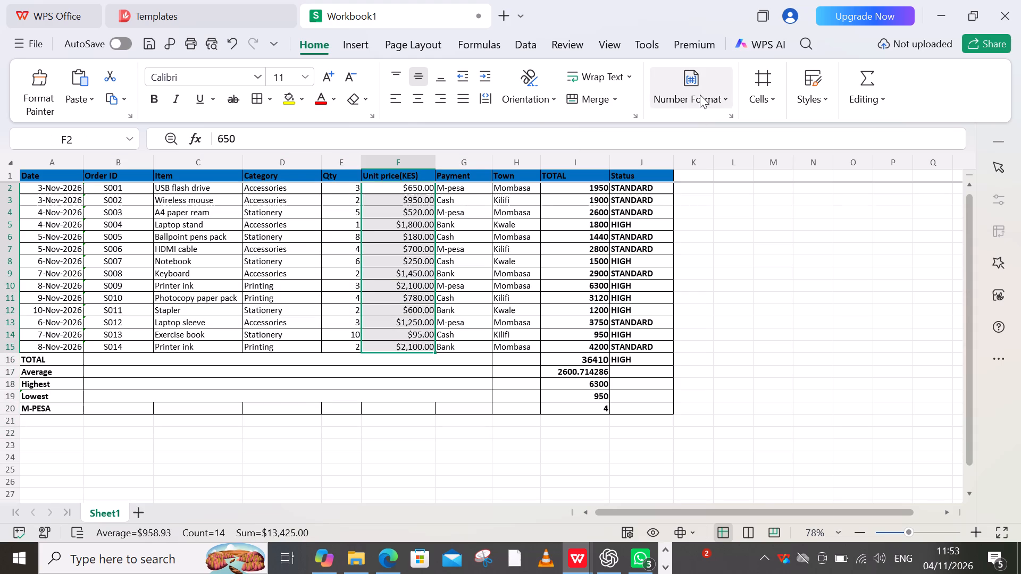
click(700, 95)
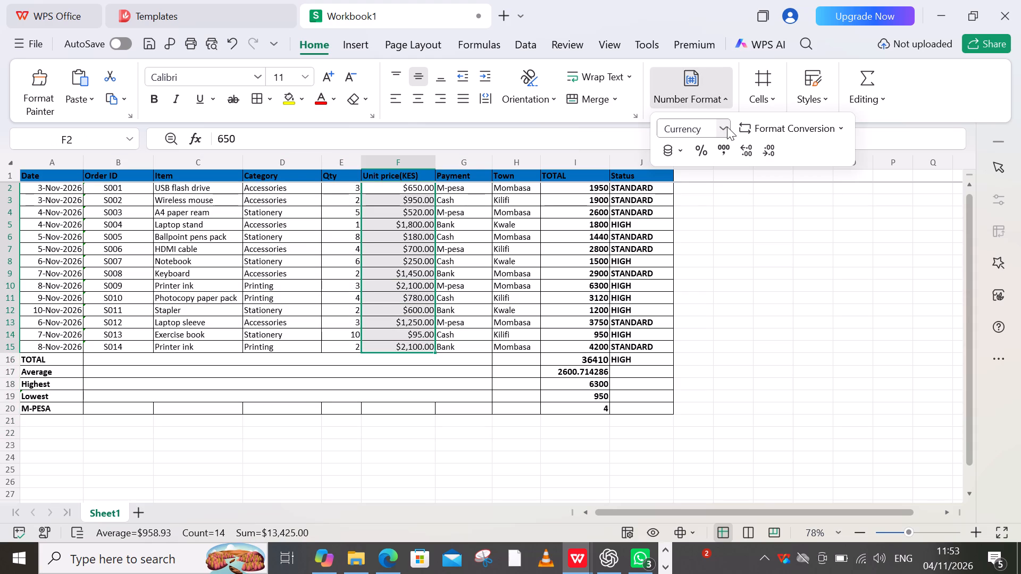
click(727, 126)
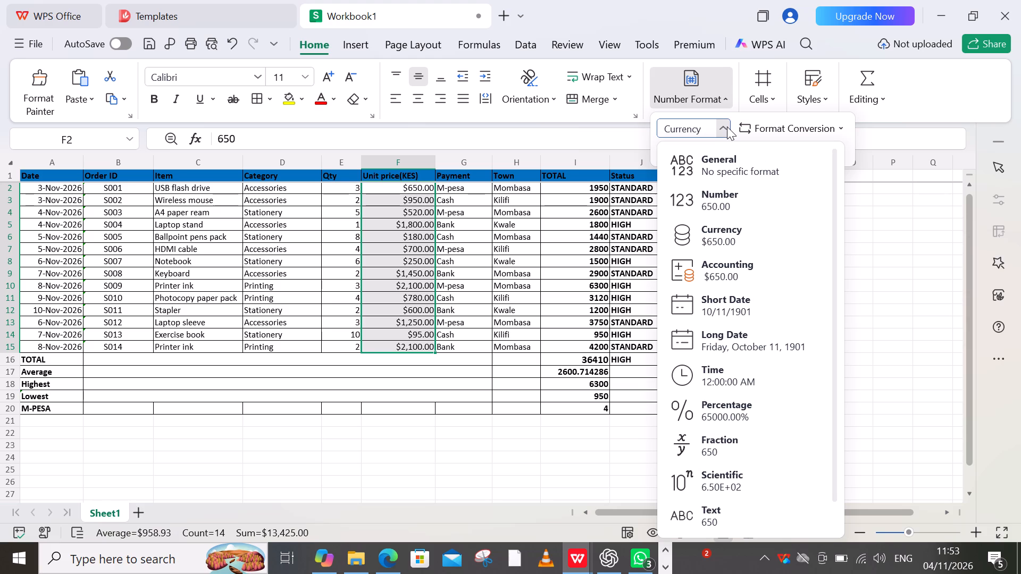
click(727, 126)
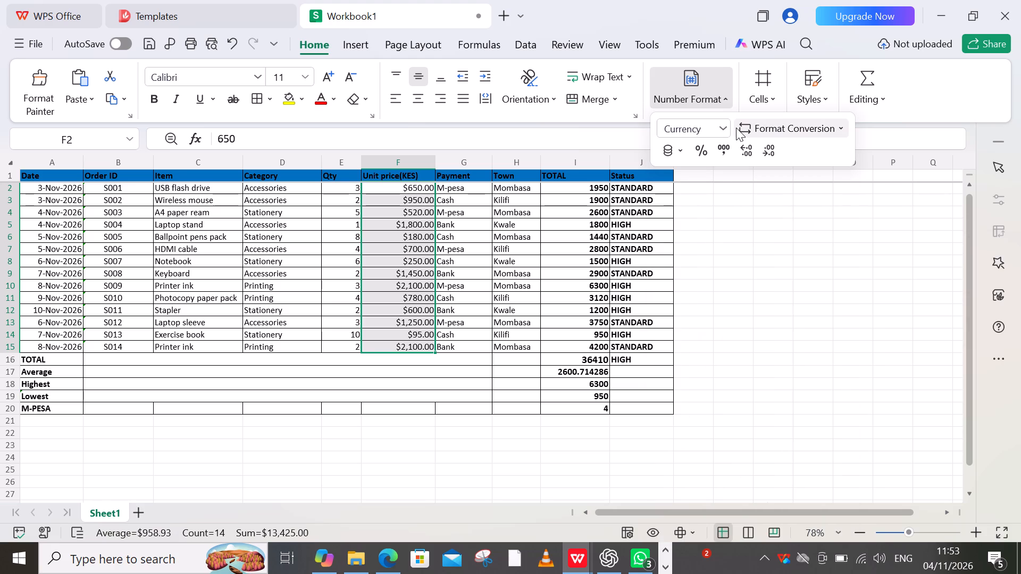
click(820, 122)
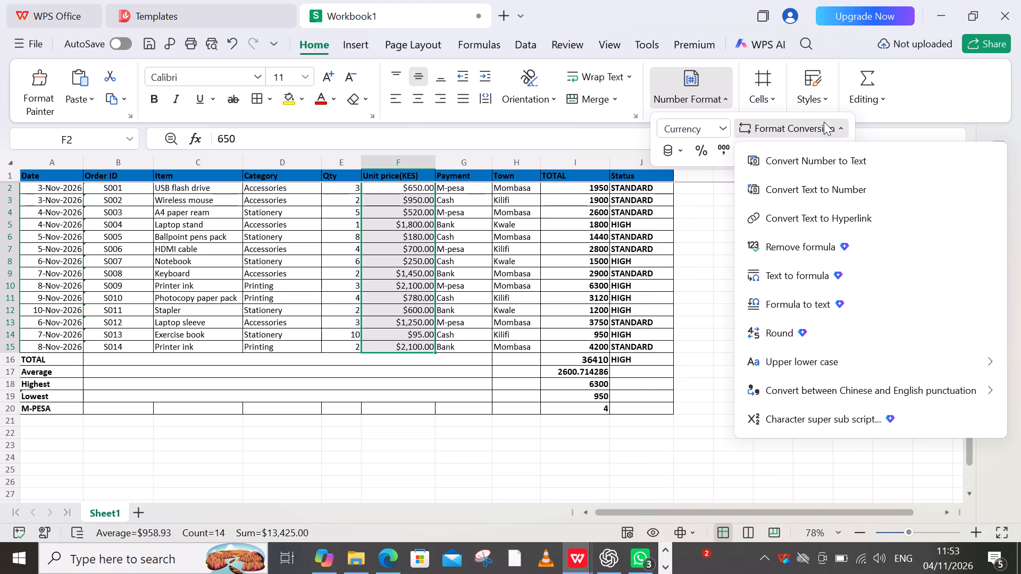
scroll(817, 210, down, 2)
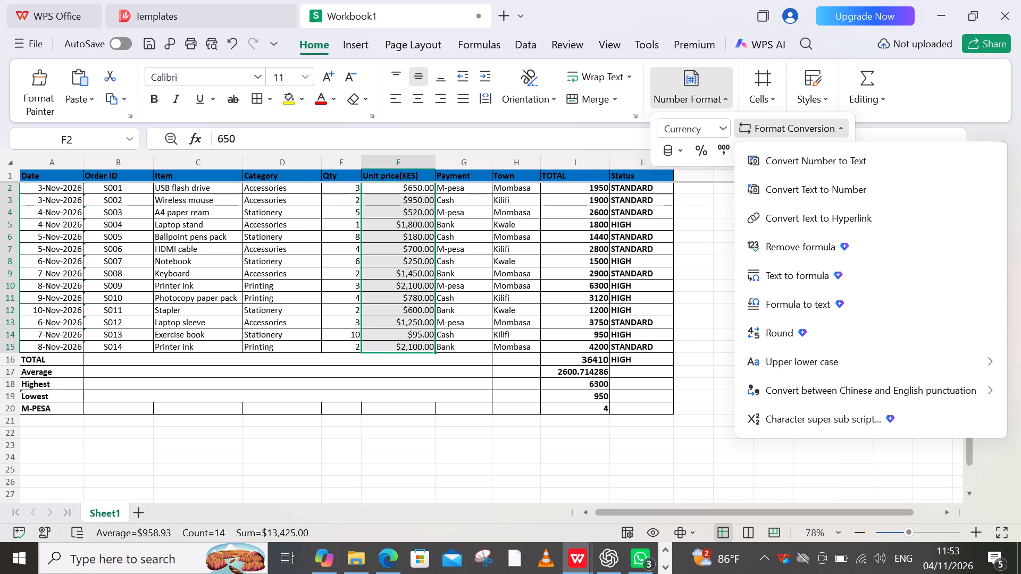
click(721, 126)
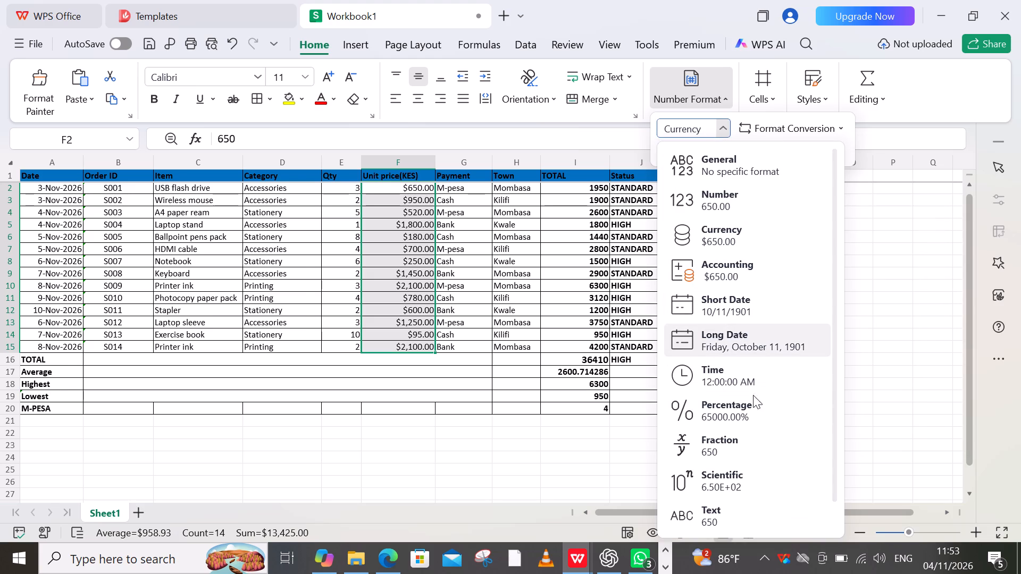
scroll(755, 417, down, 1)
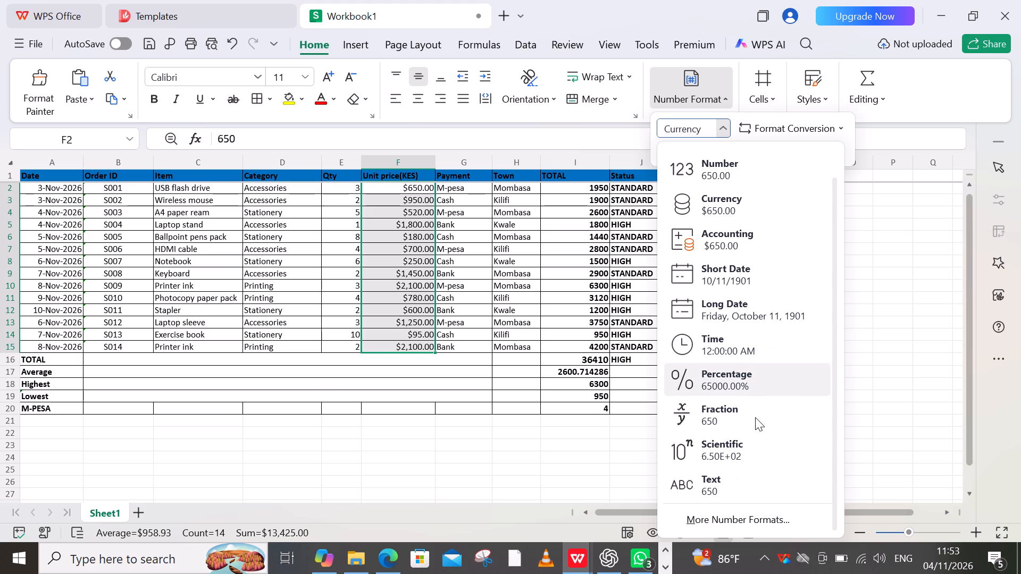
scroll(755, 417, down, 1)
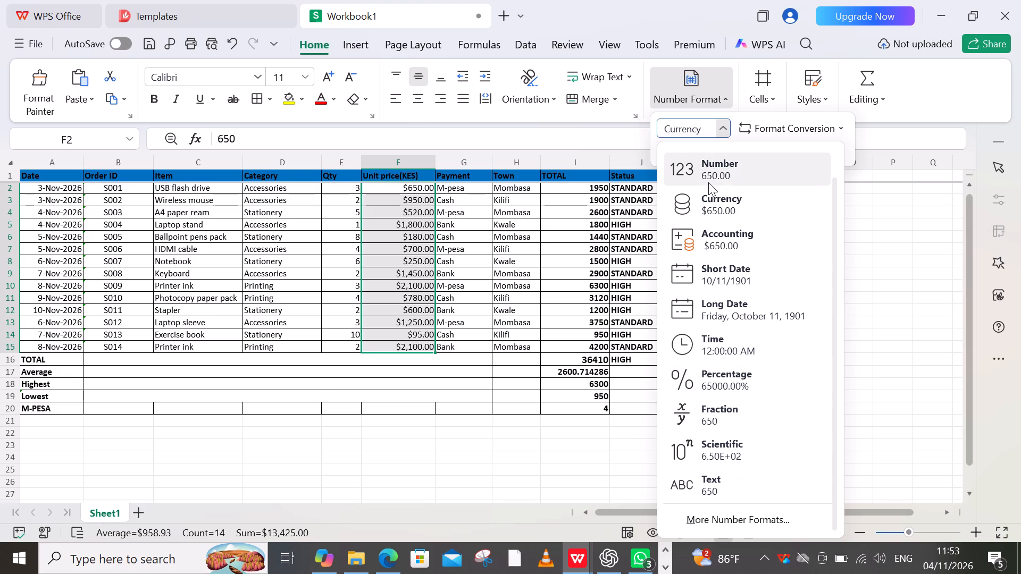
click(708, 182)
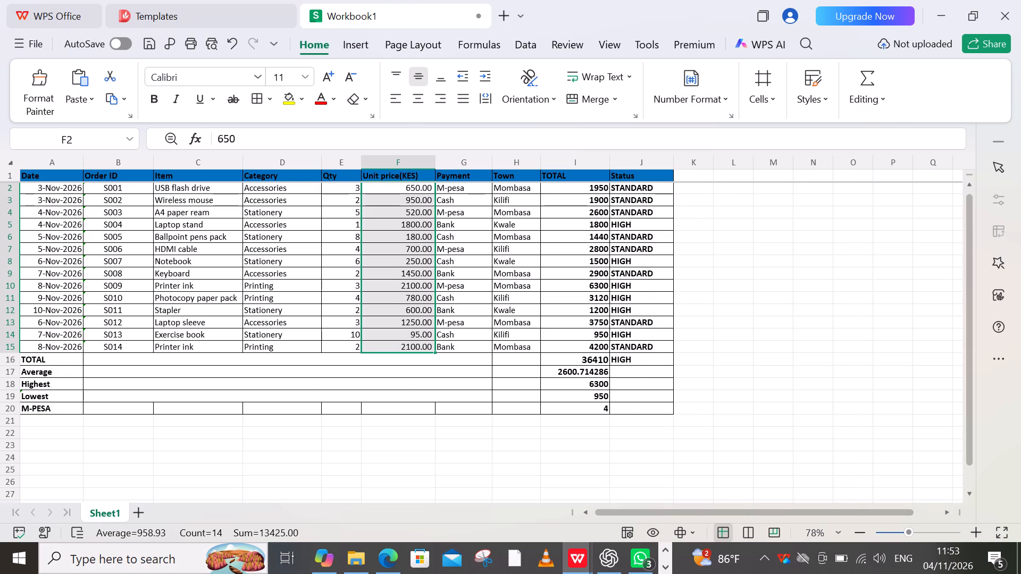
click(737, 438)
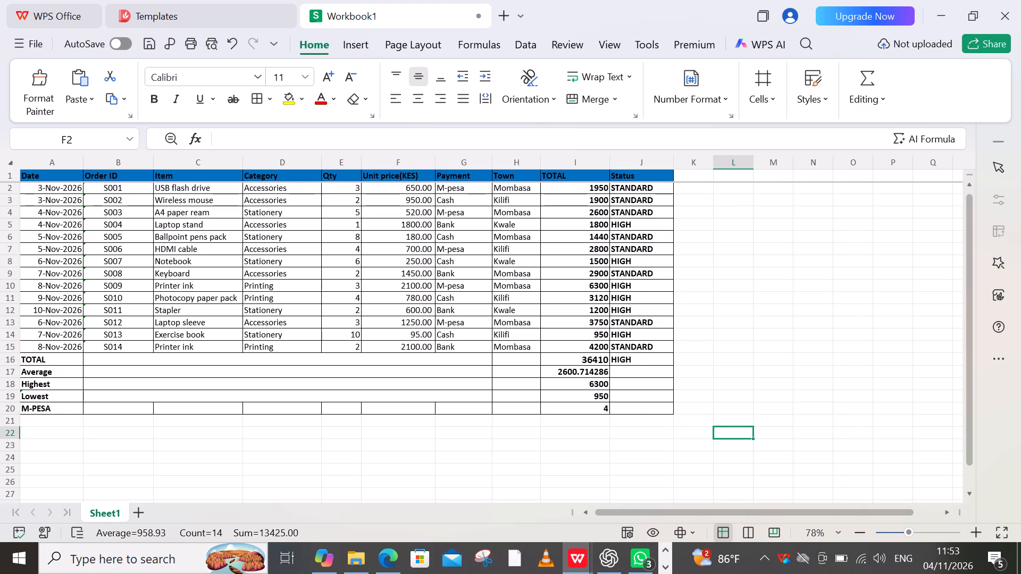
click(675, 271)
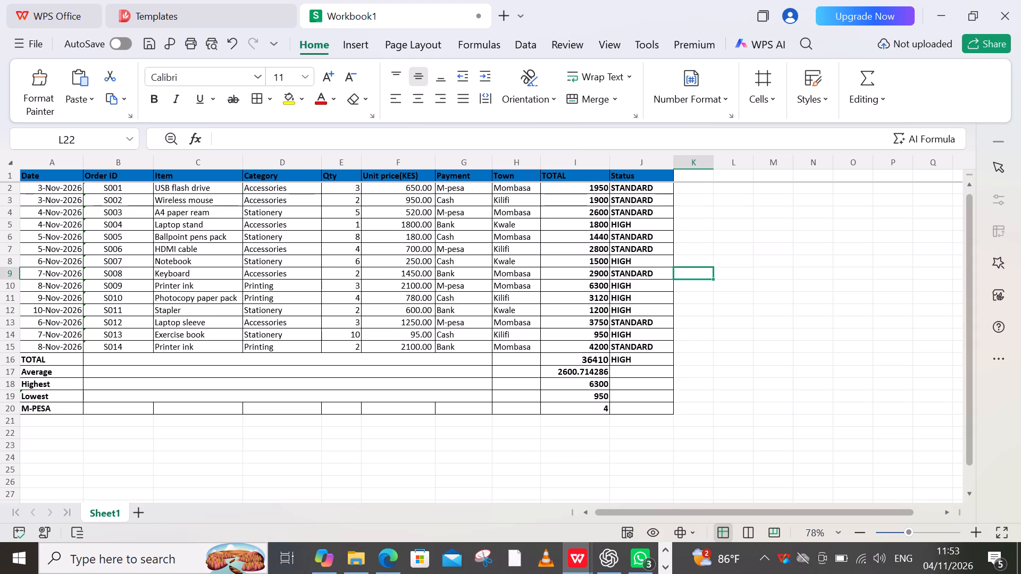
Apply the Number format to the order totals and the overall total in cells I2 to I16.
drag(568, 191, 568, 361)
click(680, 81)
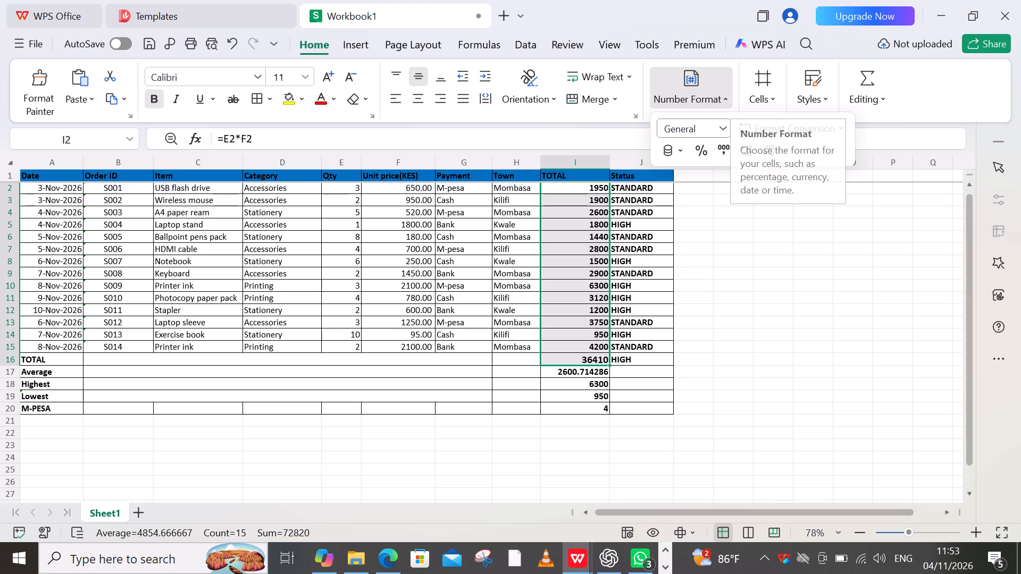
click(720, 124)
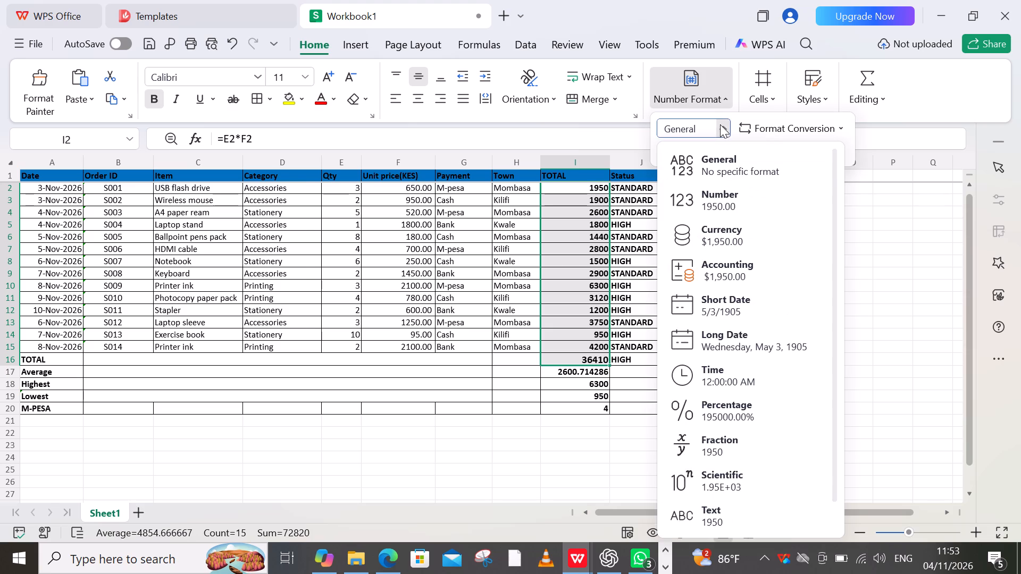
click(722, 207)
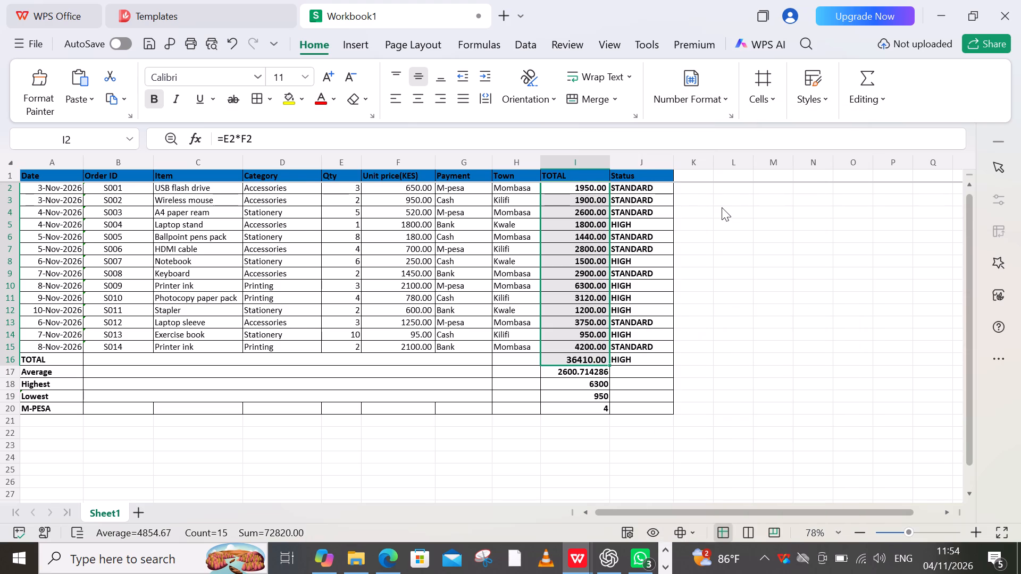
click(719, 351)
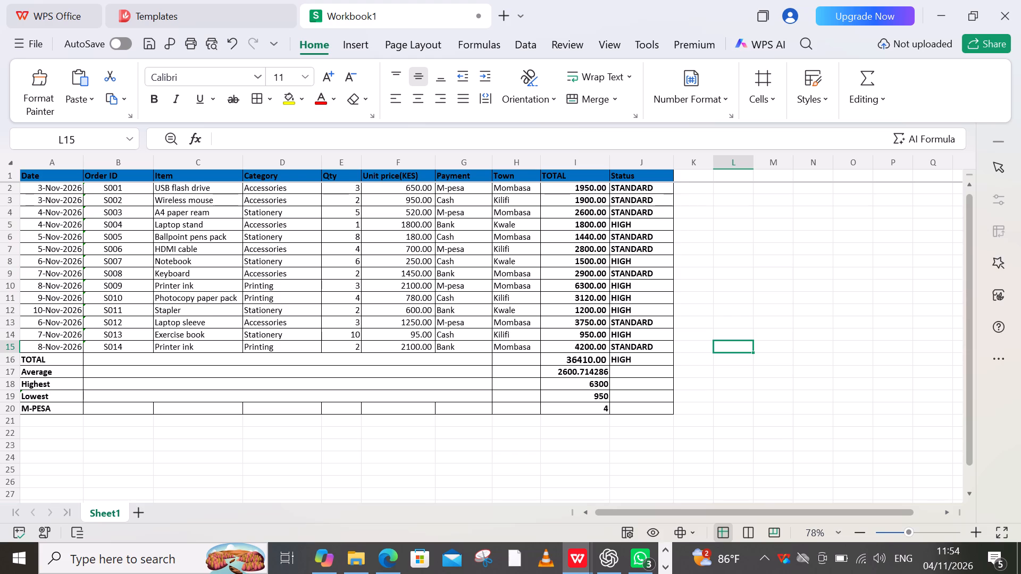
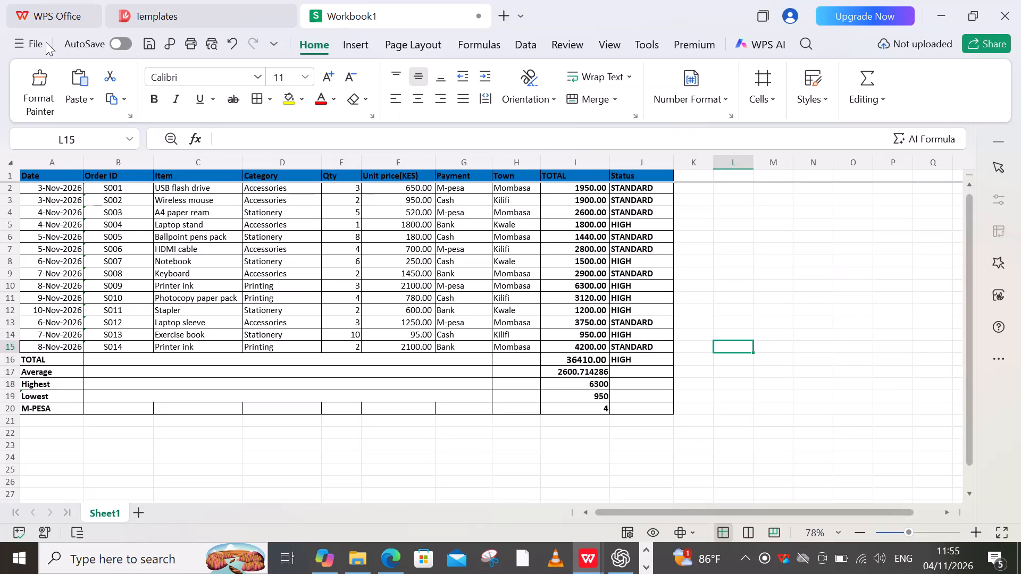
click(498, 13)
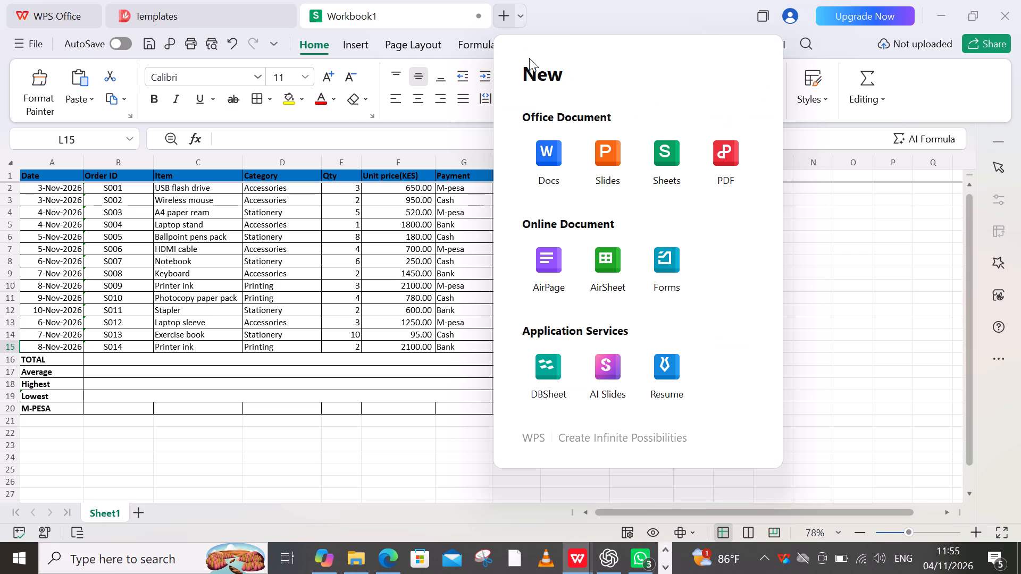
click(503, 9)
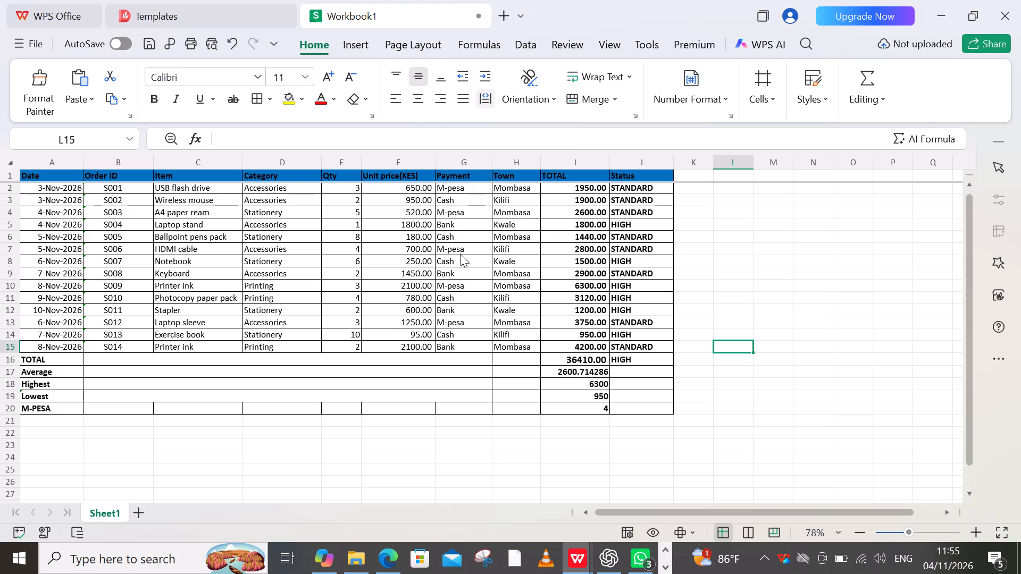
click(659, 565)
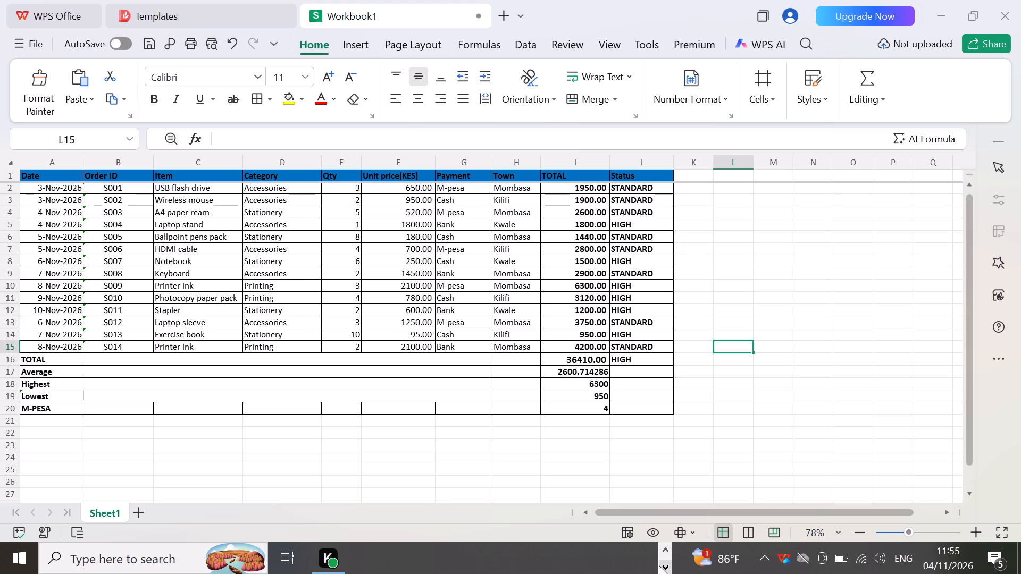